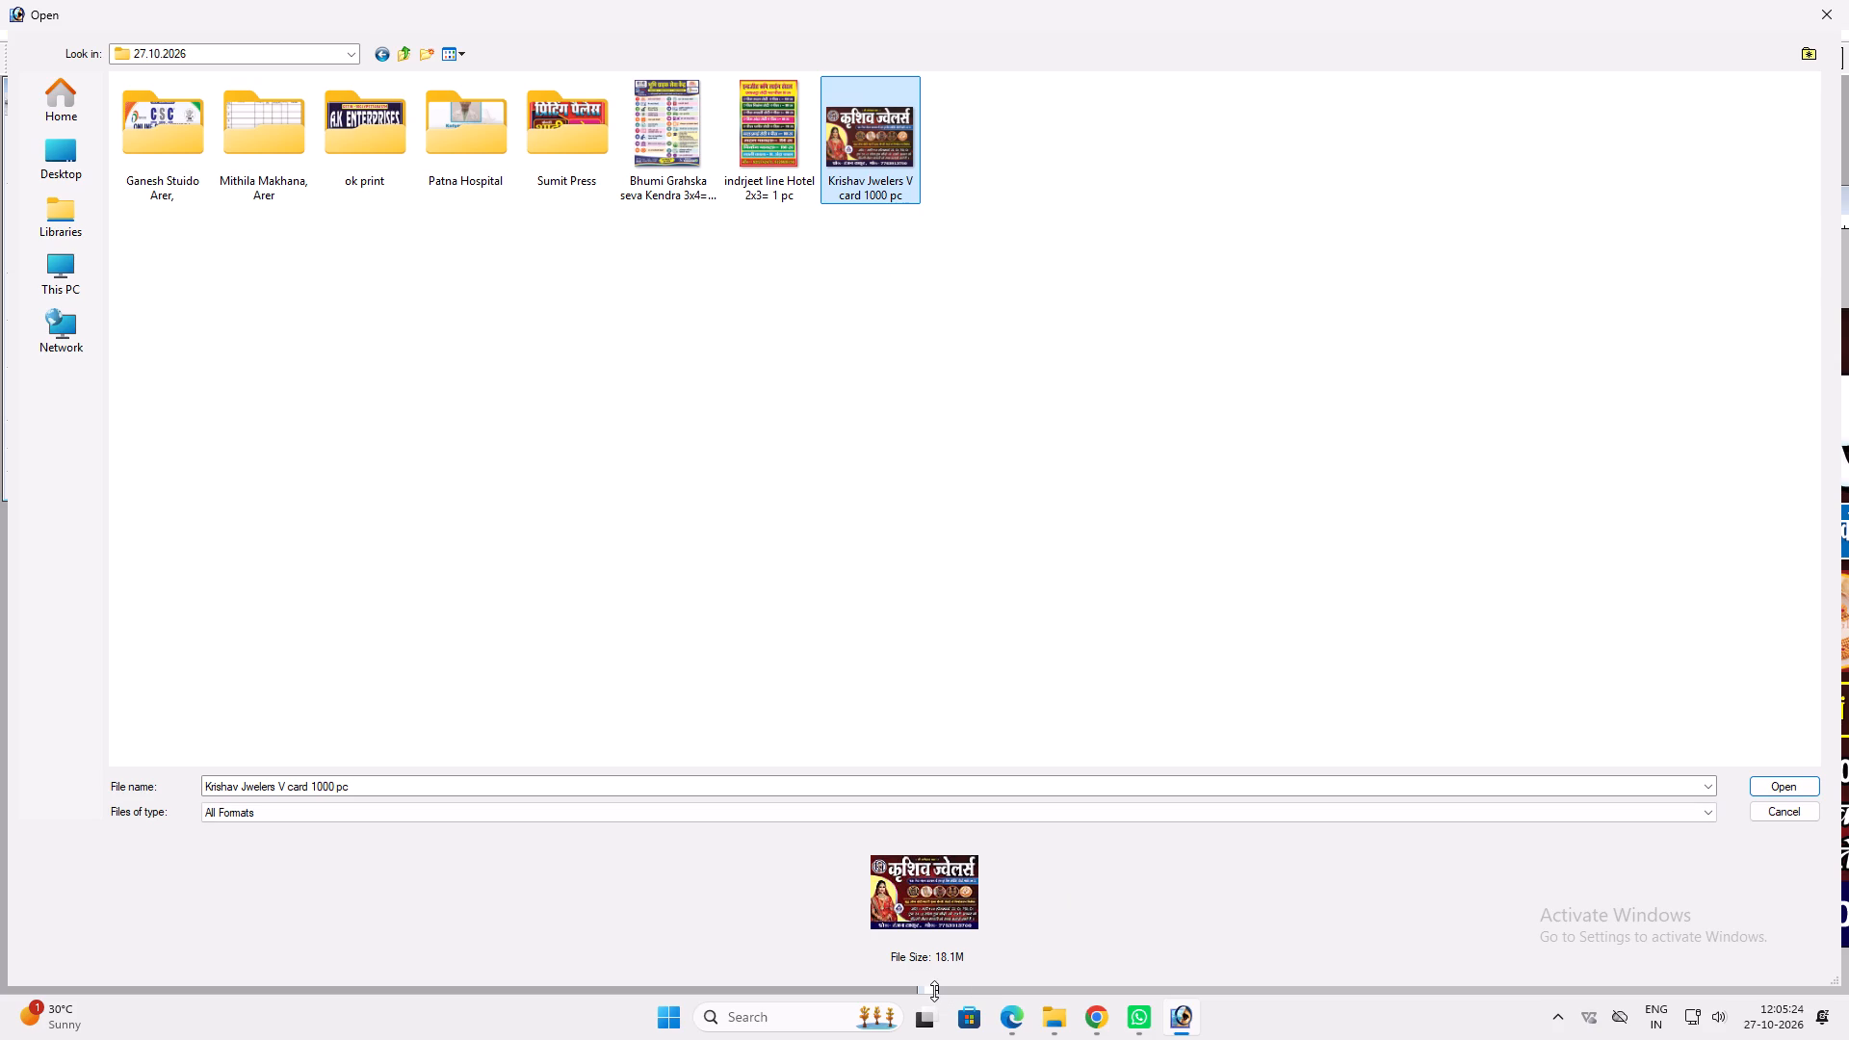
Browse the ok Print subfolder of the 26.10.2026 job folder for artwork, and dismiss the Open dialog without opening a file.
drag(934, 991, 962, 975)
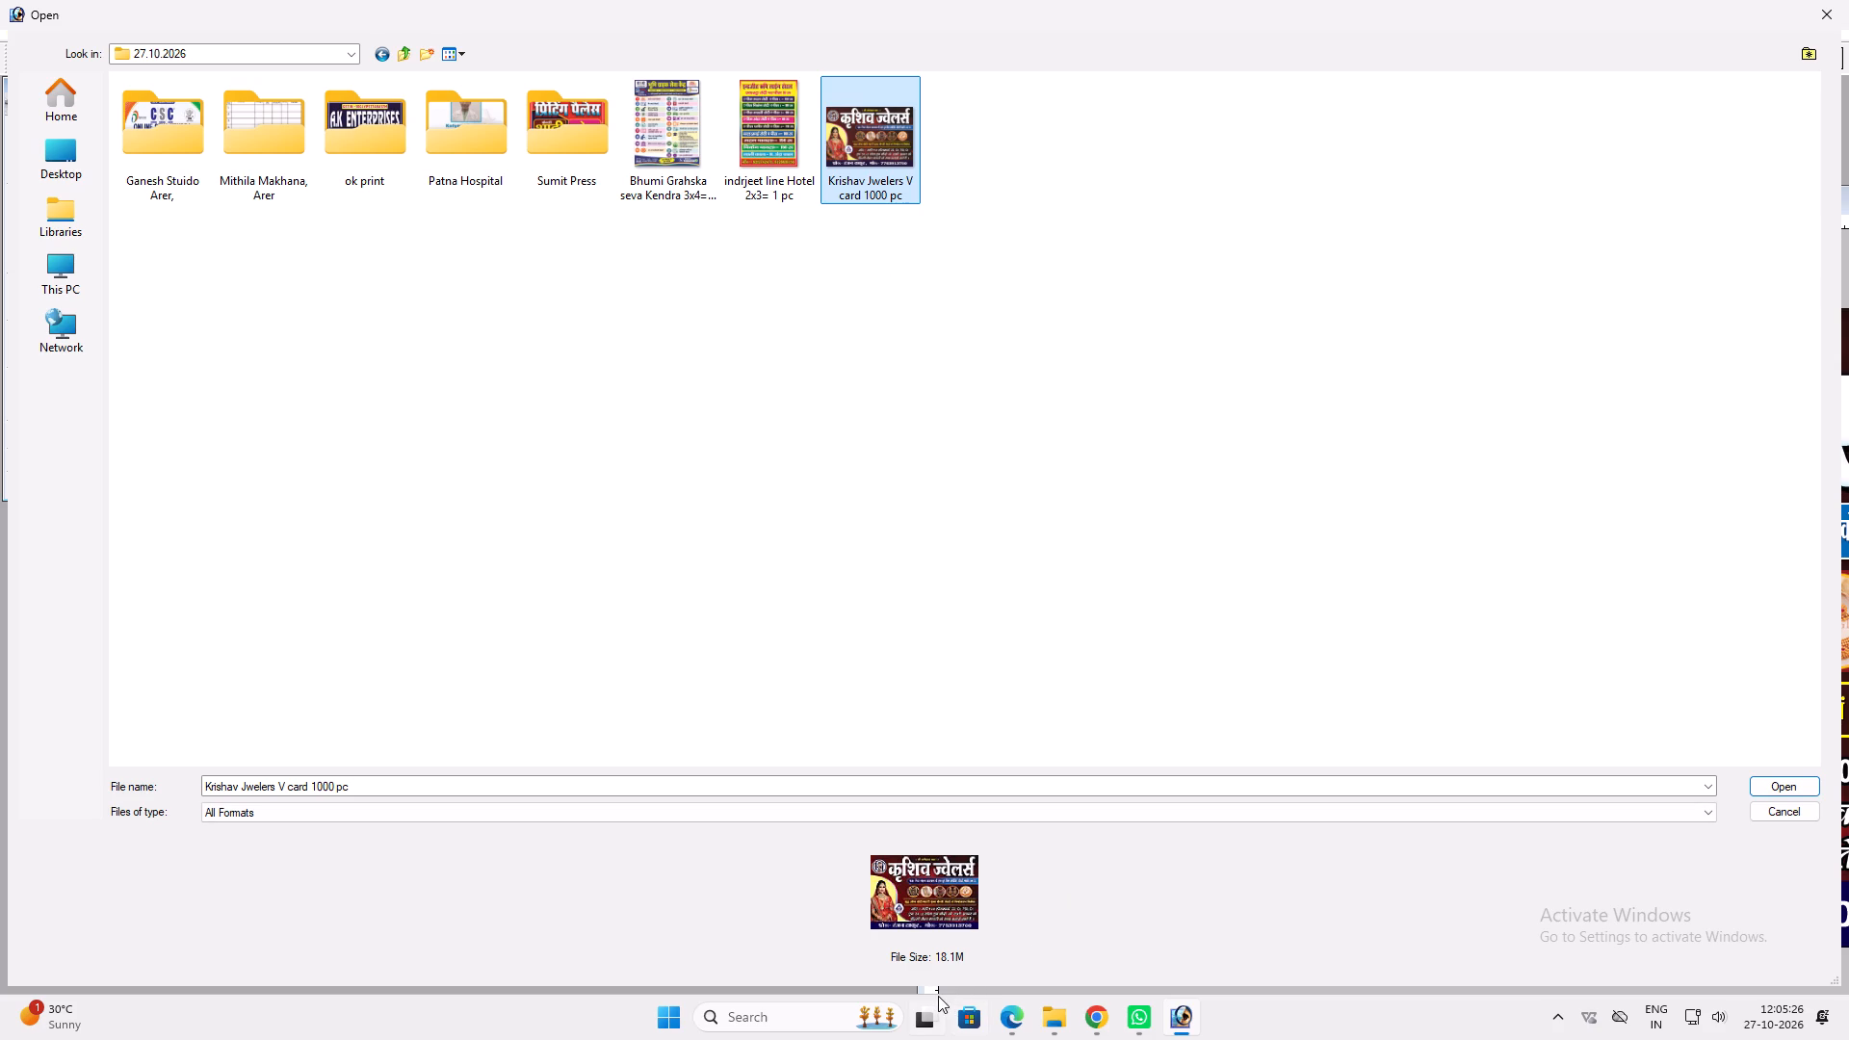
click(930, 992)
click(393, 59)
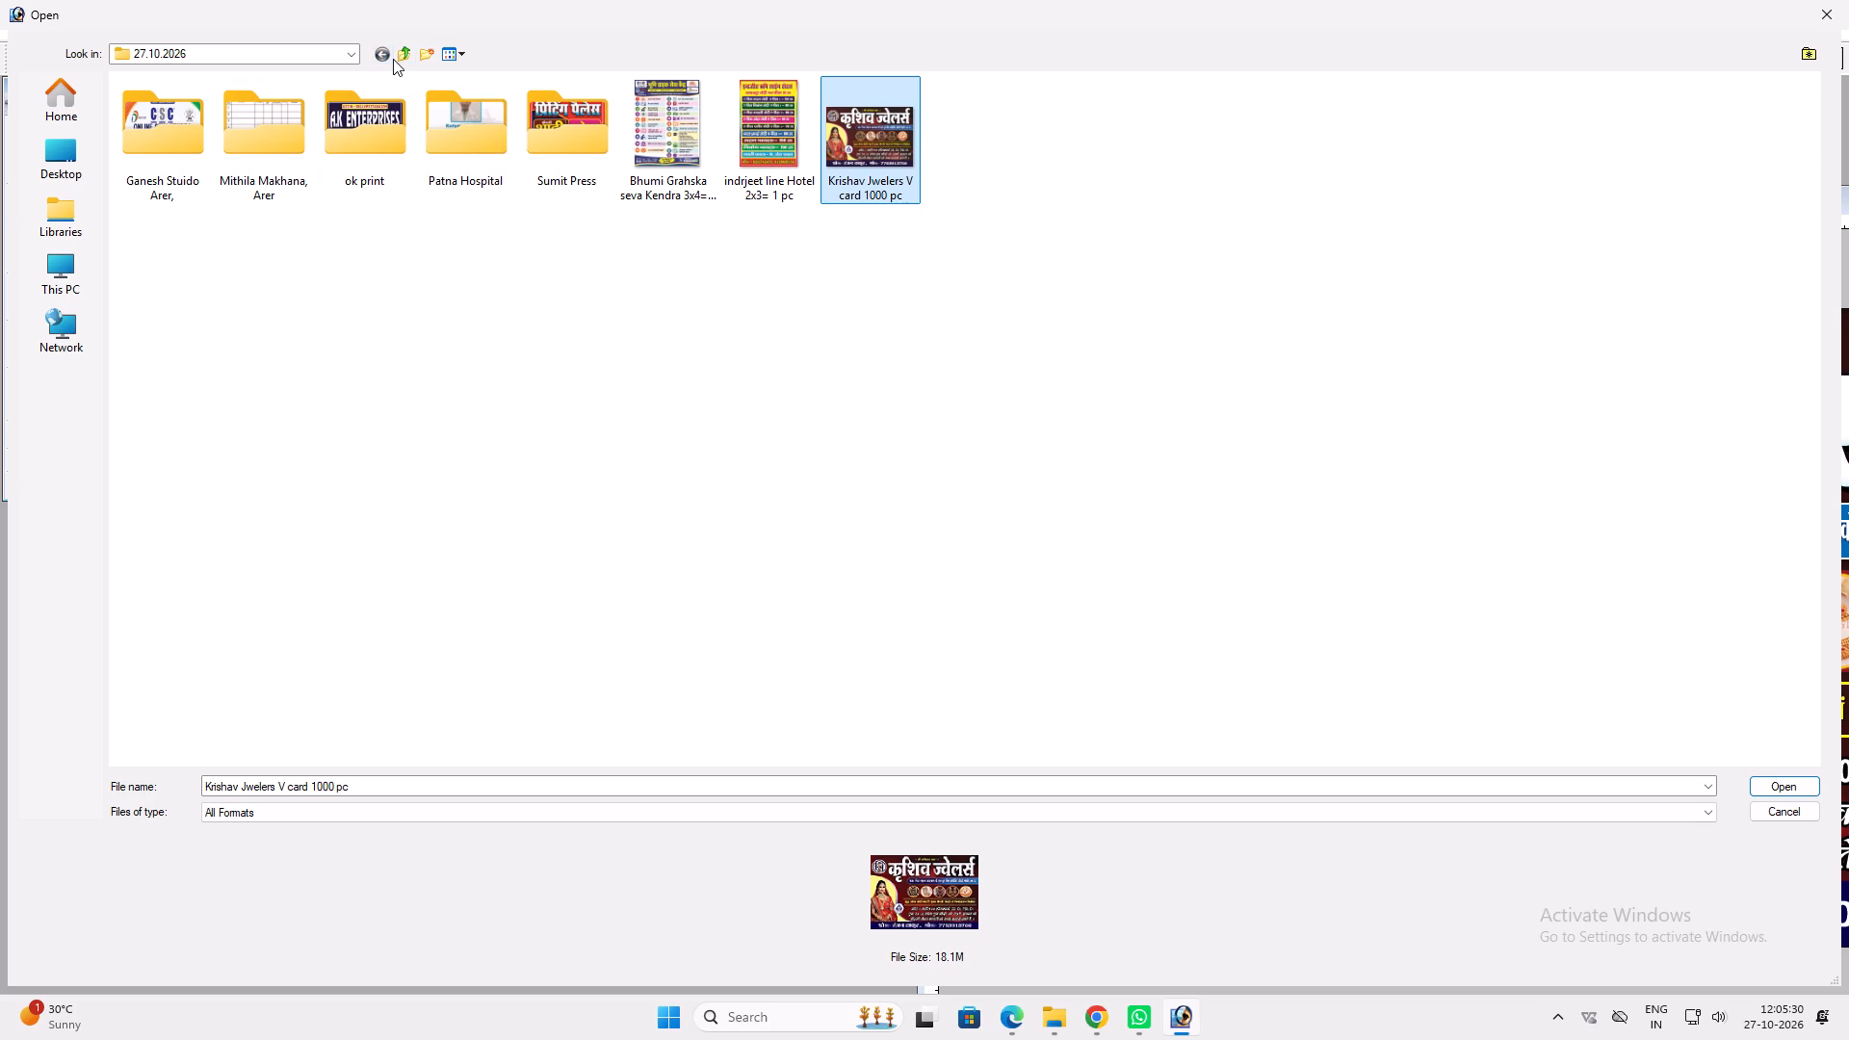
click(399, 52)
double_click(950, 277)
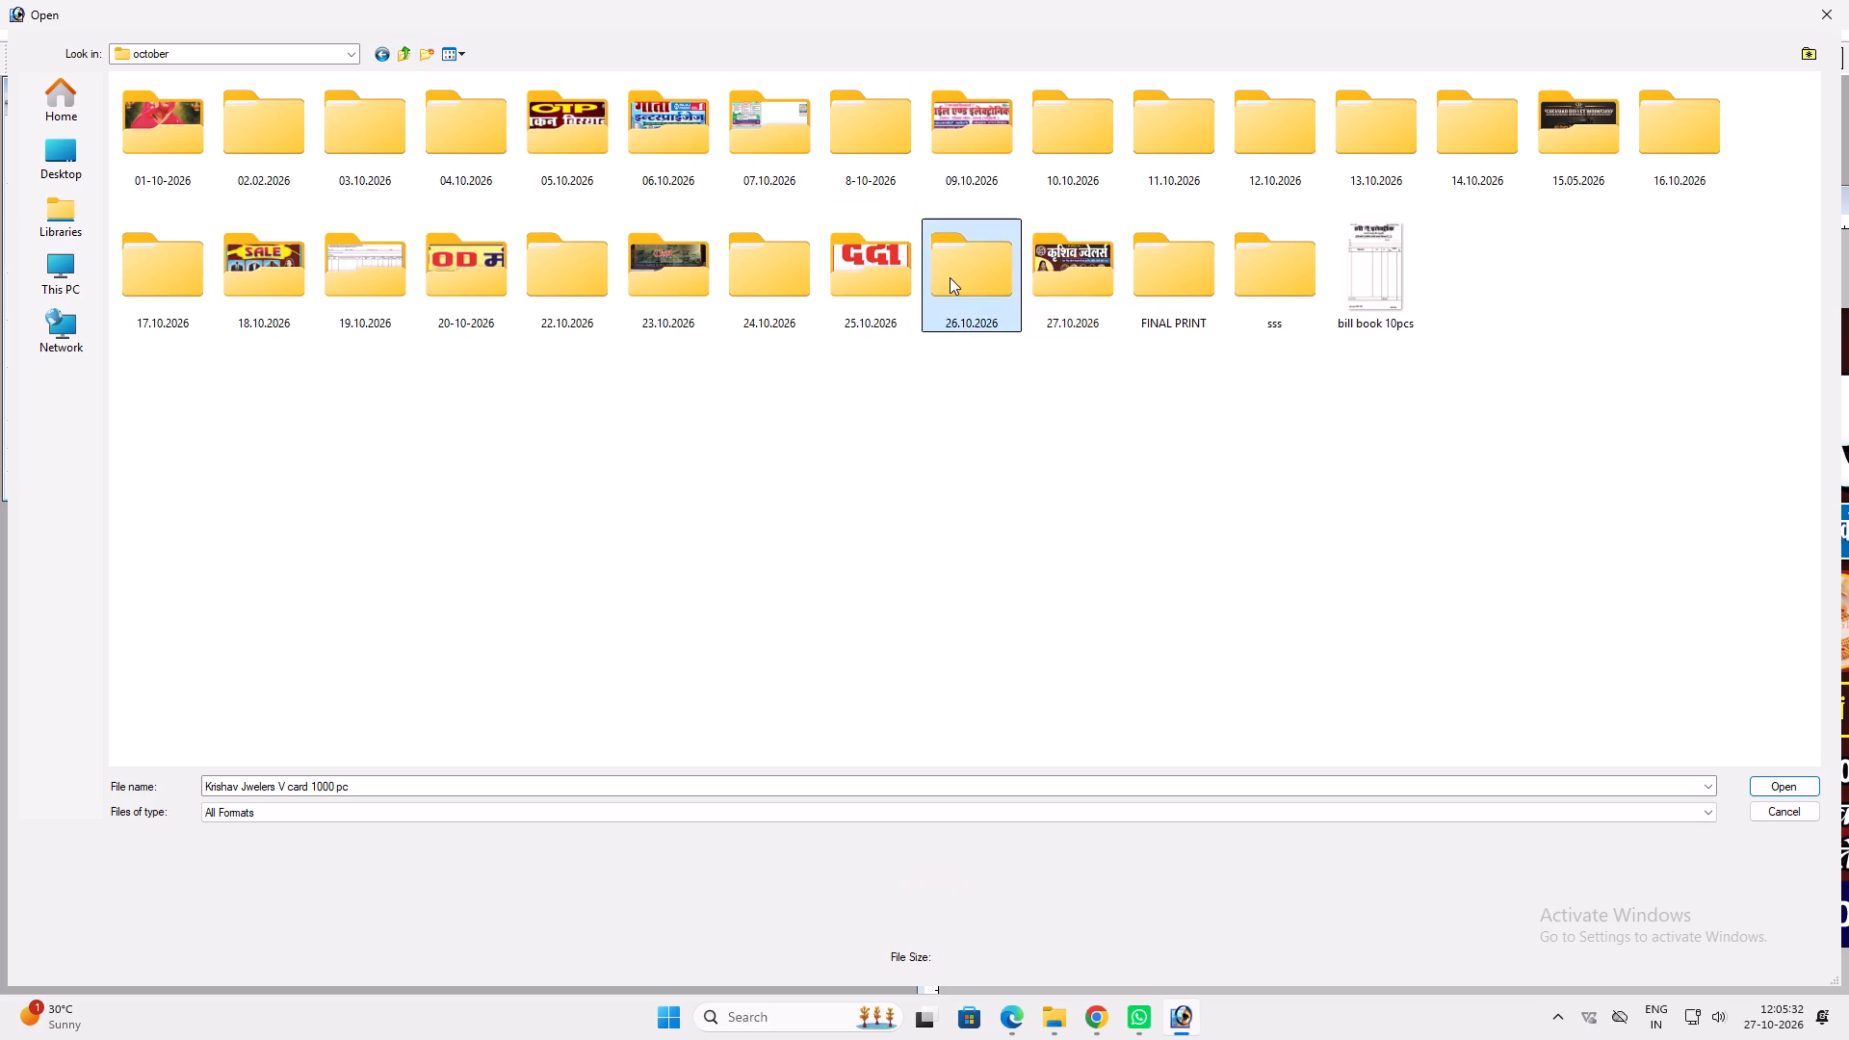
double_click(170, 144)
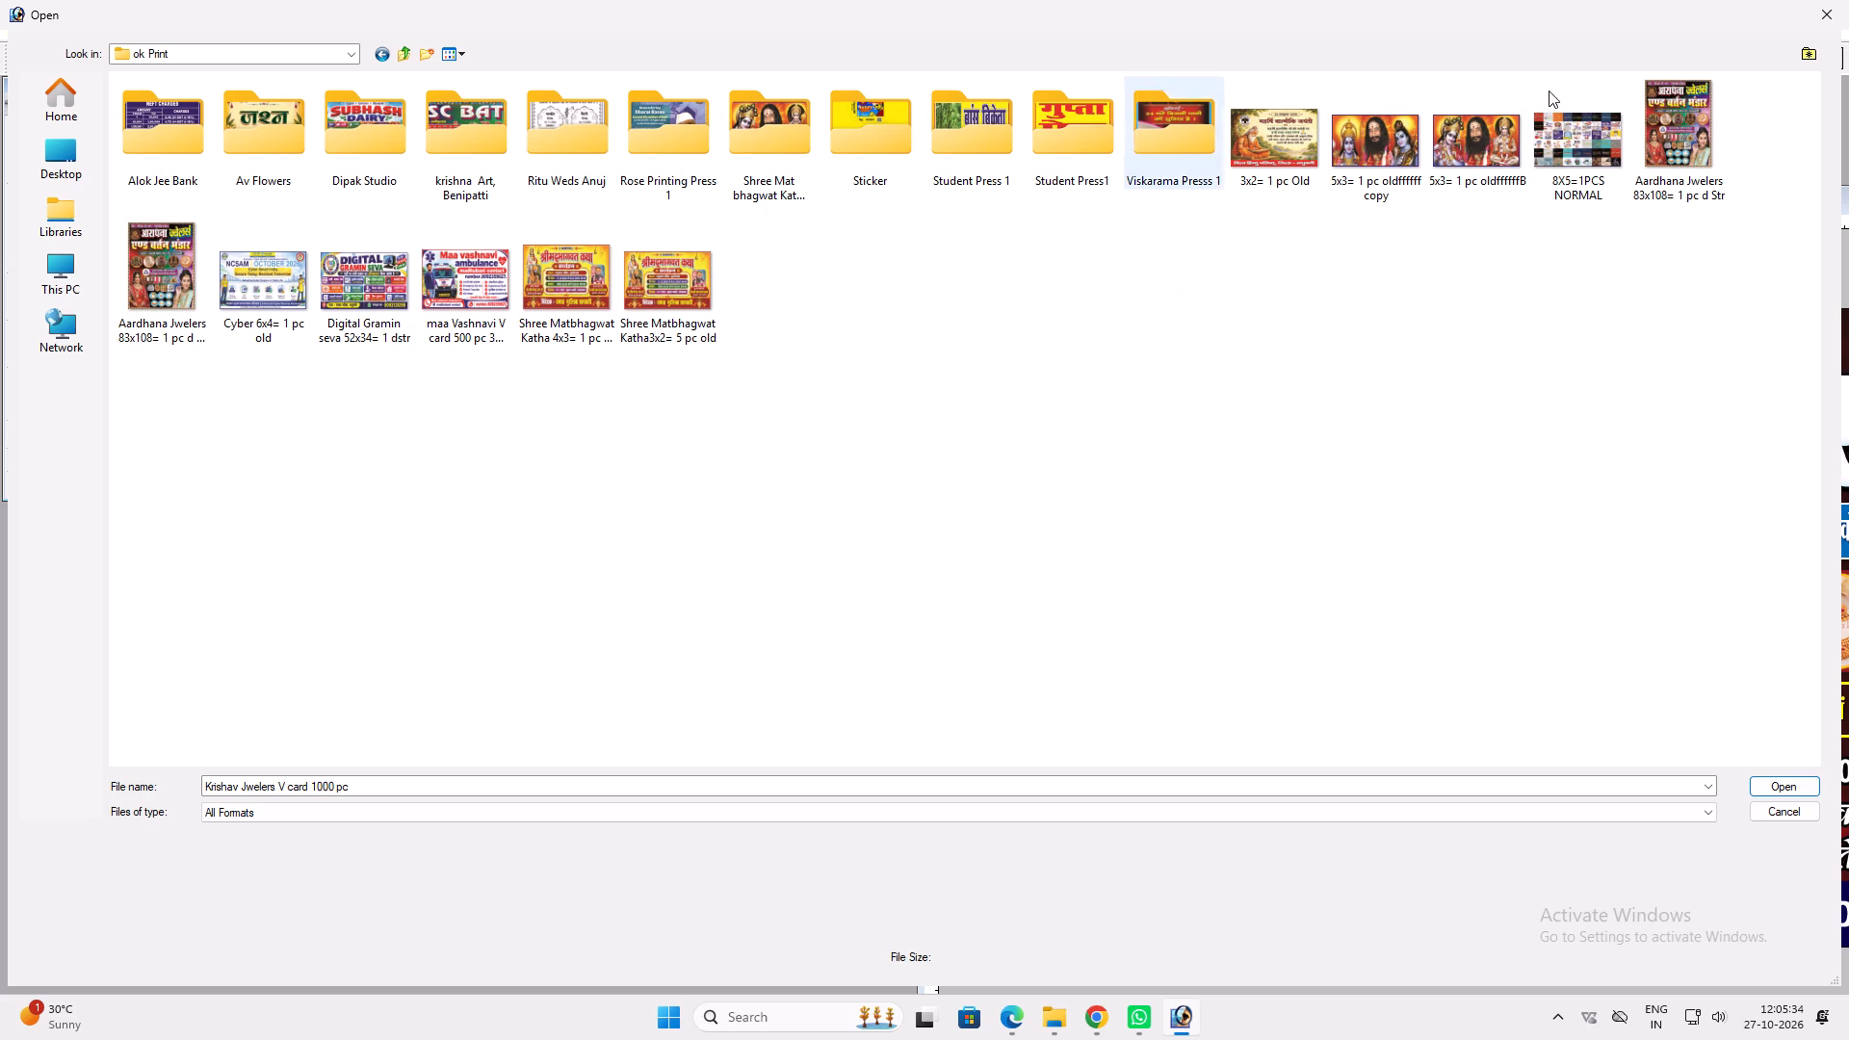
click(1833, 5)
Maximize the Krishav Jwelers V card 1000 pc document window and cycle to the next open document.
double_click(1223, 210)
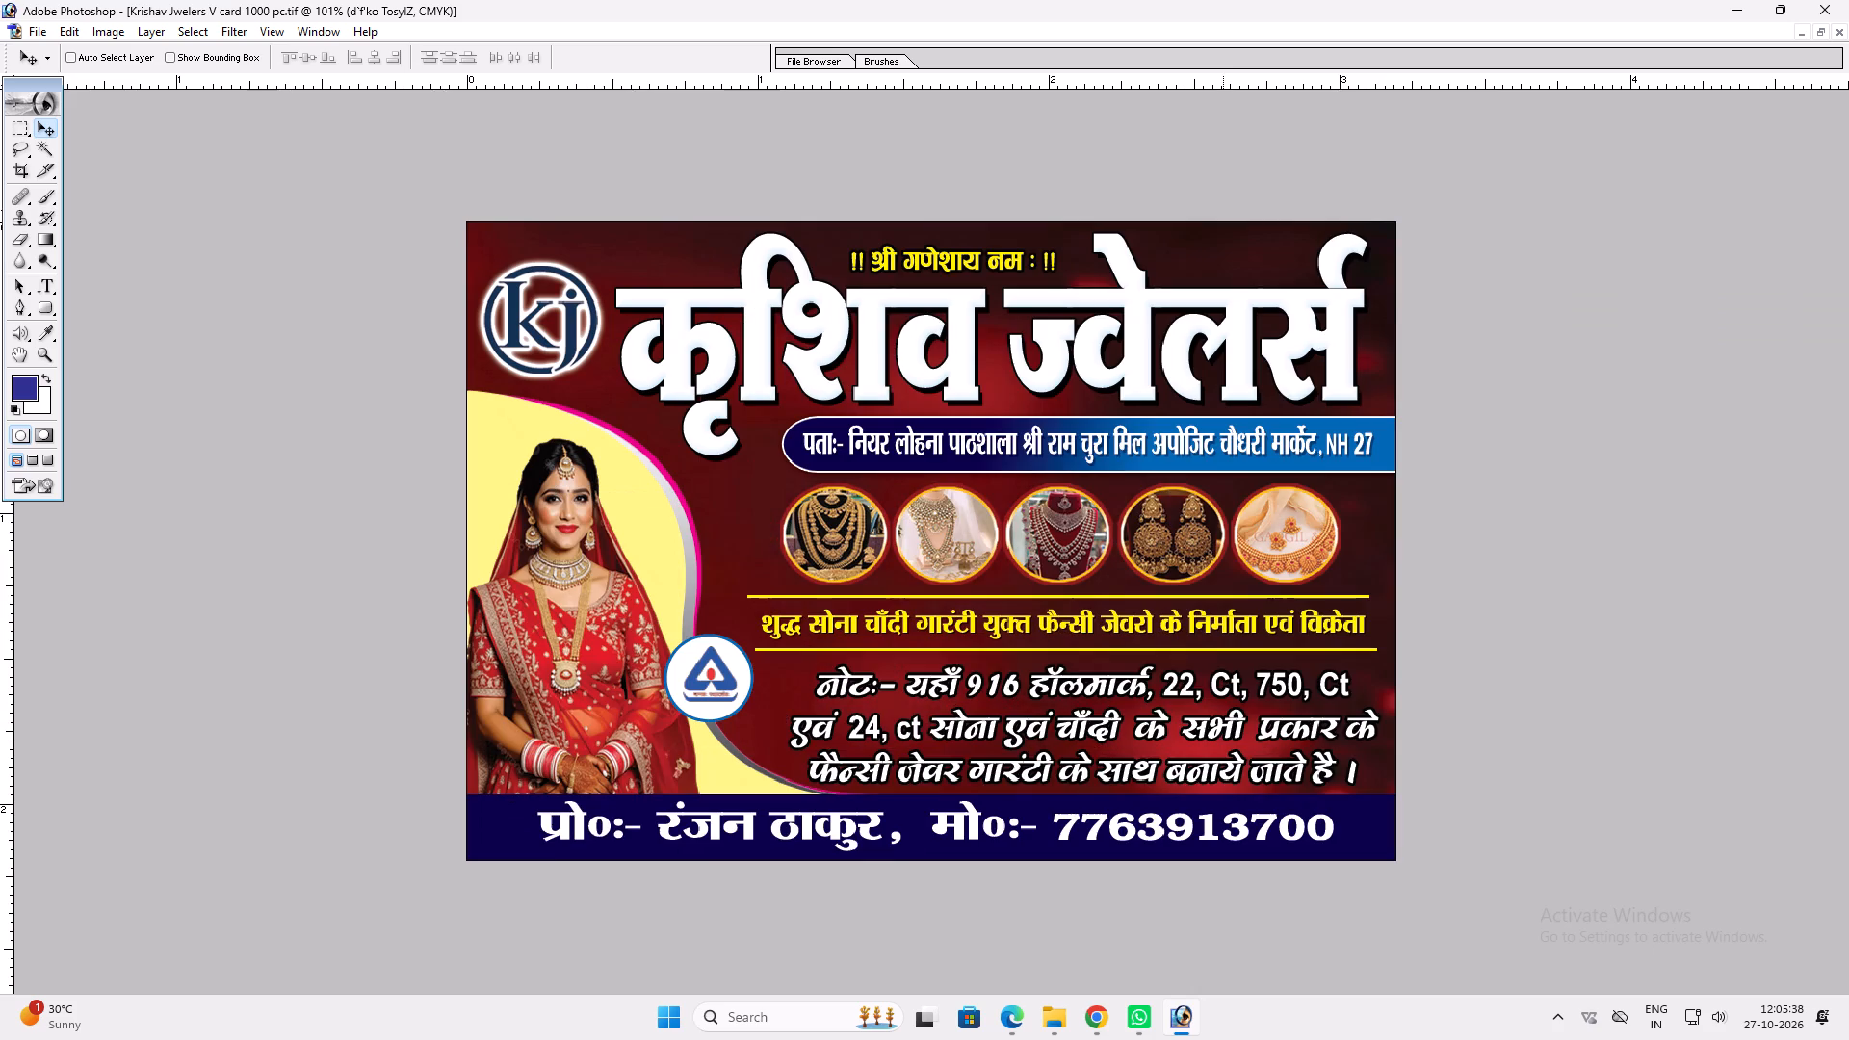
key(ctrl+Tab)
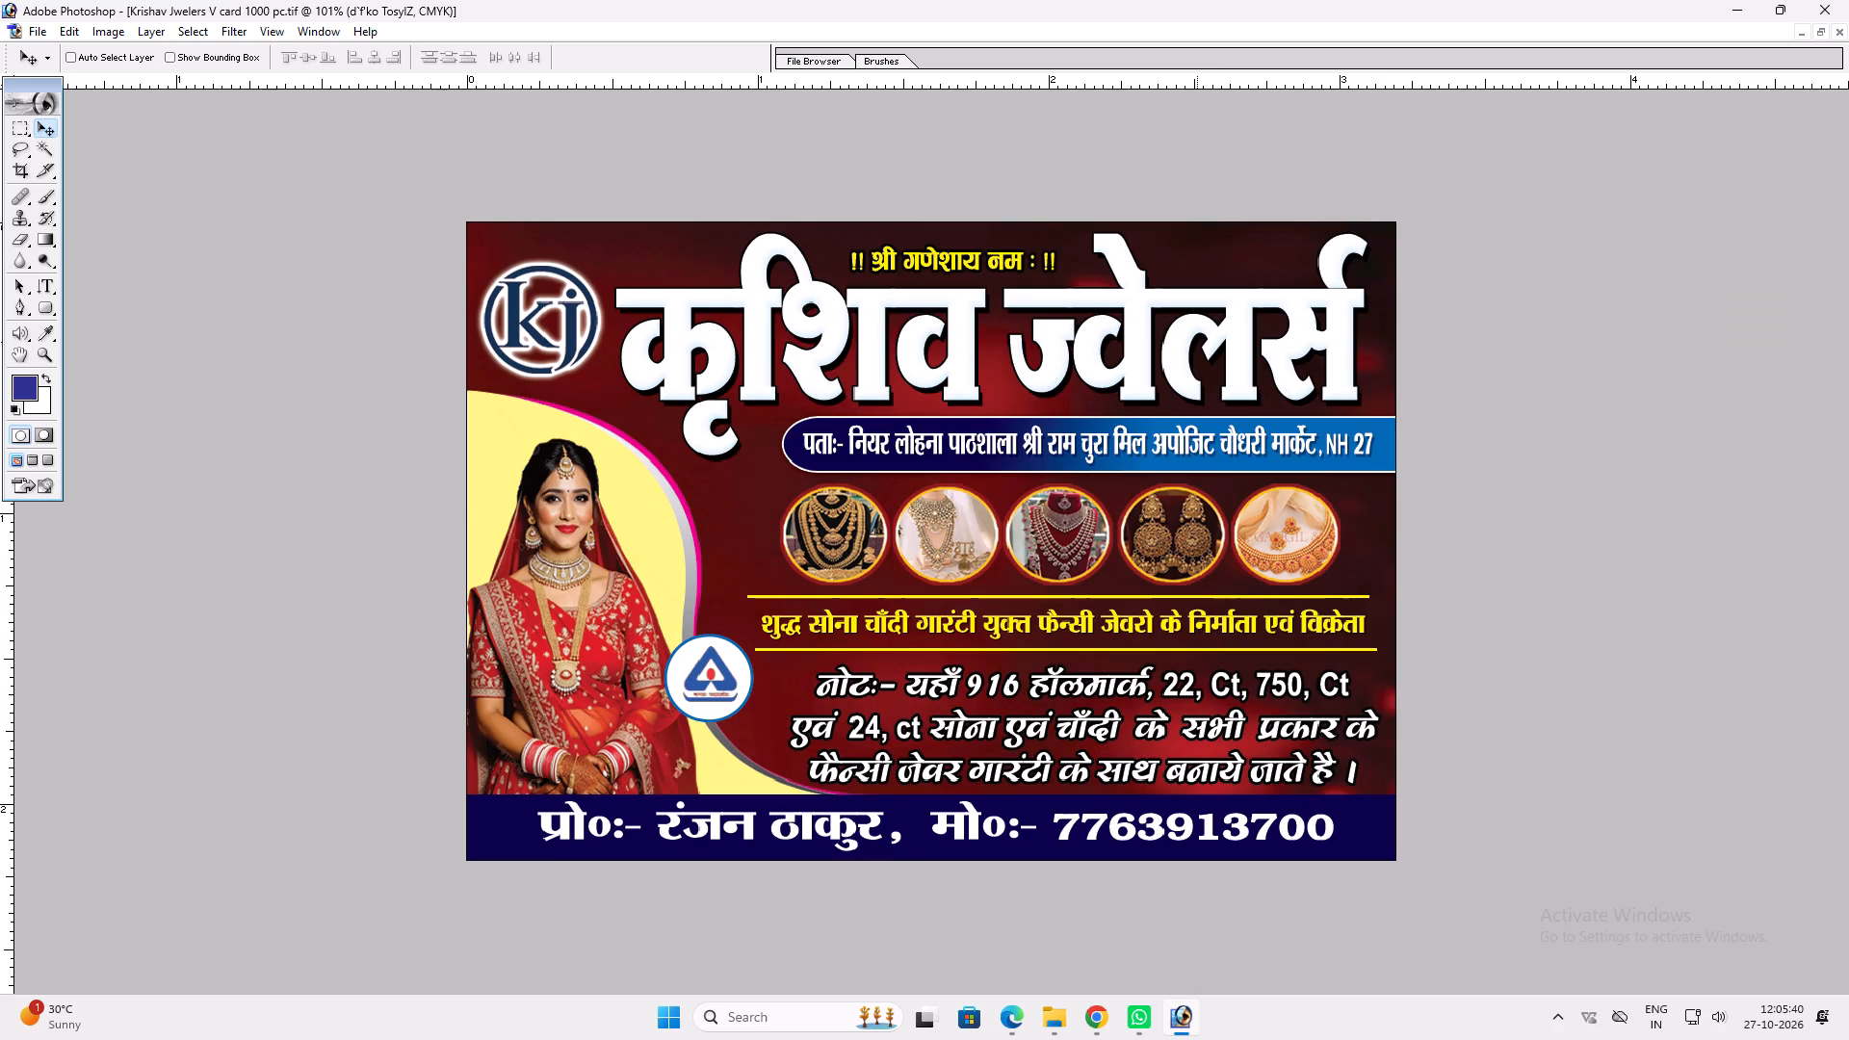
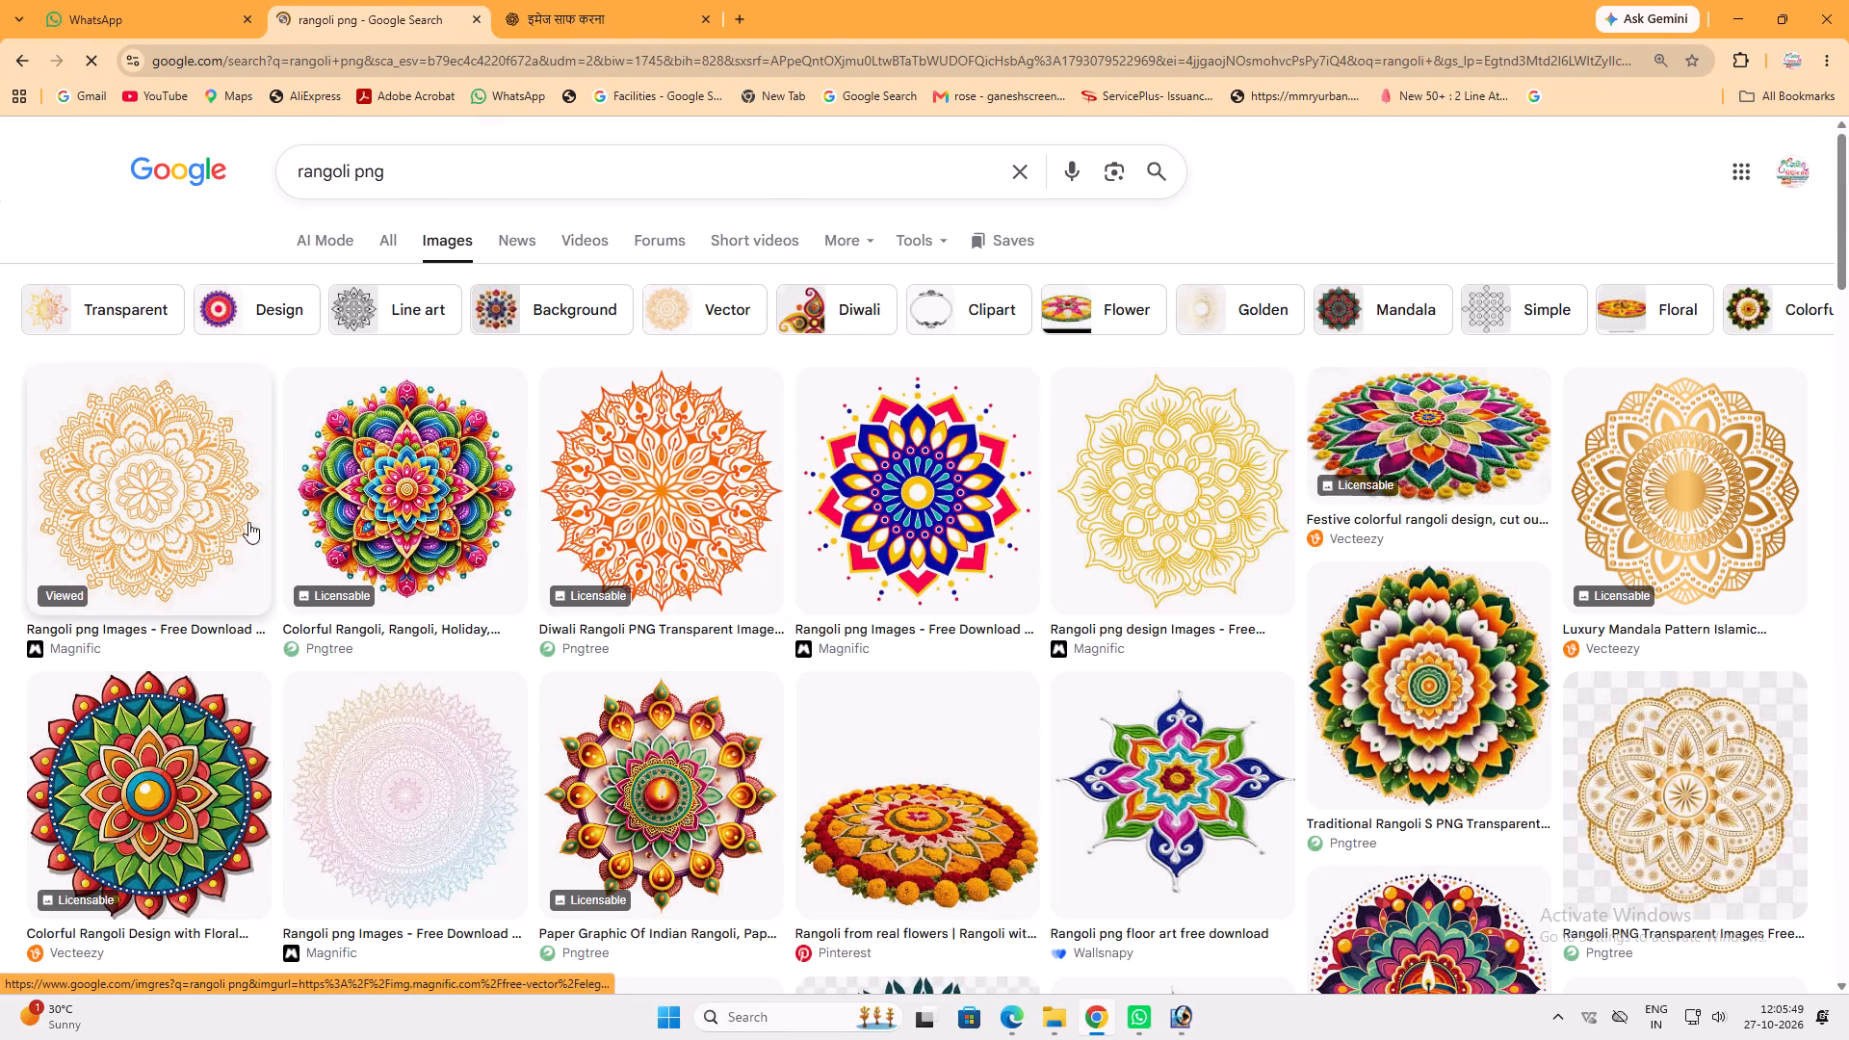
Copy the first golden rangoli image from the web search preview and paste it into the Krishav Jwelers V card in Photoshop.
right_click(1438, 507)
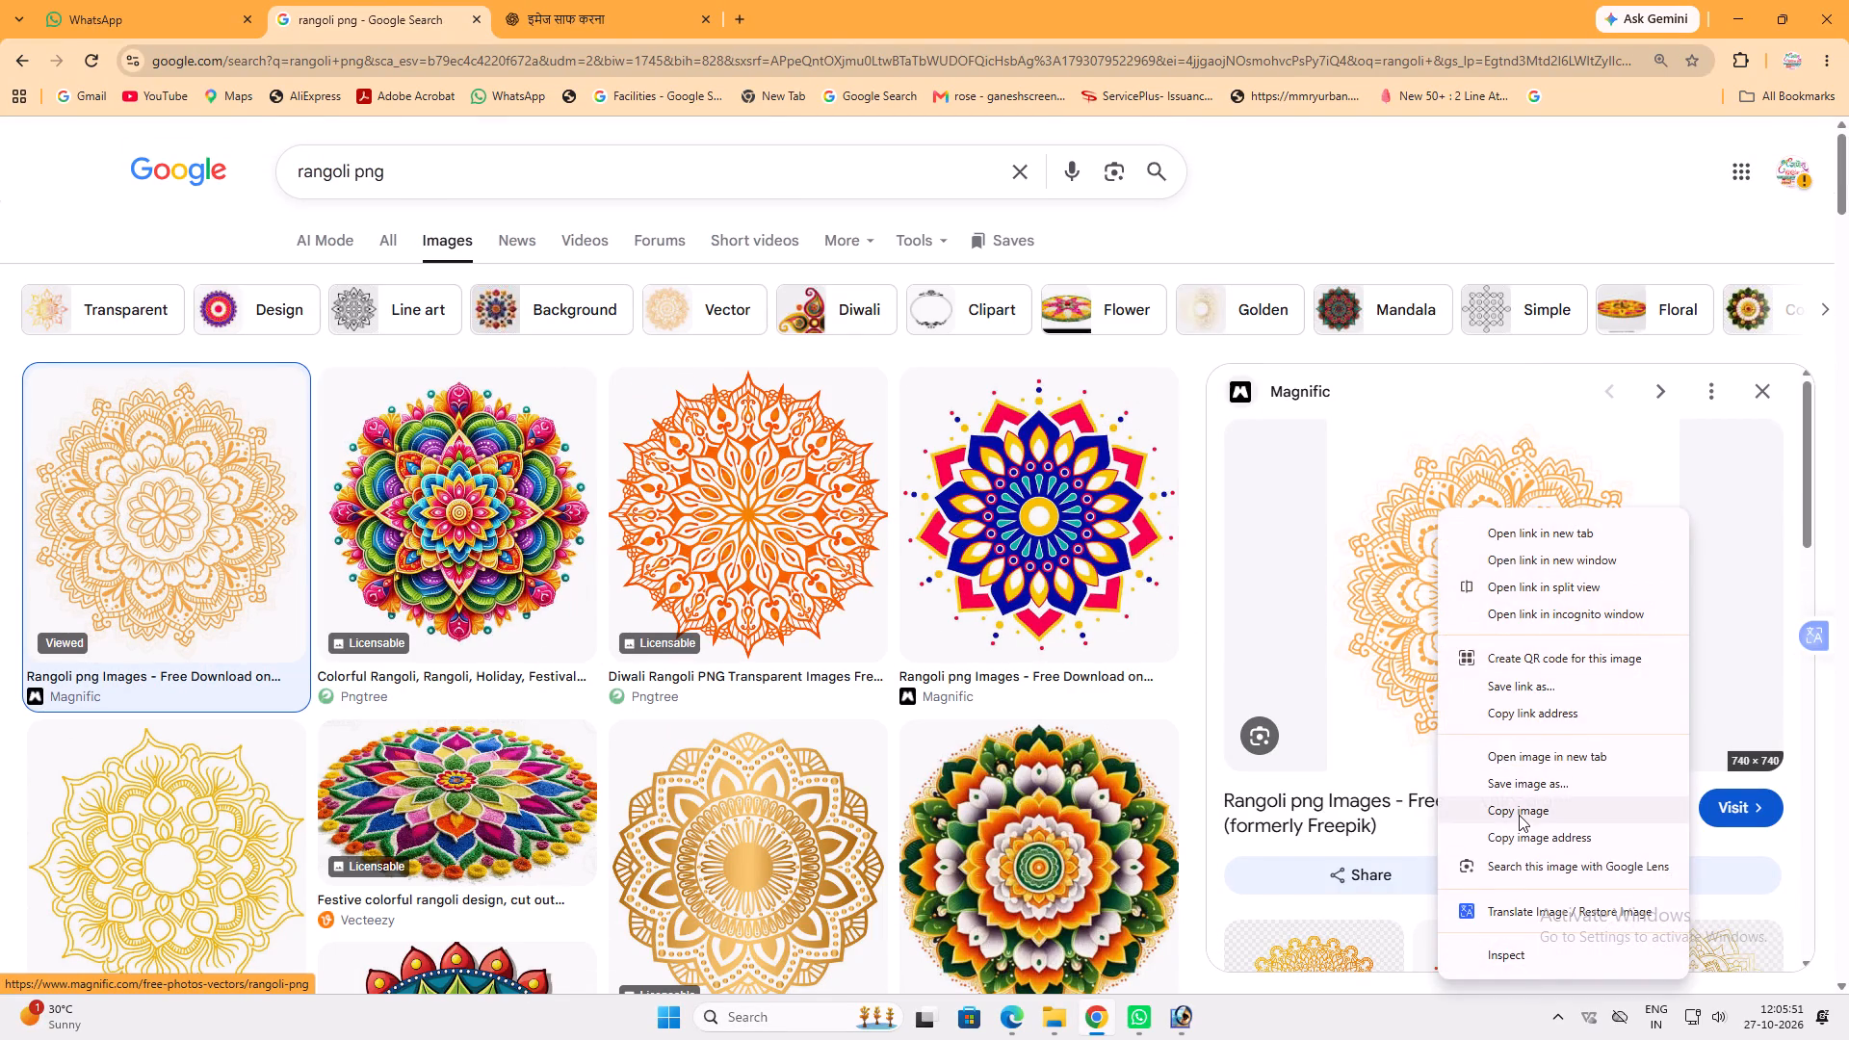
click(1519, 815)
click(1199, 1022)
double_click(1097, 195)
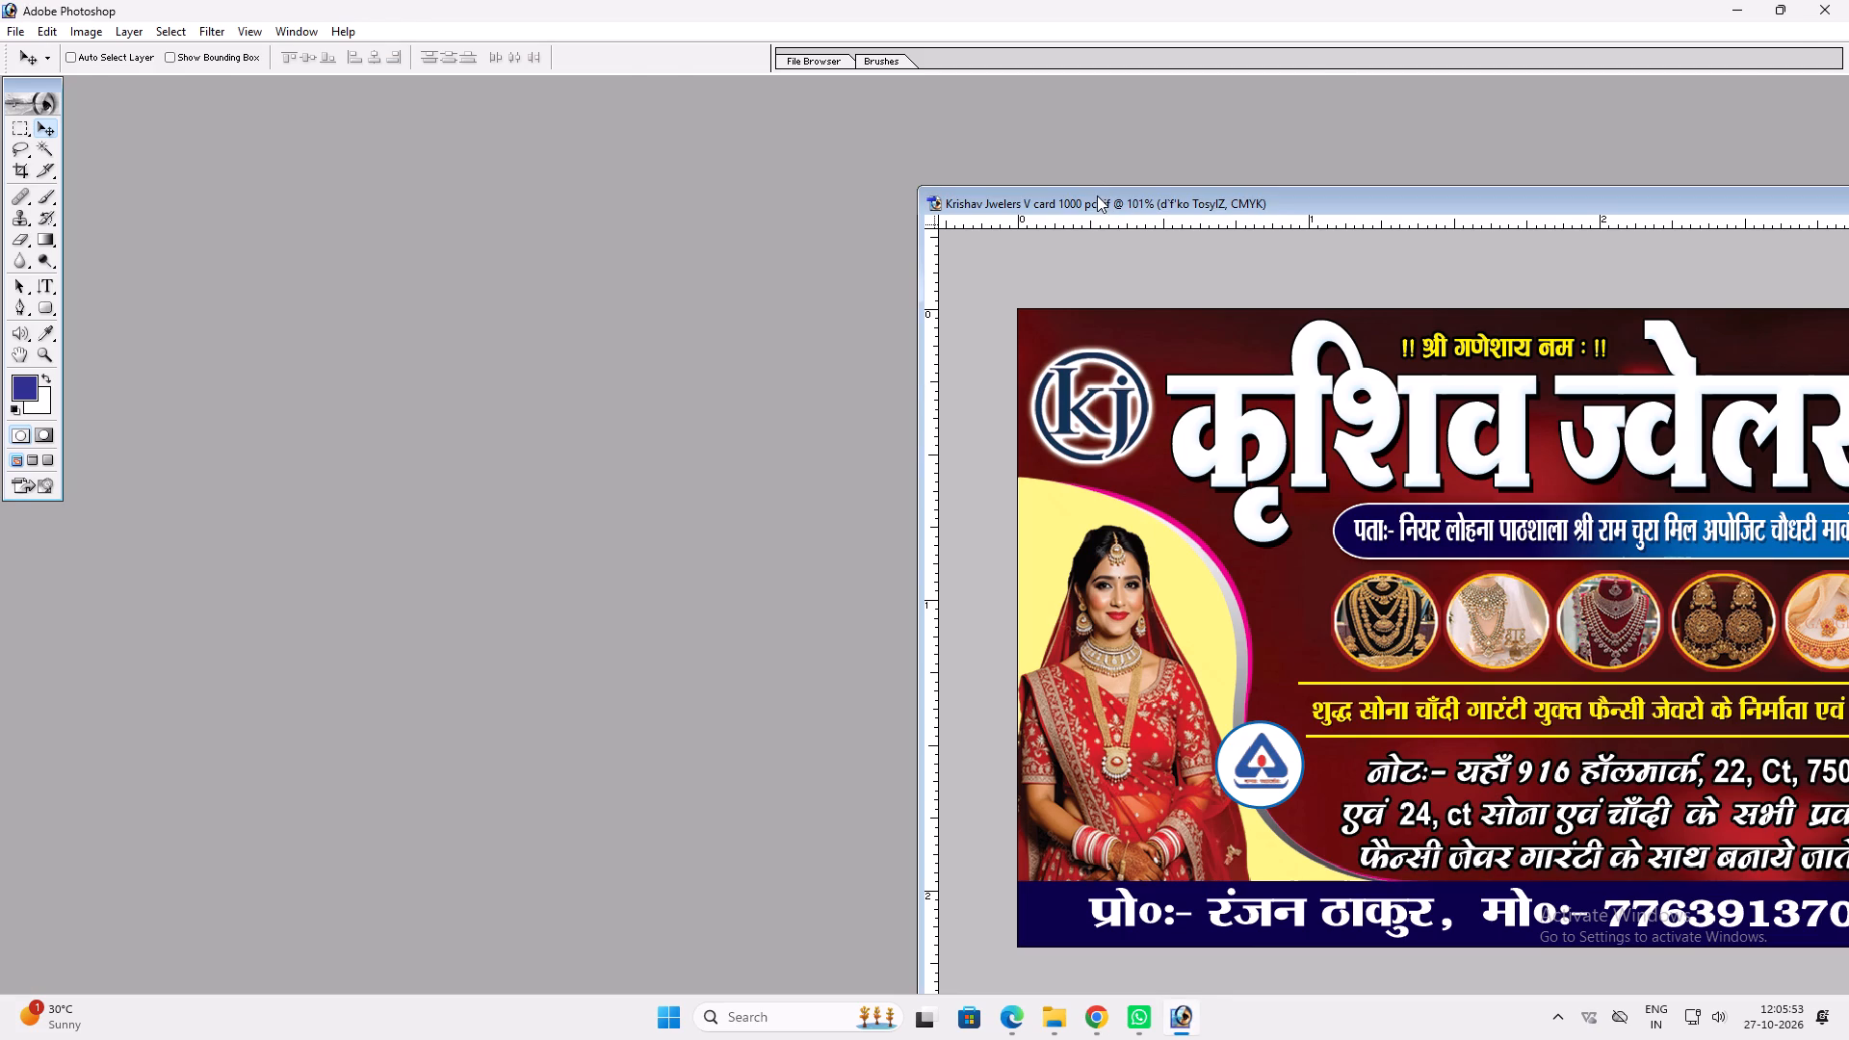
key(ctrl+v)
Scale the pasted rangoli image down proportionally to a little over half its size, keeping it centred in place.
key(w)
key(ctrl+t)
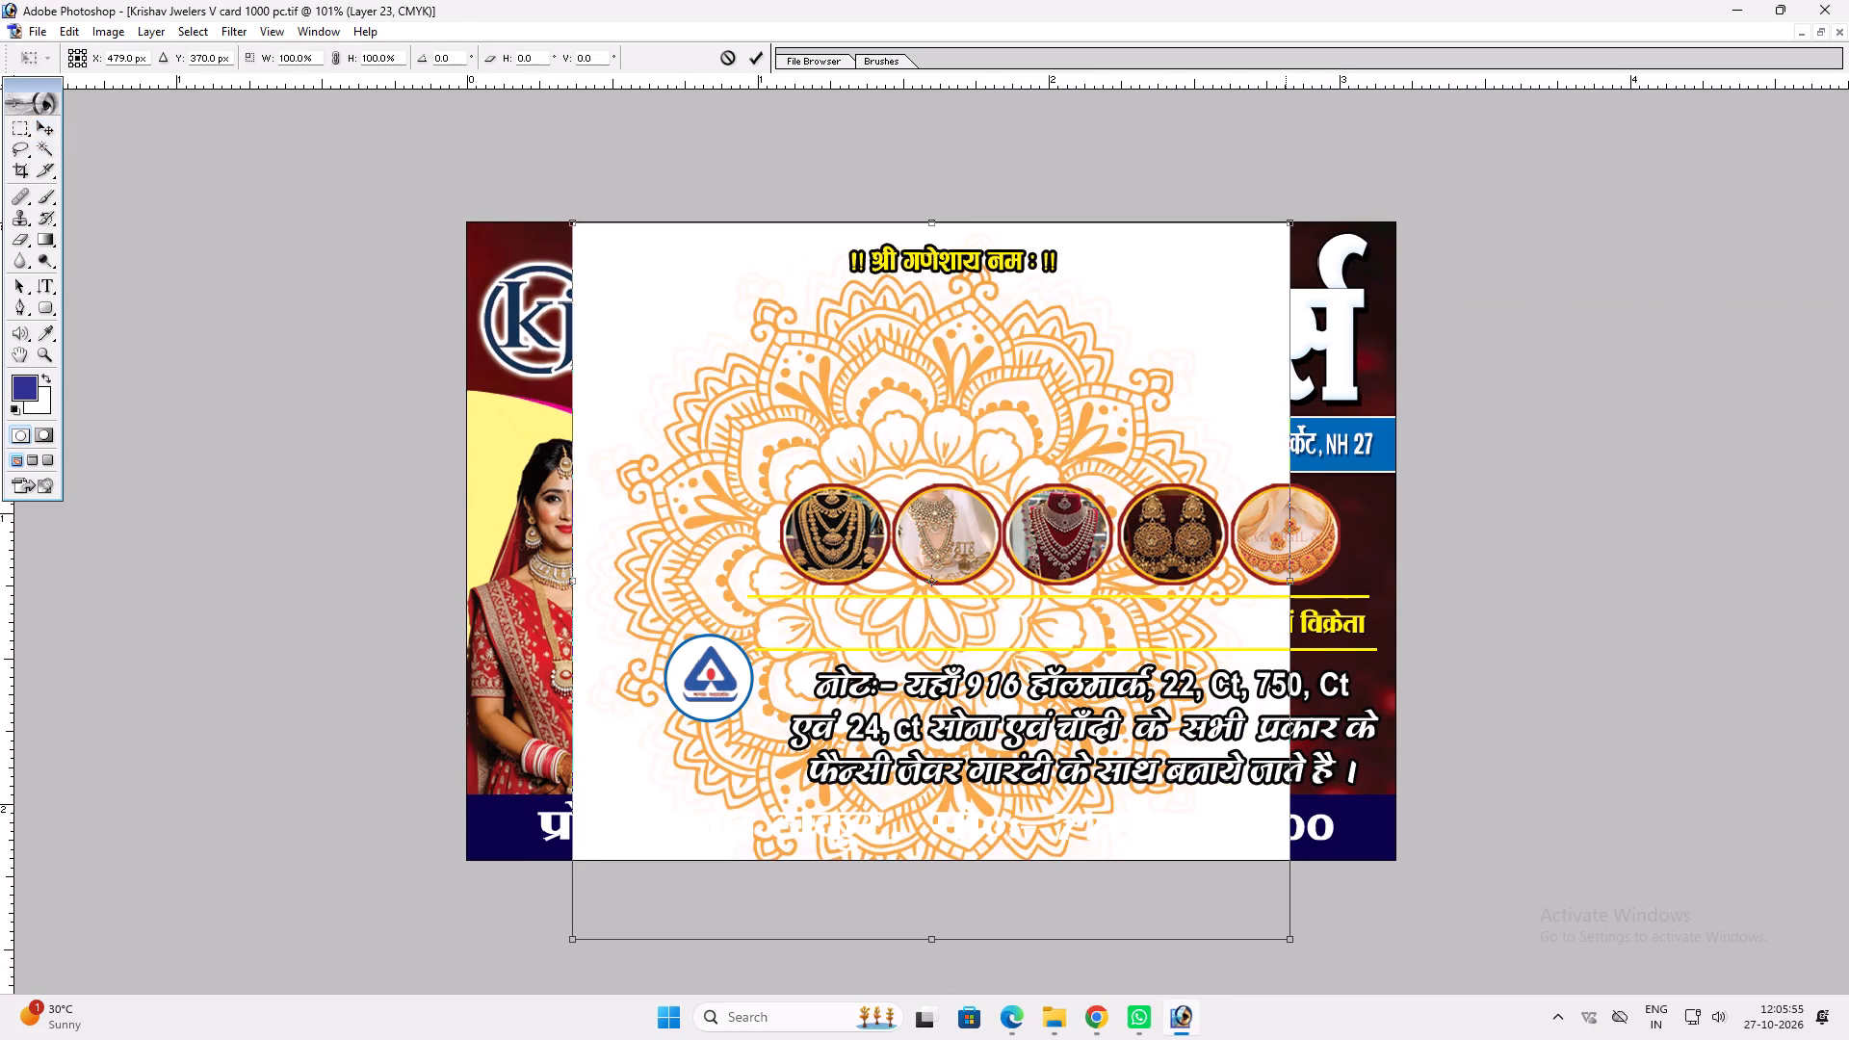
alt+shift+drag(1288, 224, 1146, 398)
key(Return)
Delete the white background around the rangoli with a Magic Wand selection and clear the selection.
key(w)
click(1105, 406)
key(Delete)
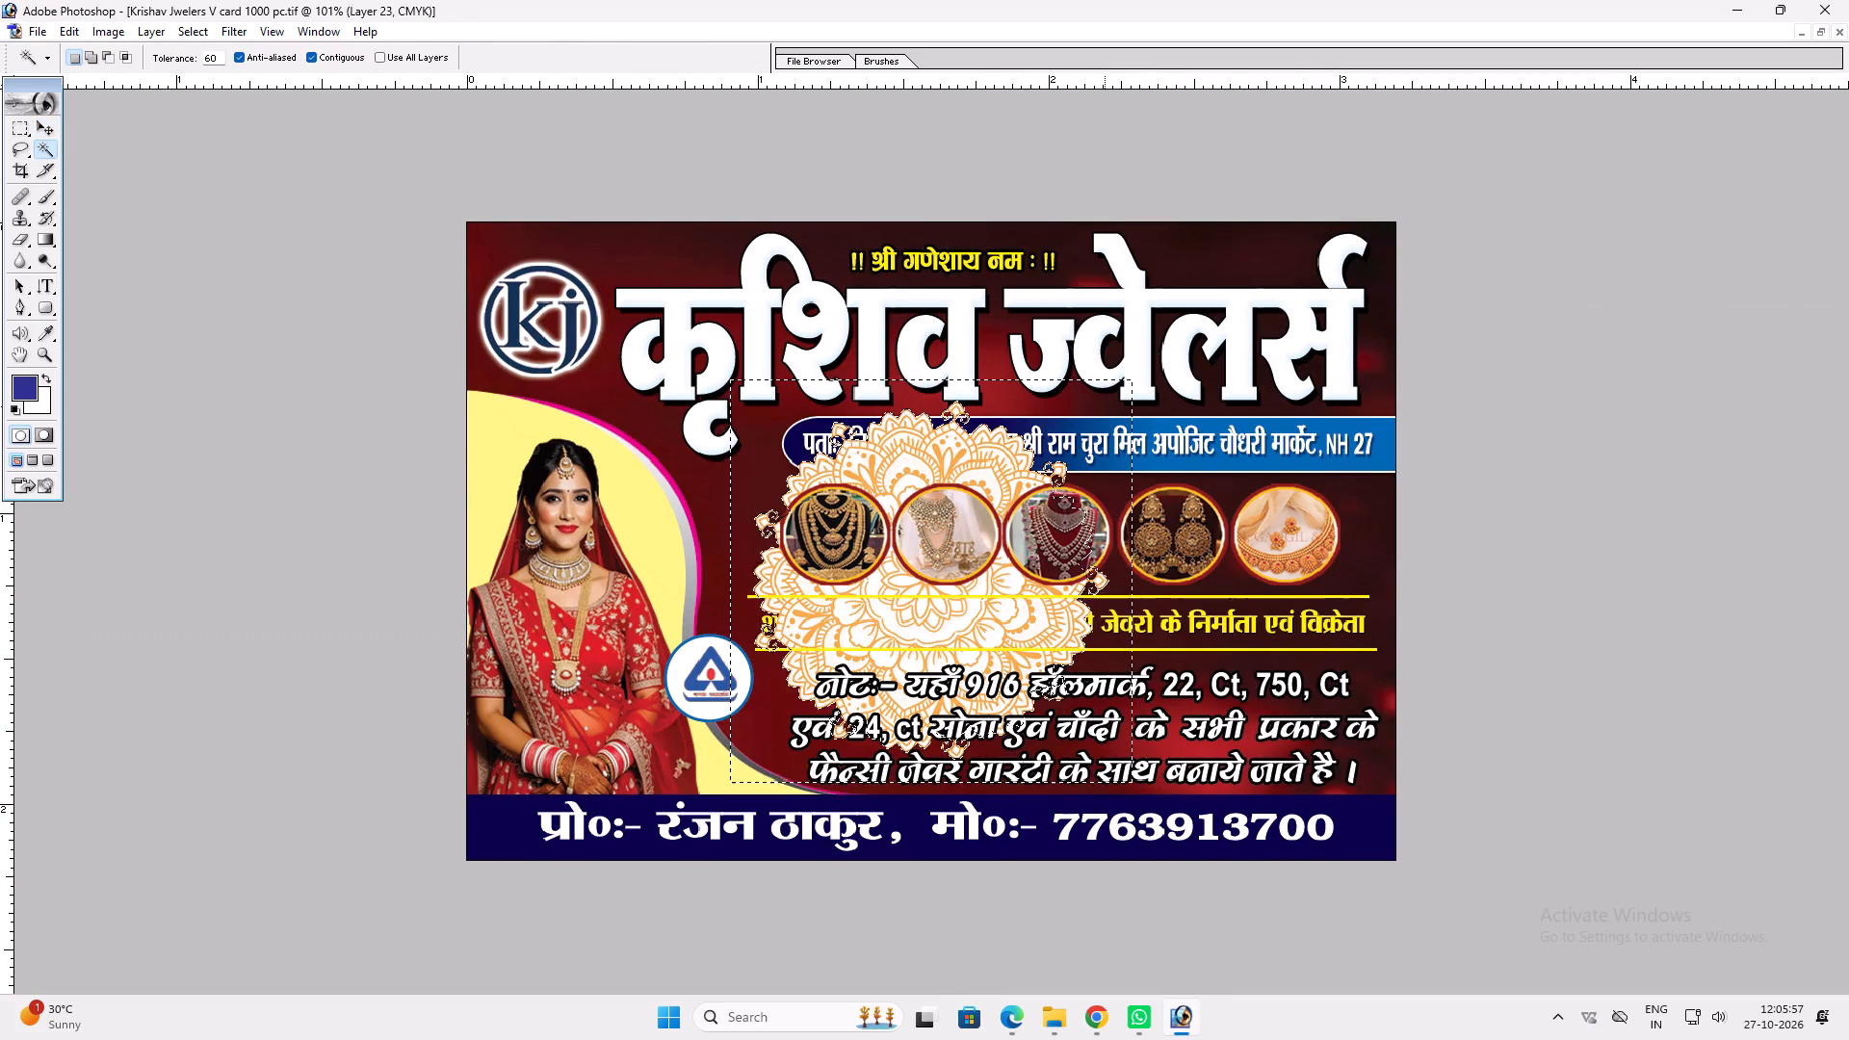
key(ctrl+d)
Move the rangoli over the bride's head and reduce its layer opacity to 20%.
key(v)
drag(913, 540, 564, 468)
text(2v)
drag(557, 468, 542, 469)
Restack the rangoli layer behind the bride but above the yellow curved panel, and shift it down and outward within that panel.
key(ctrl+shift+bracketleft)
key(ctrl+bracketright)
key(ctrl+bracketright)
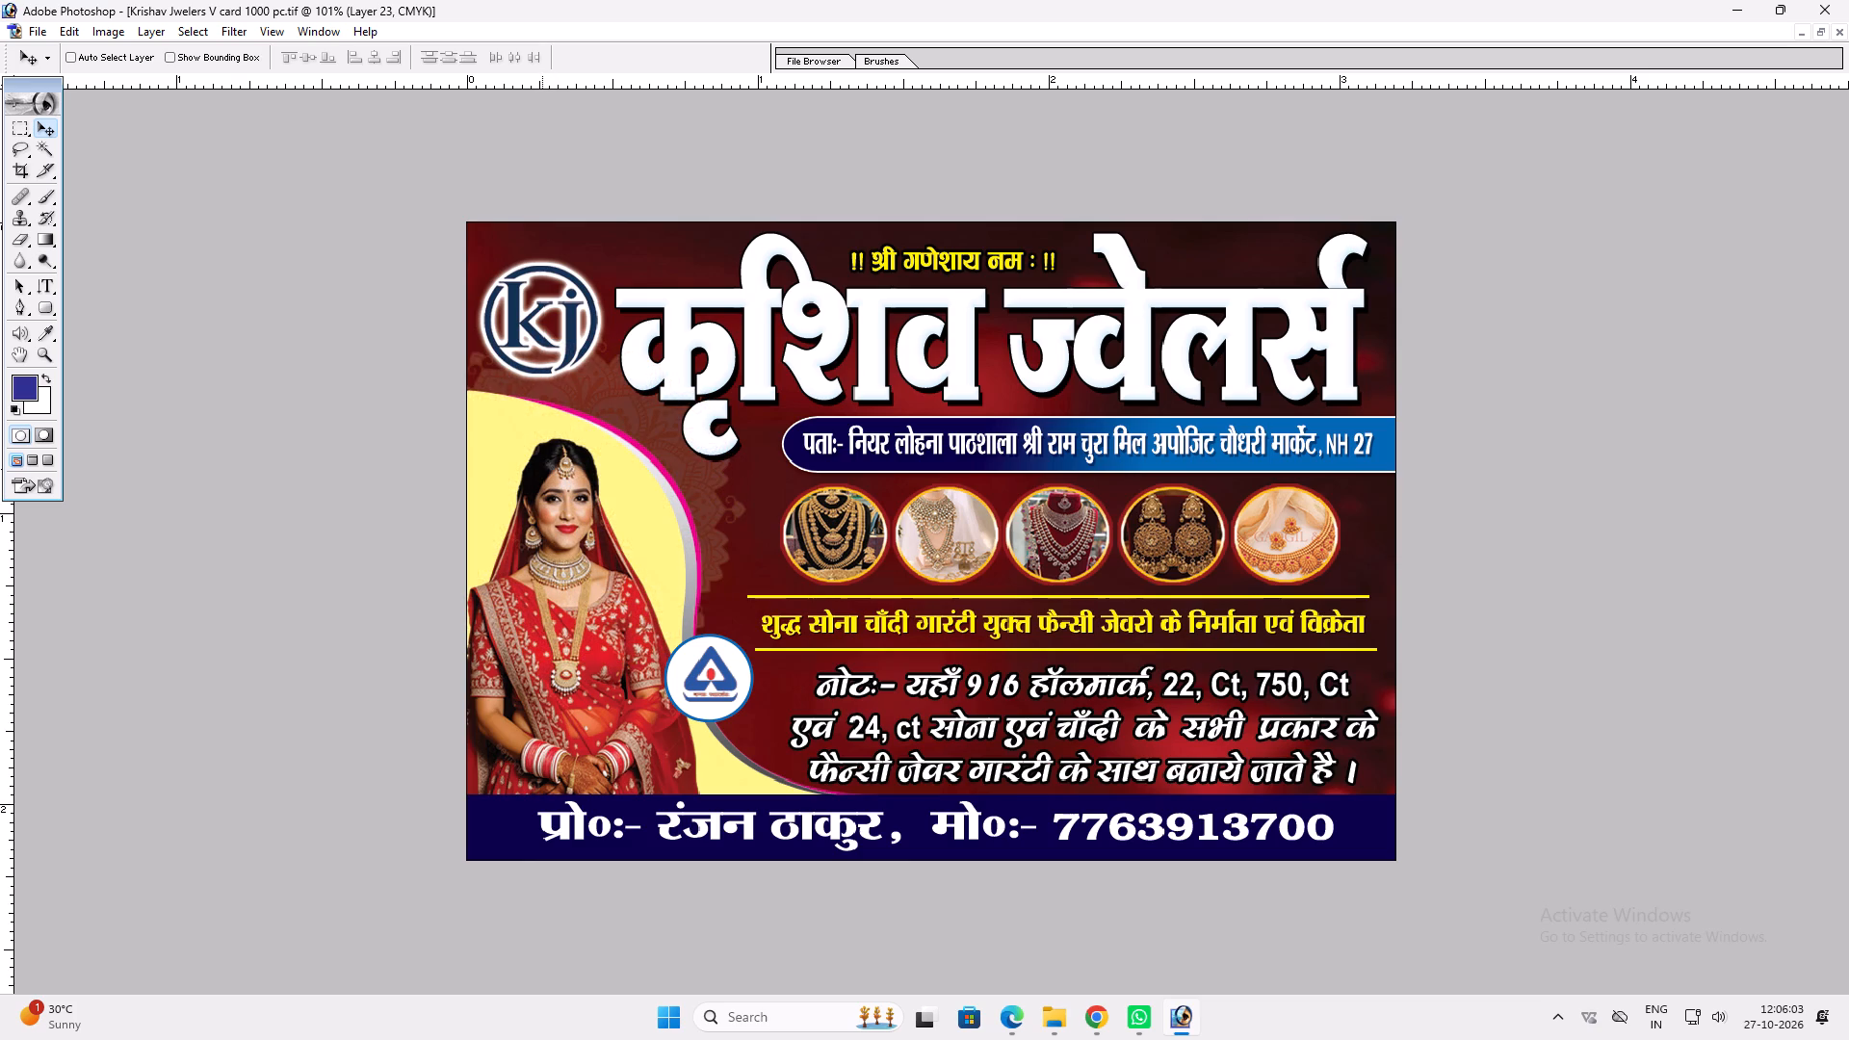
key(ctrl+bracketright)
key(ctrl+bracketright)
key(ctrl+bracketright)
key(ctrl+bracketright)
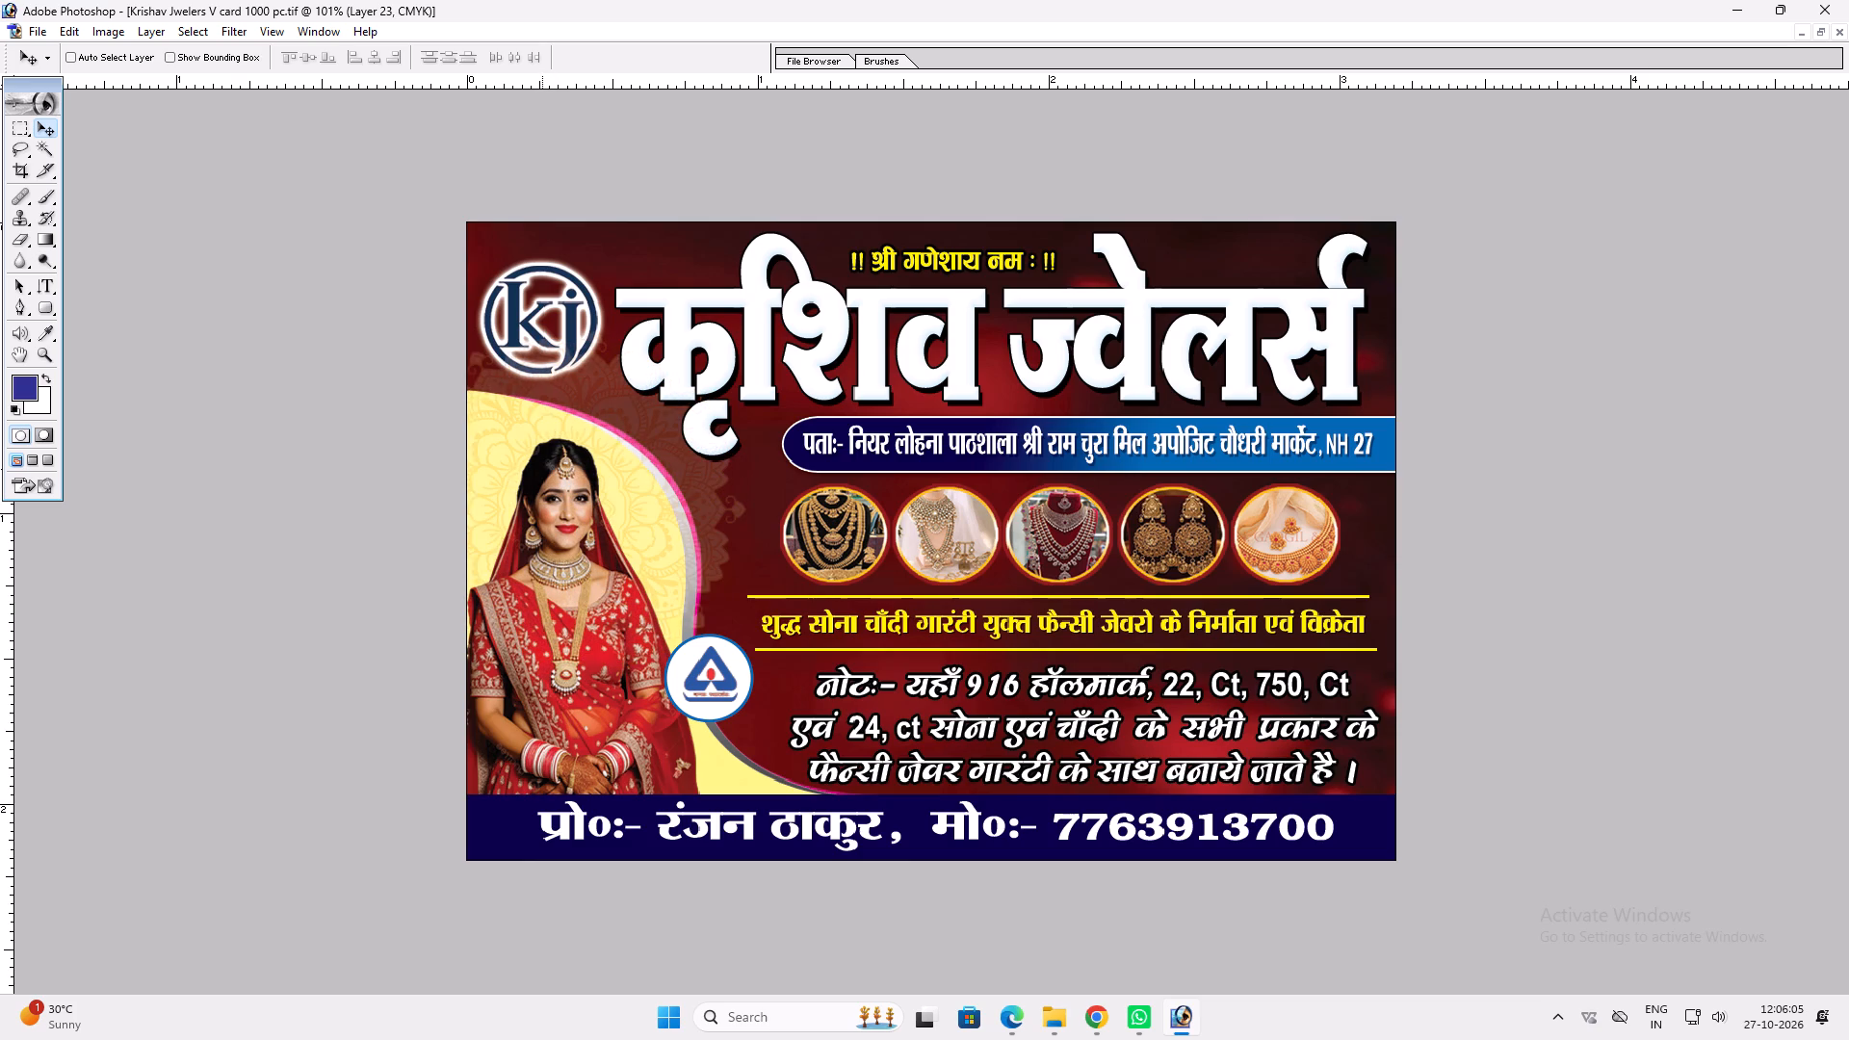
text(vv)
drag(542, 469, 507, 531)
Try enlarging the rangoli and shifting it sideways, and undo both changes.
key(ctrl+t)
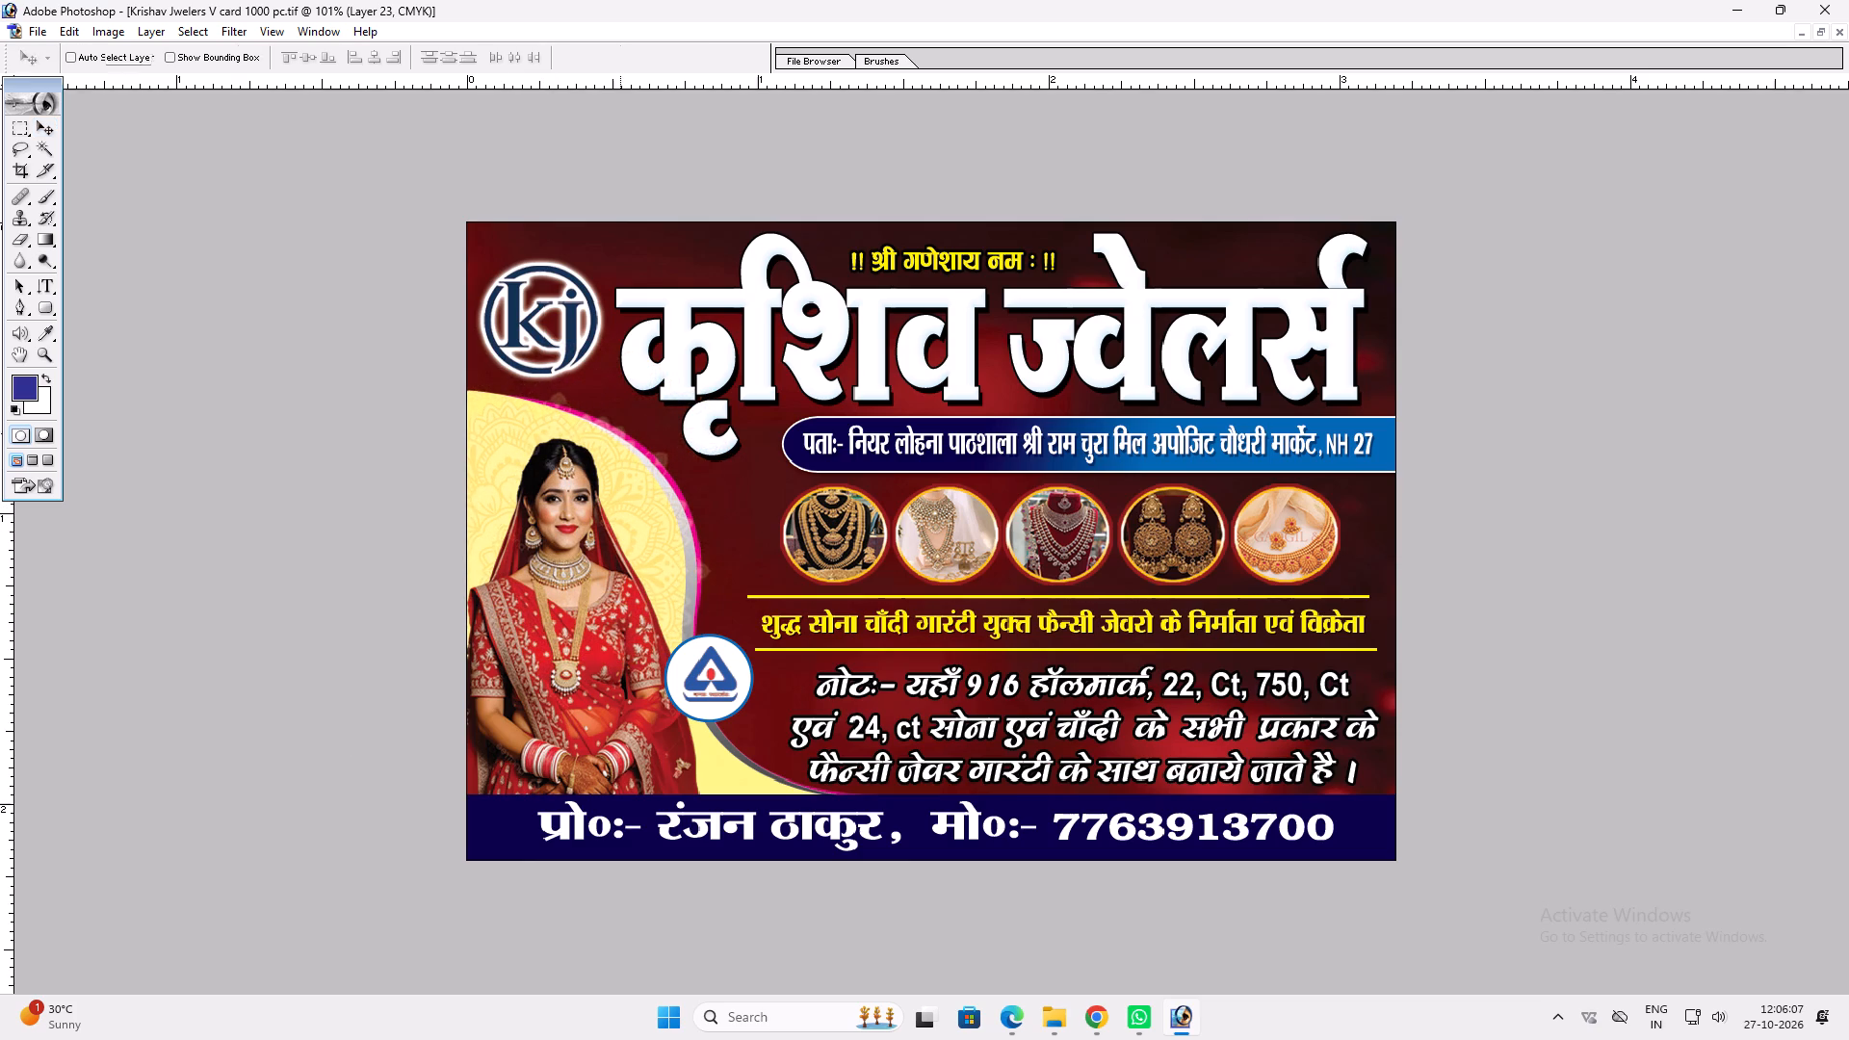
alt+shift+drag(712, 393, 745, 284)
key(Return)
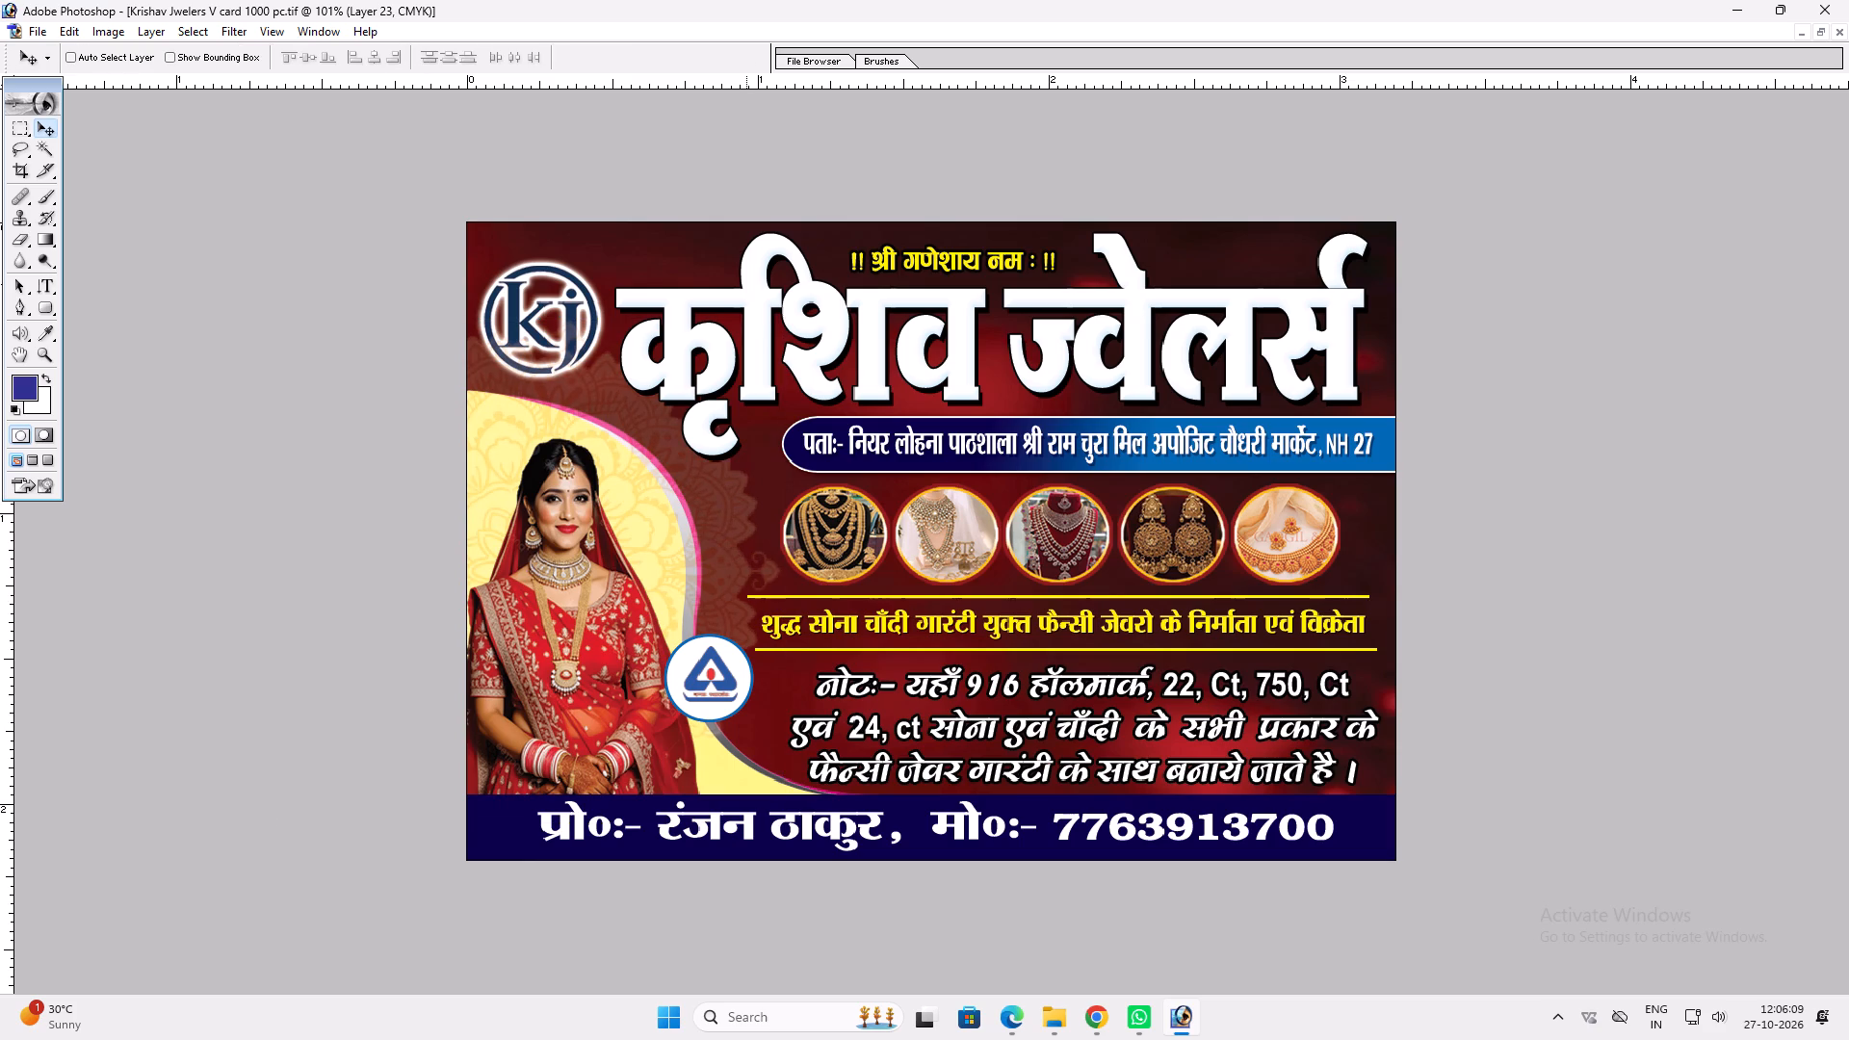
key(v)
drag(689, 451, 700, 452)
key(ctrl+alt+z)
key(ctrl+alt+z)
Nudge the rangoli slightly upward and erase the part of Layer 23 outside the yellow panel, using a selection made from Layer 6.
drag(684, 455, 694, 436)
right_click(645, 486)
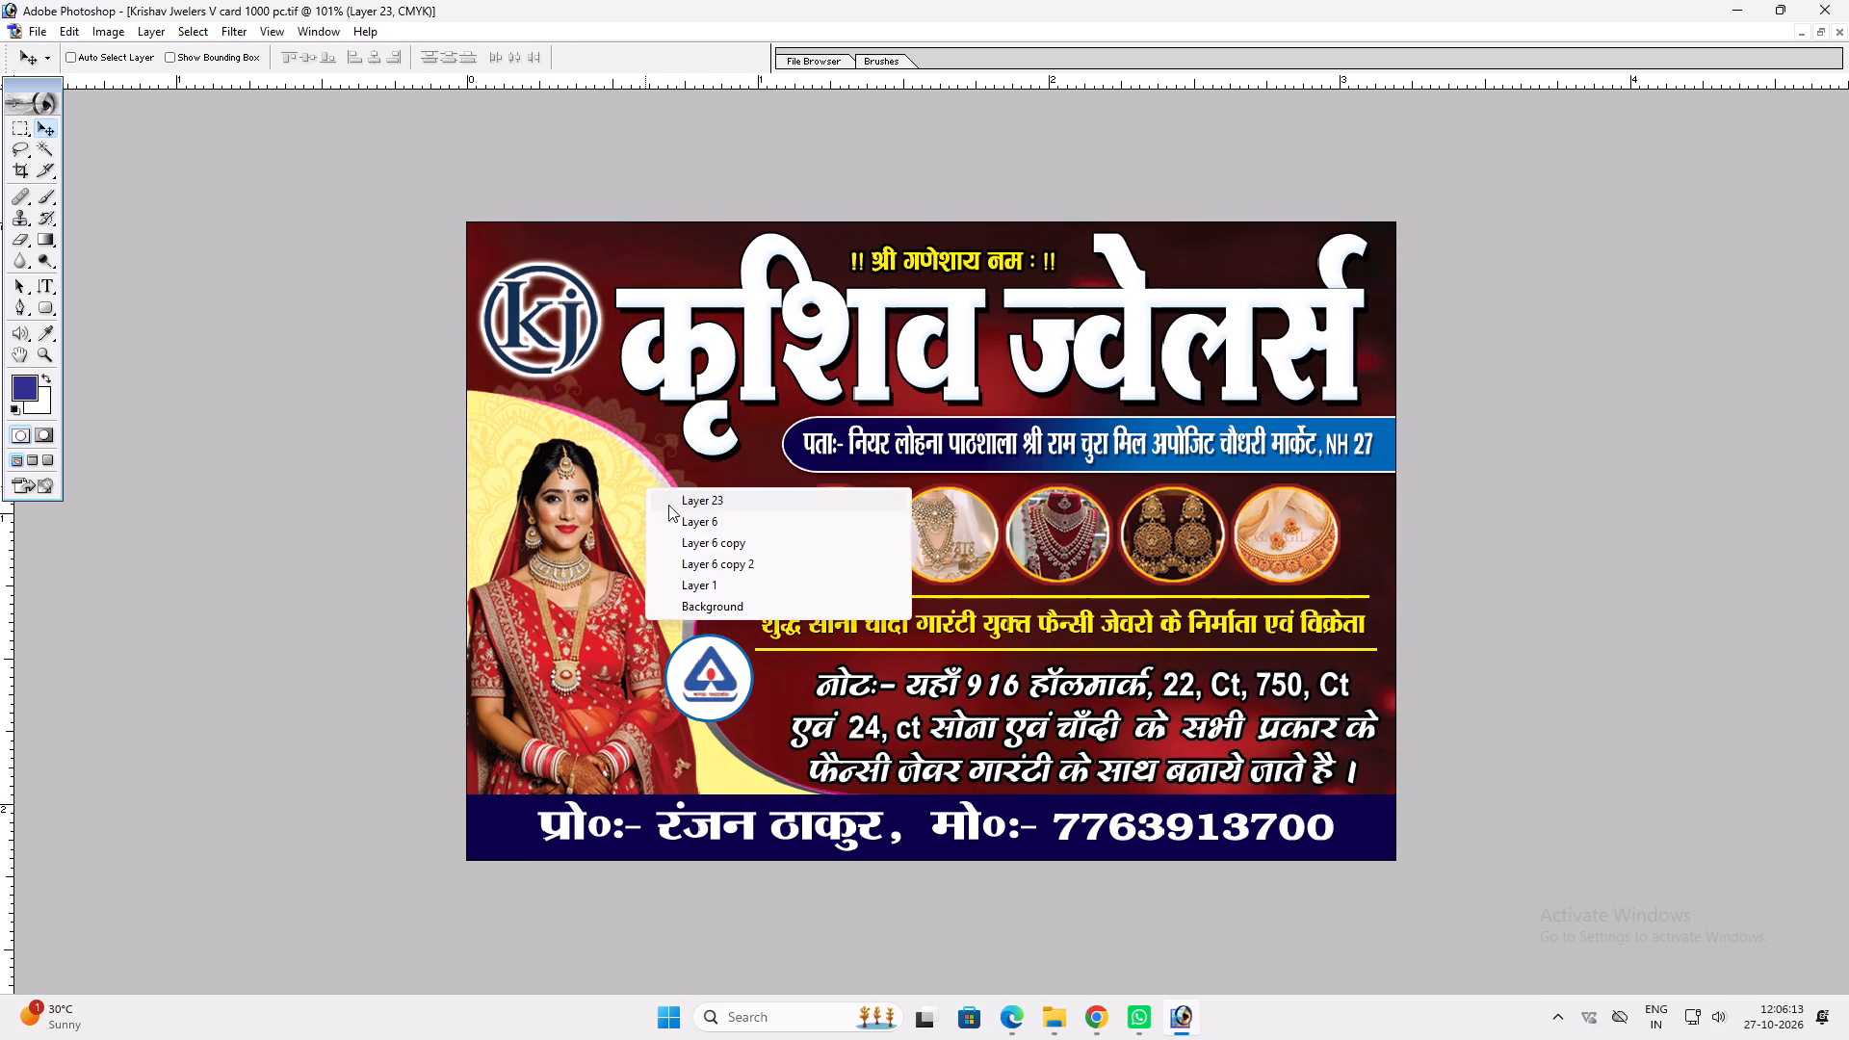
drag(683, 512, 700, 524)
key(w)
click(734, 530)
key(v)
right_click(624, 505)
click(657, 517)
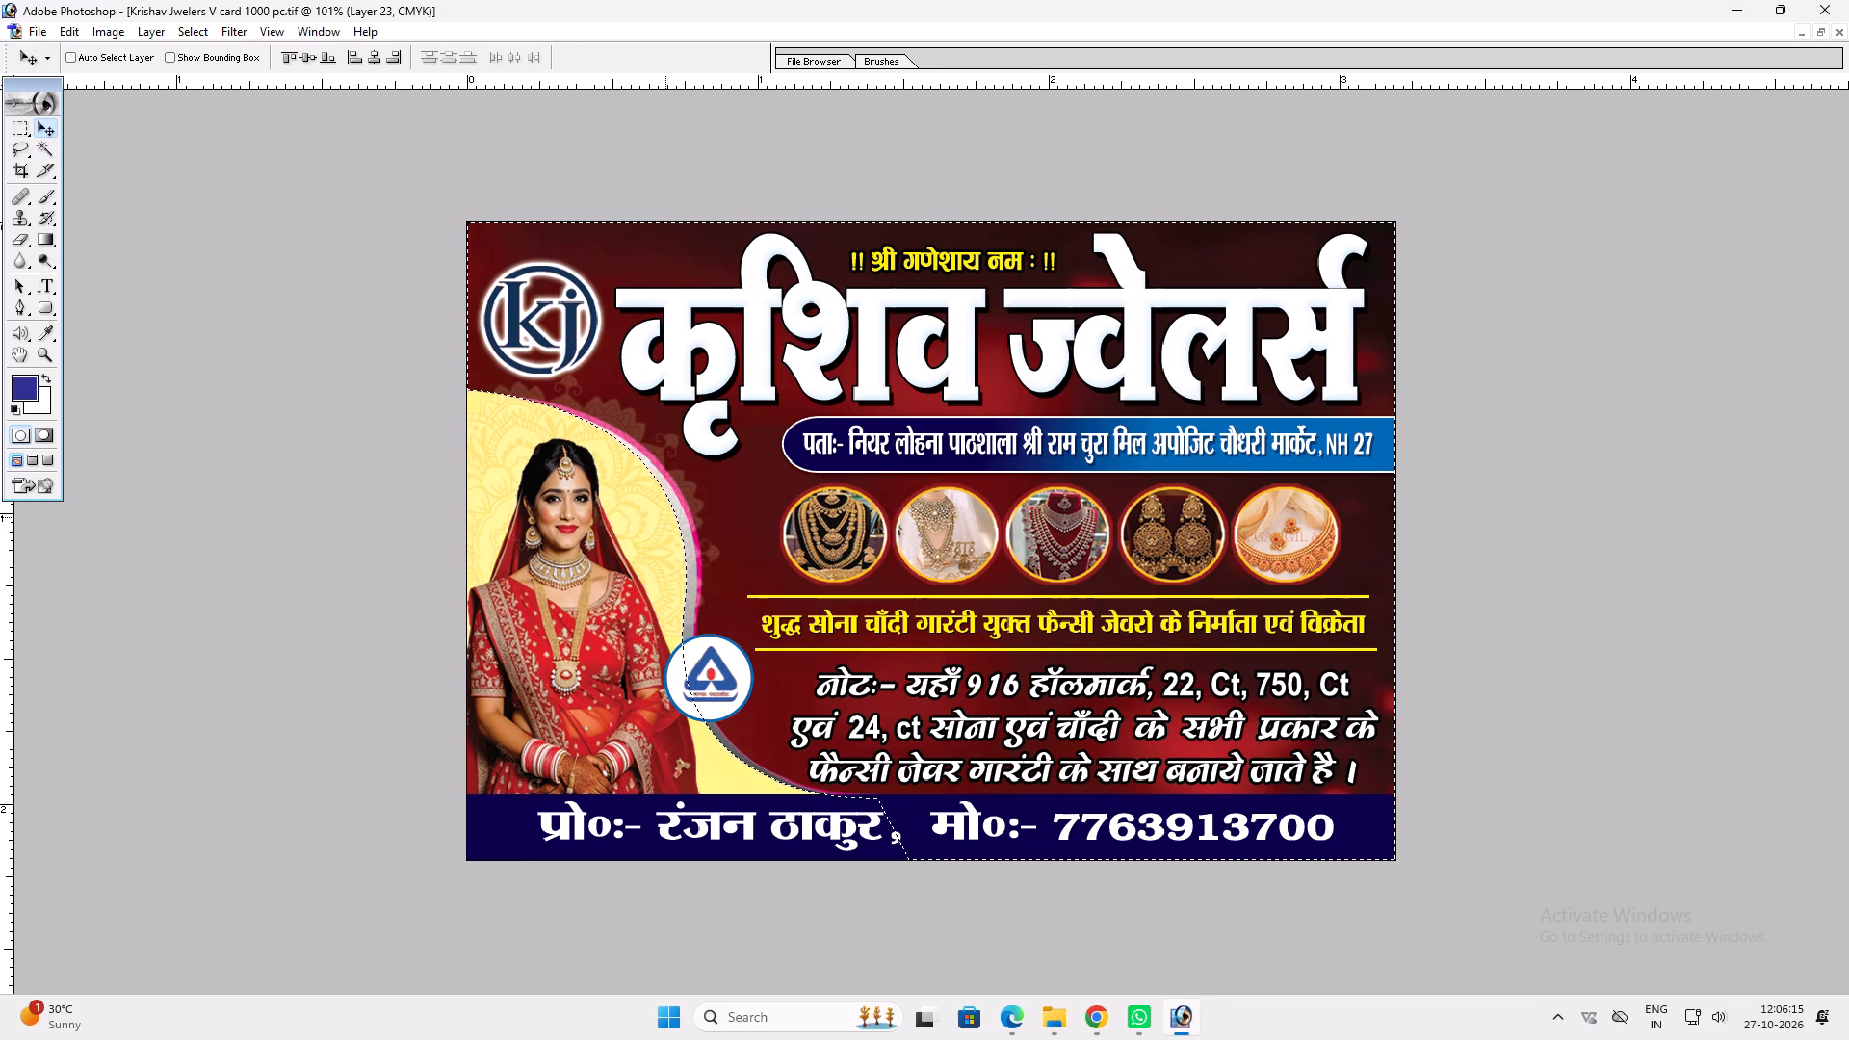
key(Delete)
key(ctrl+d)
Try several opacity levels on the trimmed rangoli layer, starting from 100%, and settle on 26%.
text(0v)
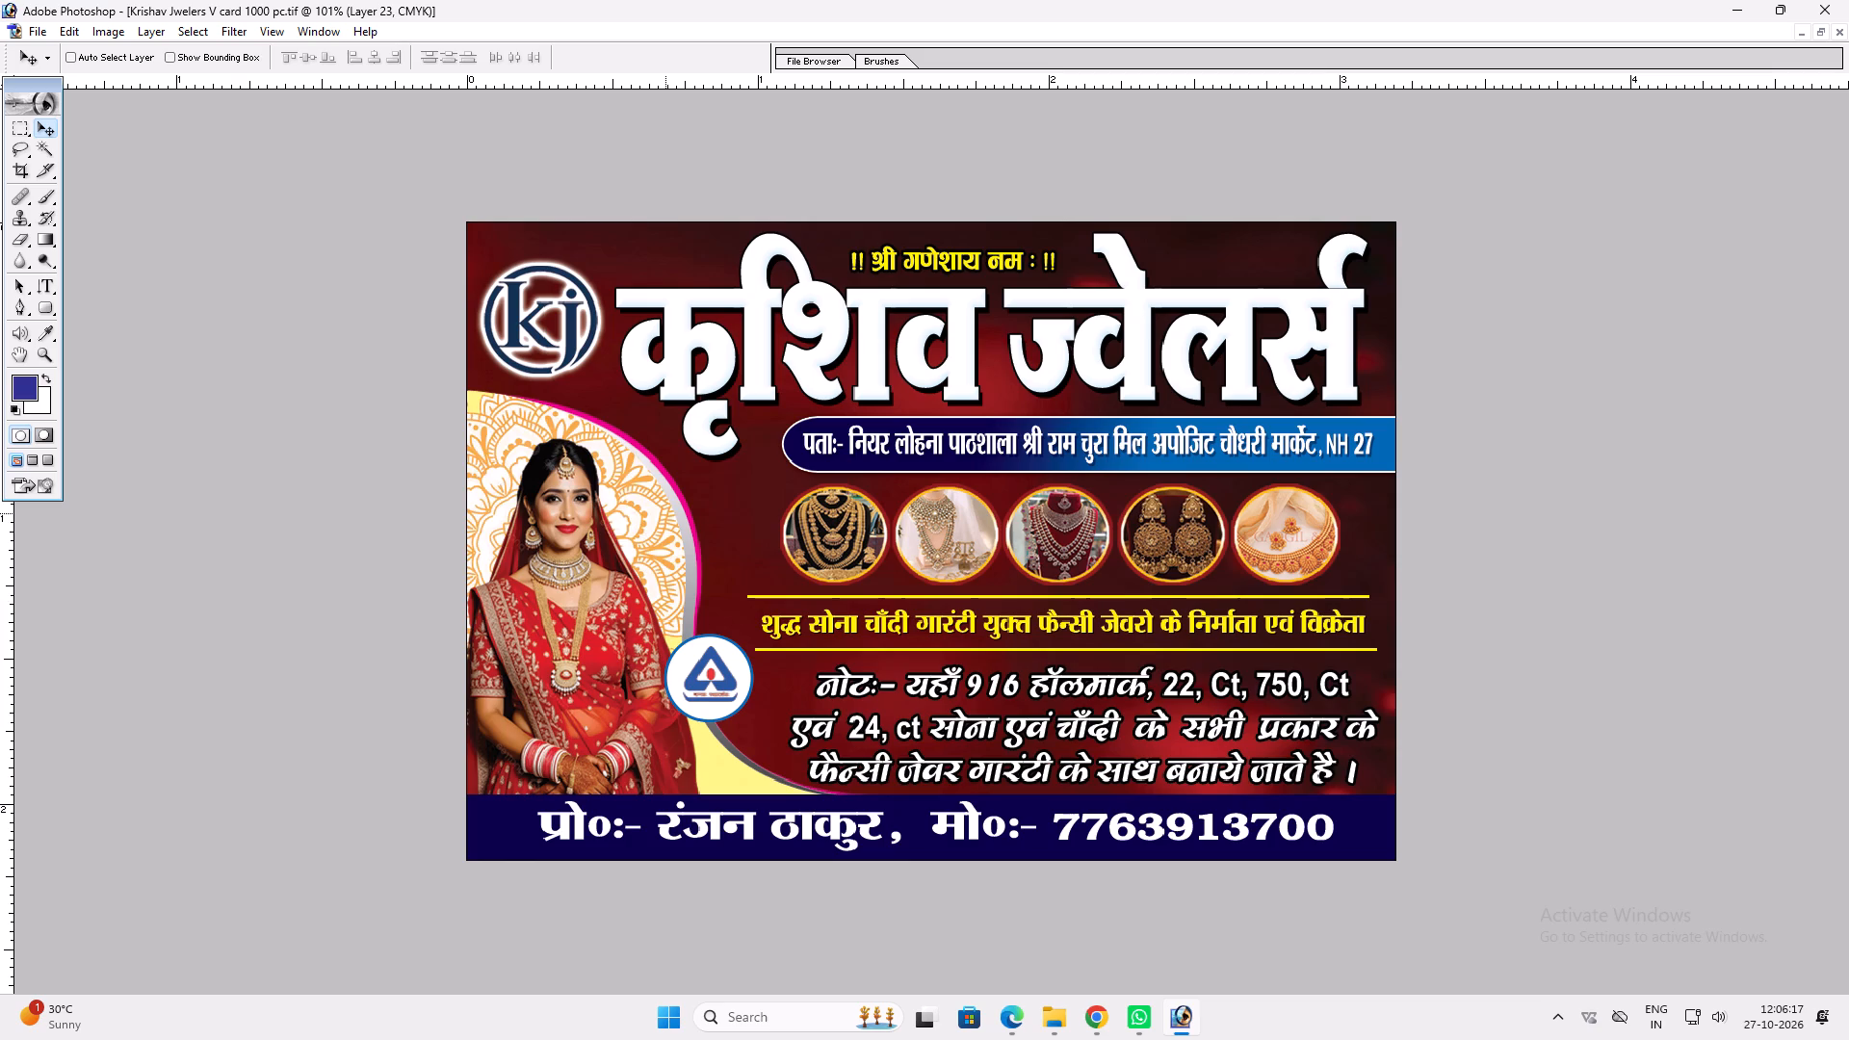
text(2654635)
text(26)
Check the card artwork enlarged, save the Krishav Jwelers V card file and close it.
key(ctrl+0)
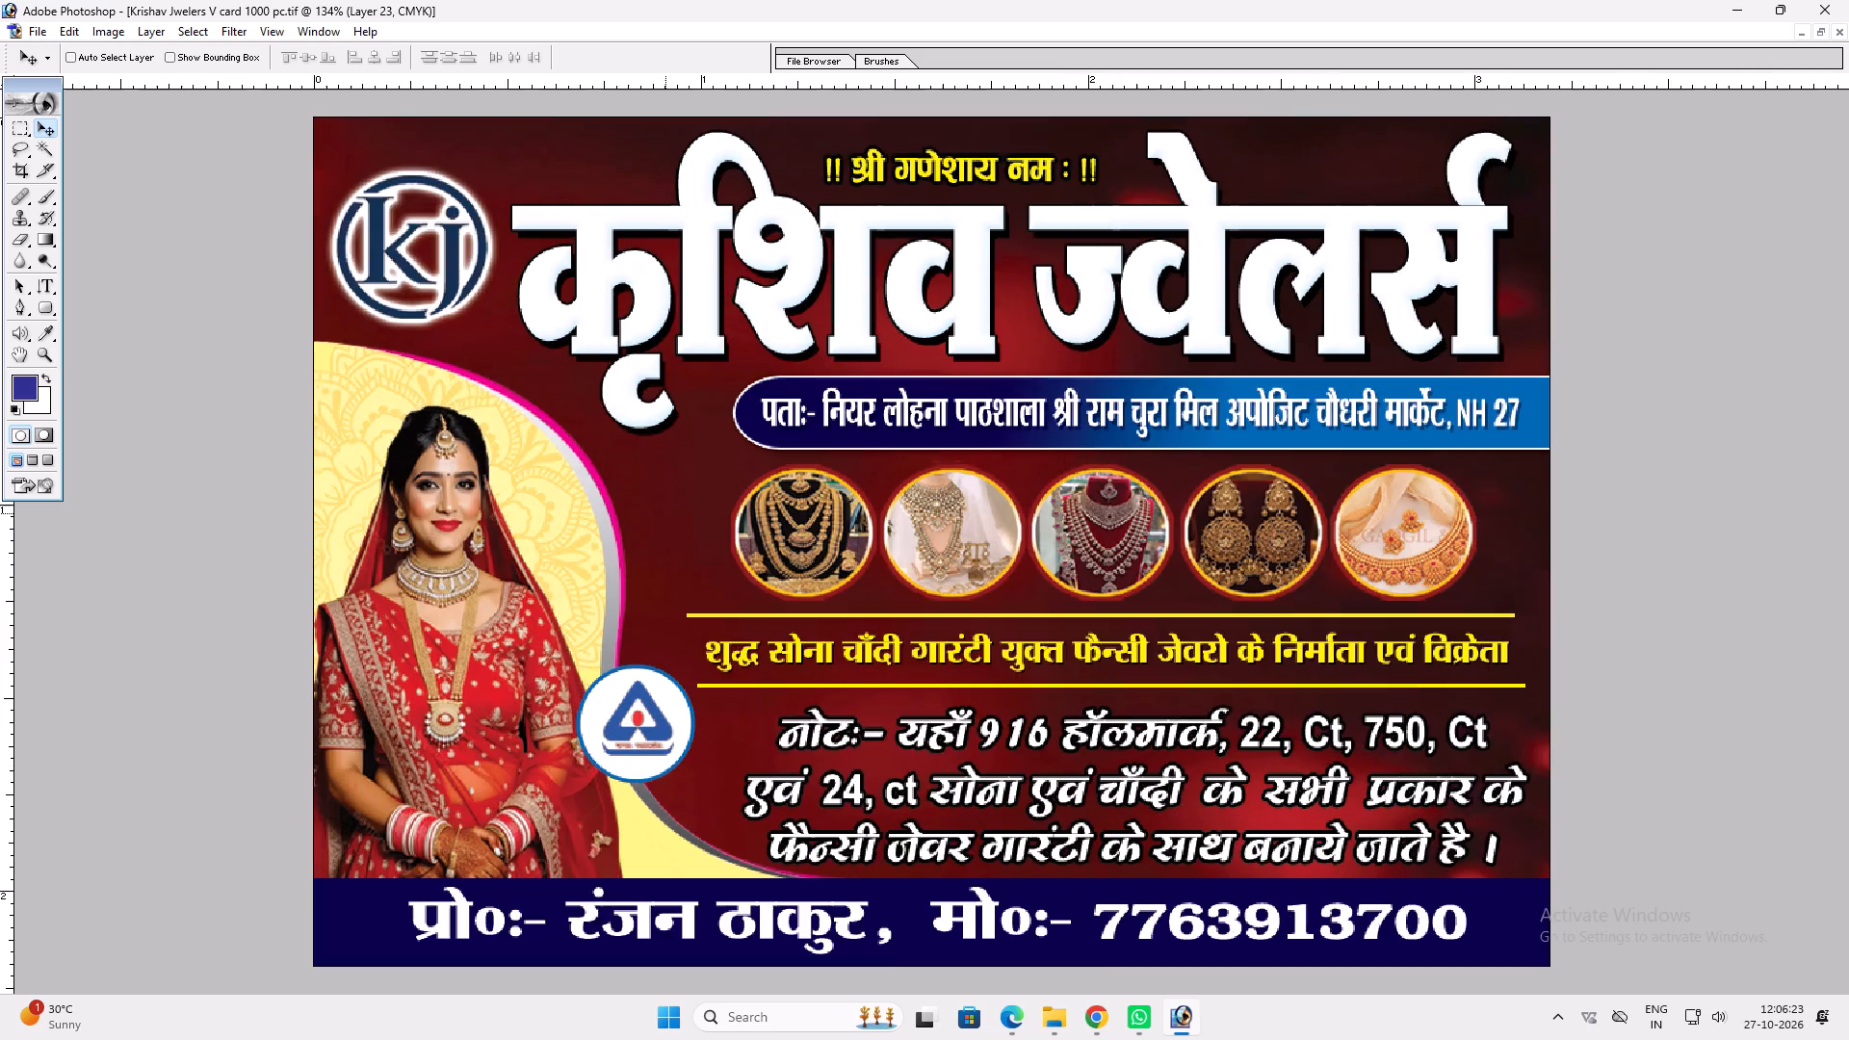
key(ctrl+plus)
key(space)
drag(698, 499, 1145, 438)
key(ctrl+s)
key(ctrl+w)
key(ctrl+w)
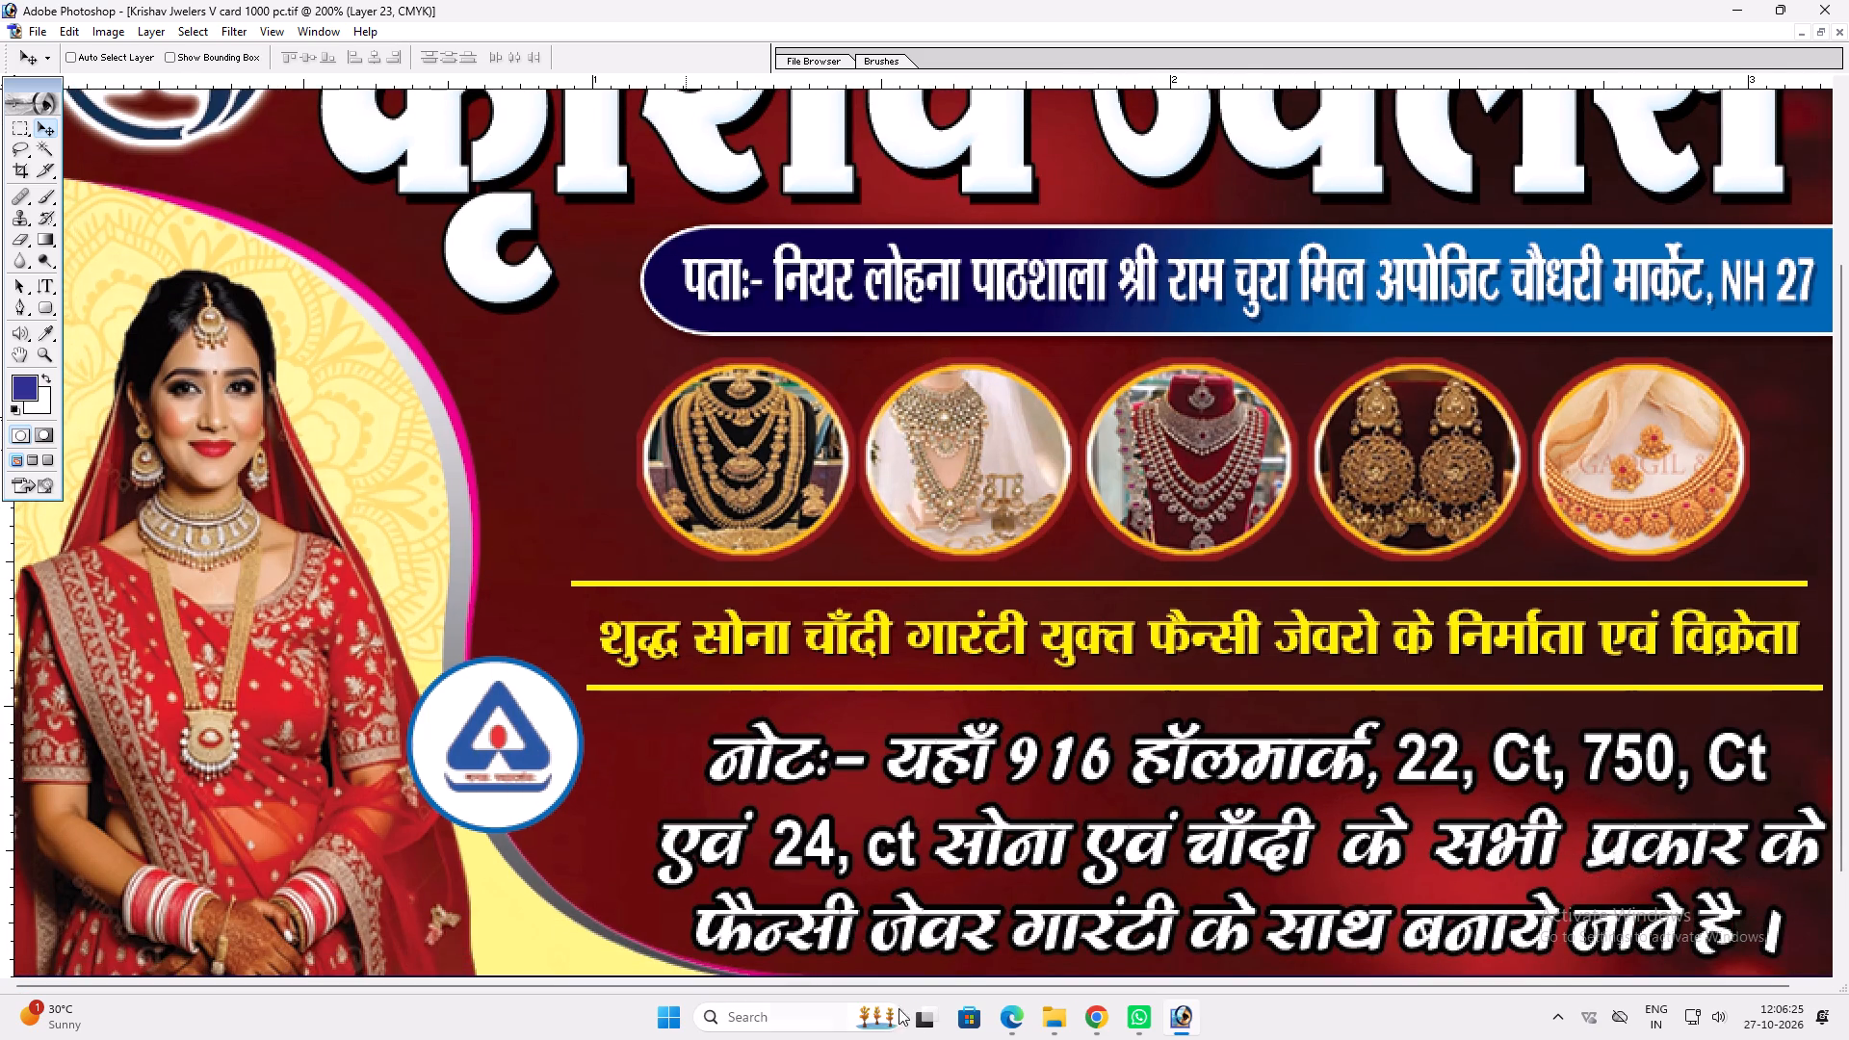
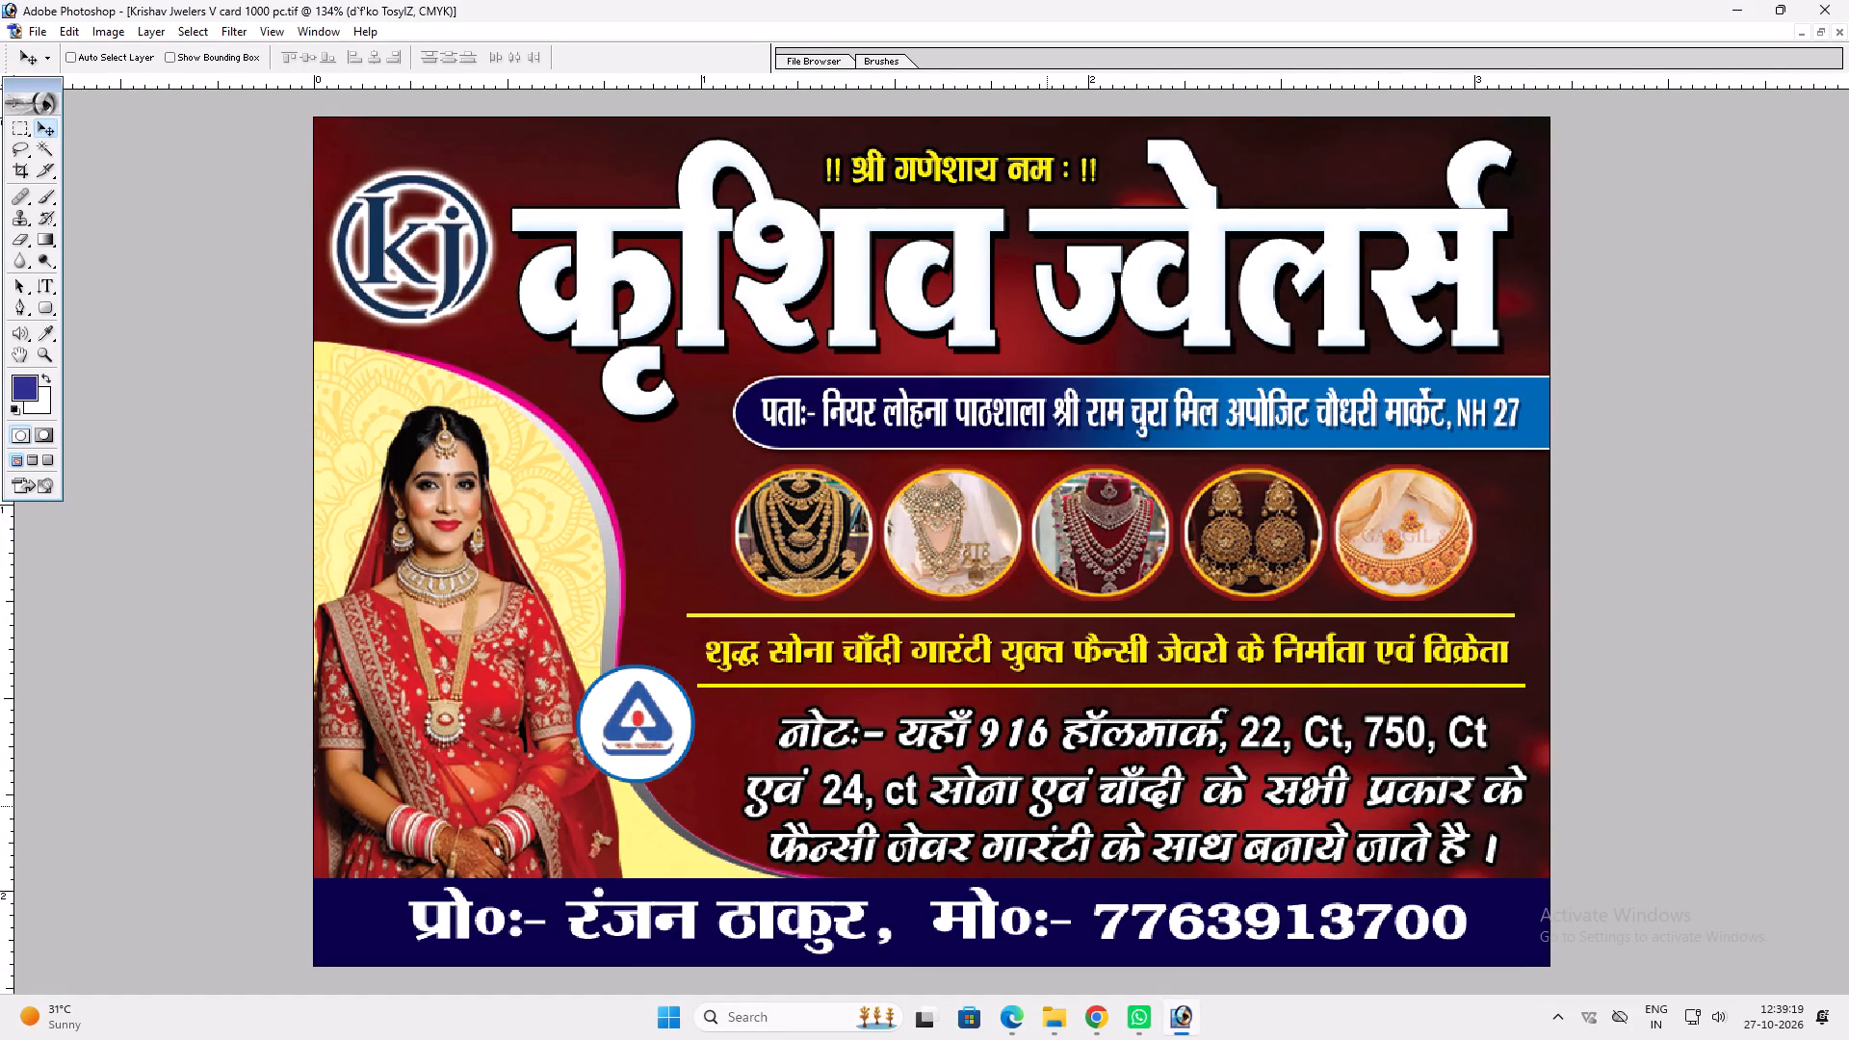
Narrow the three-line note paragraph slightly from both sides and nudge it up, away from the navy contact strip.
key(ctrl+t)
alt+shift+click(1527, 848)
key(shift+Return)
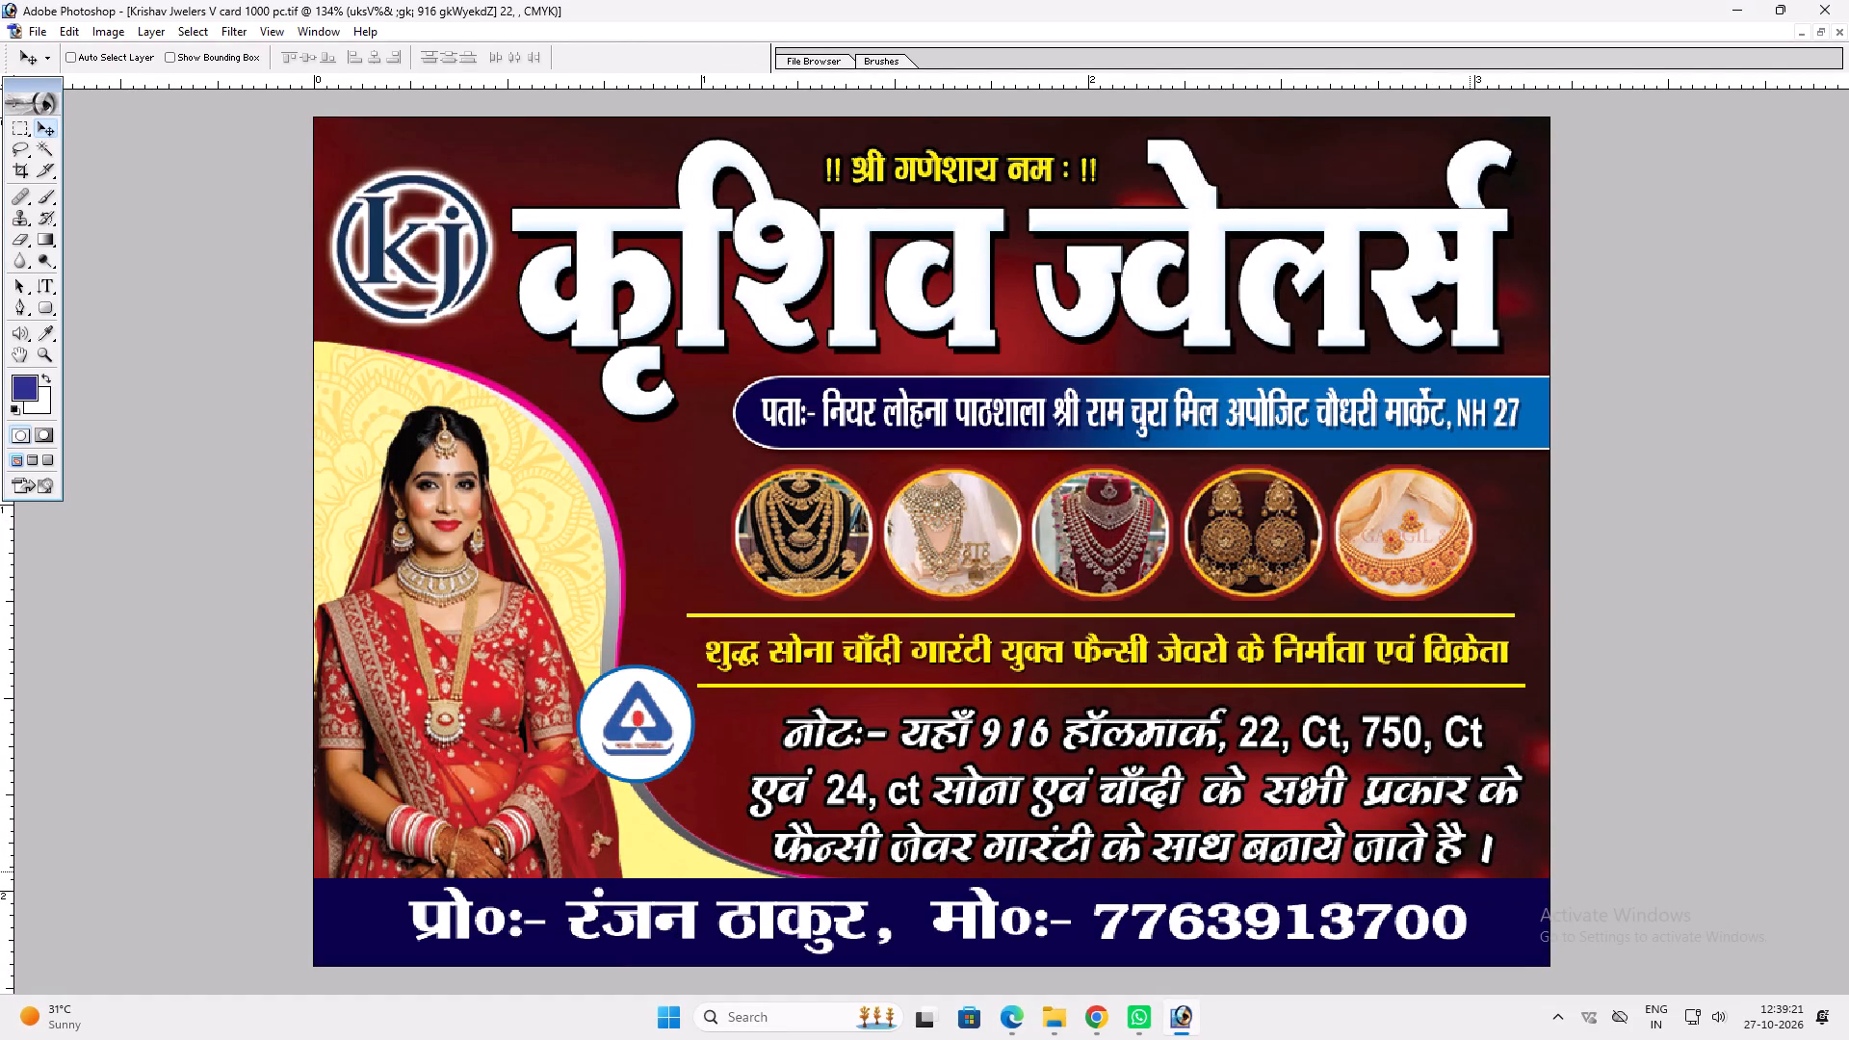
key(v)
drag(1409, 871, 1408, 863)
key(v)
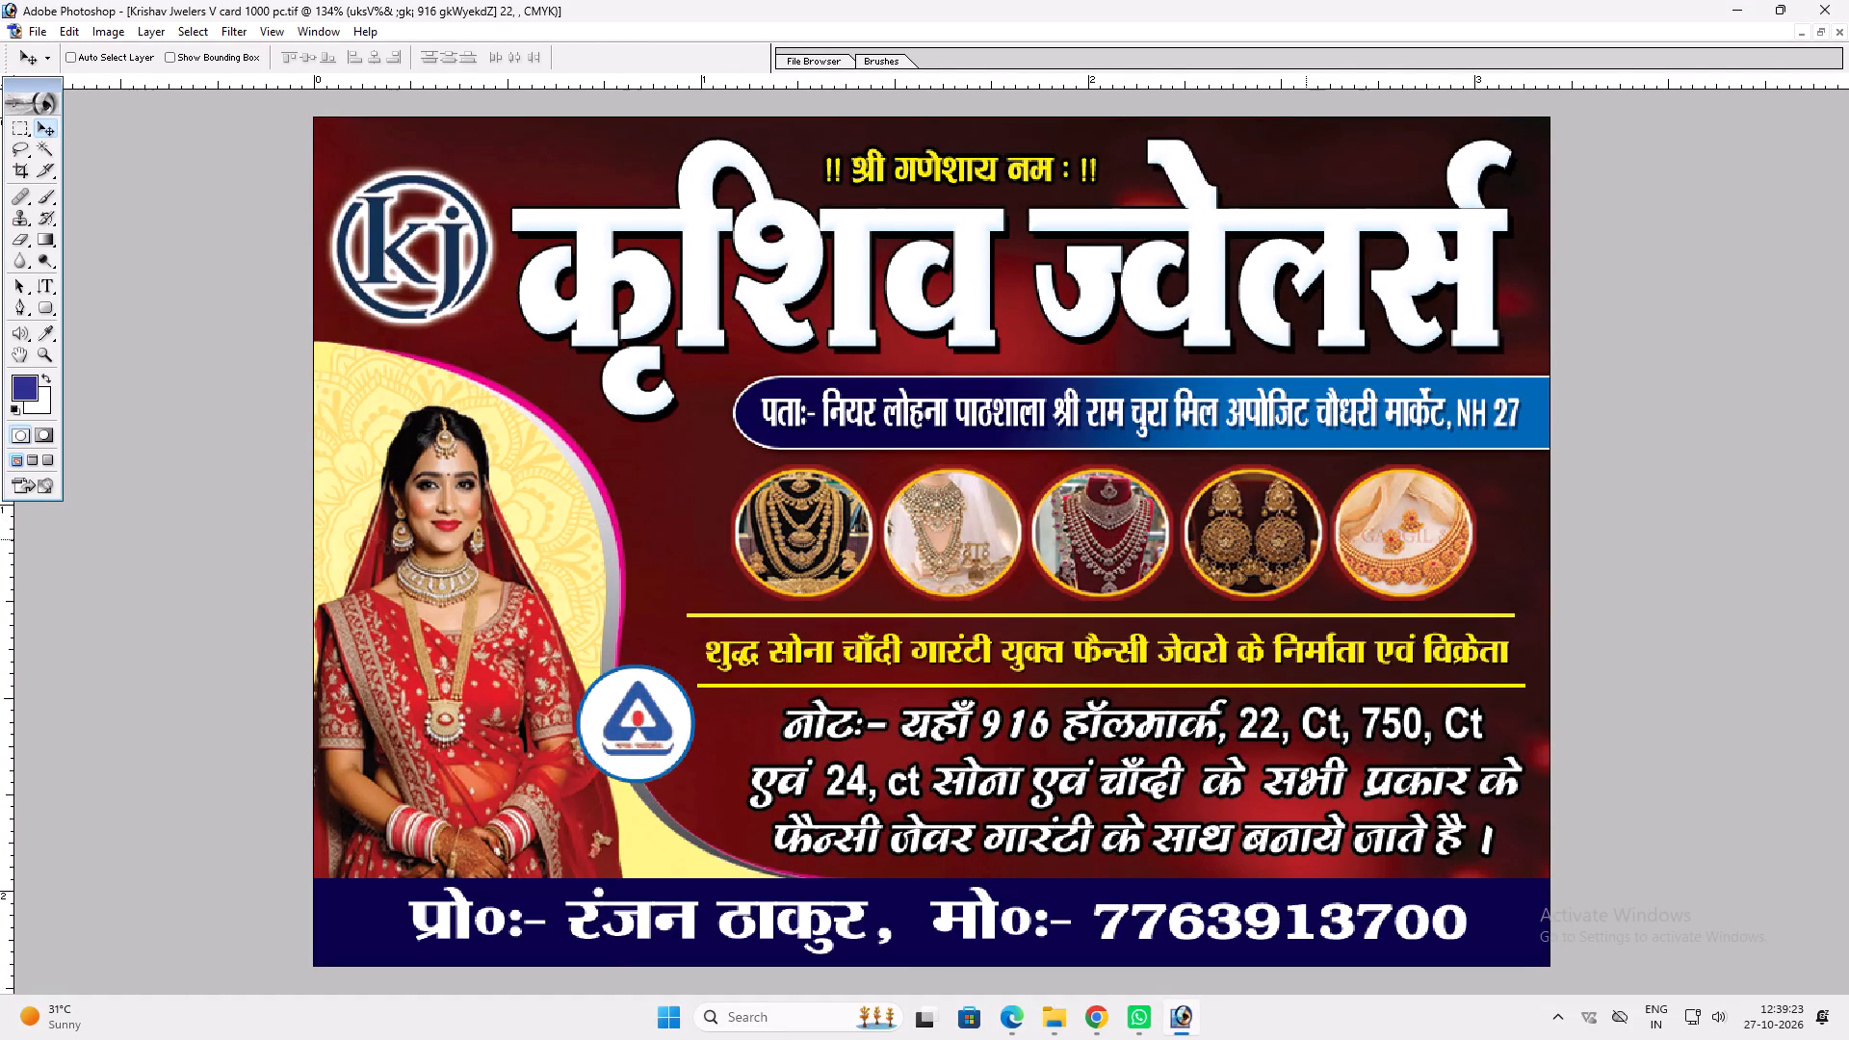
key(v)
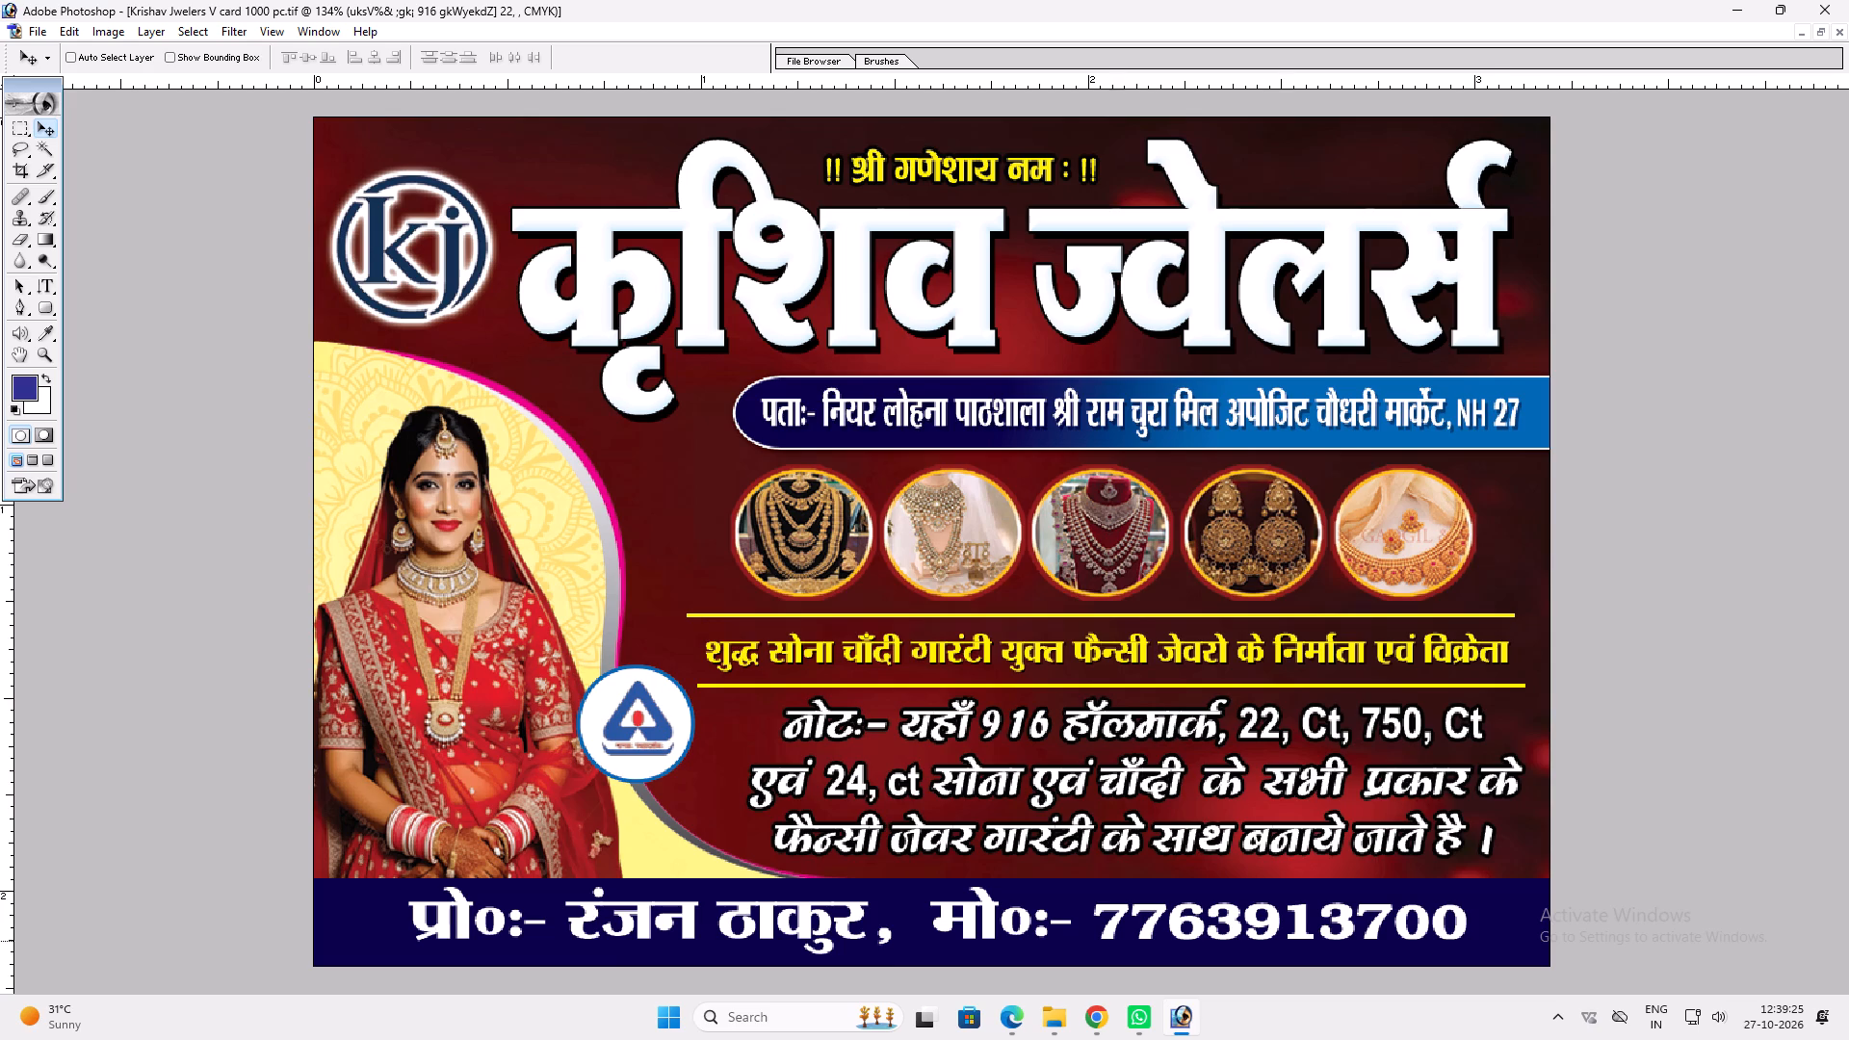
Shrink the width of the proprietor name and mobile number line in the navy bottom strip, keeping its full height.
ctrl+click(1463, 931)
key(ctrl+t)
shift+drag(1462, 923, 1279, 902)
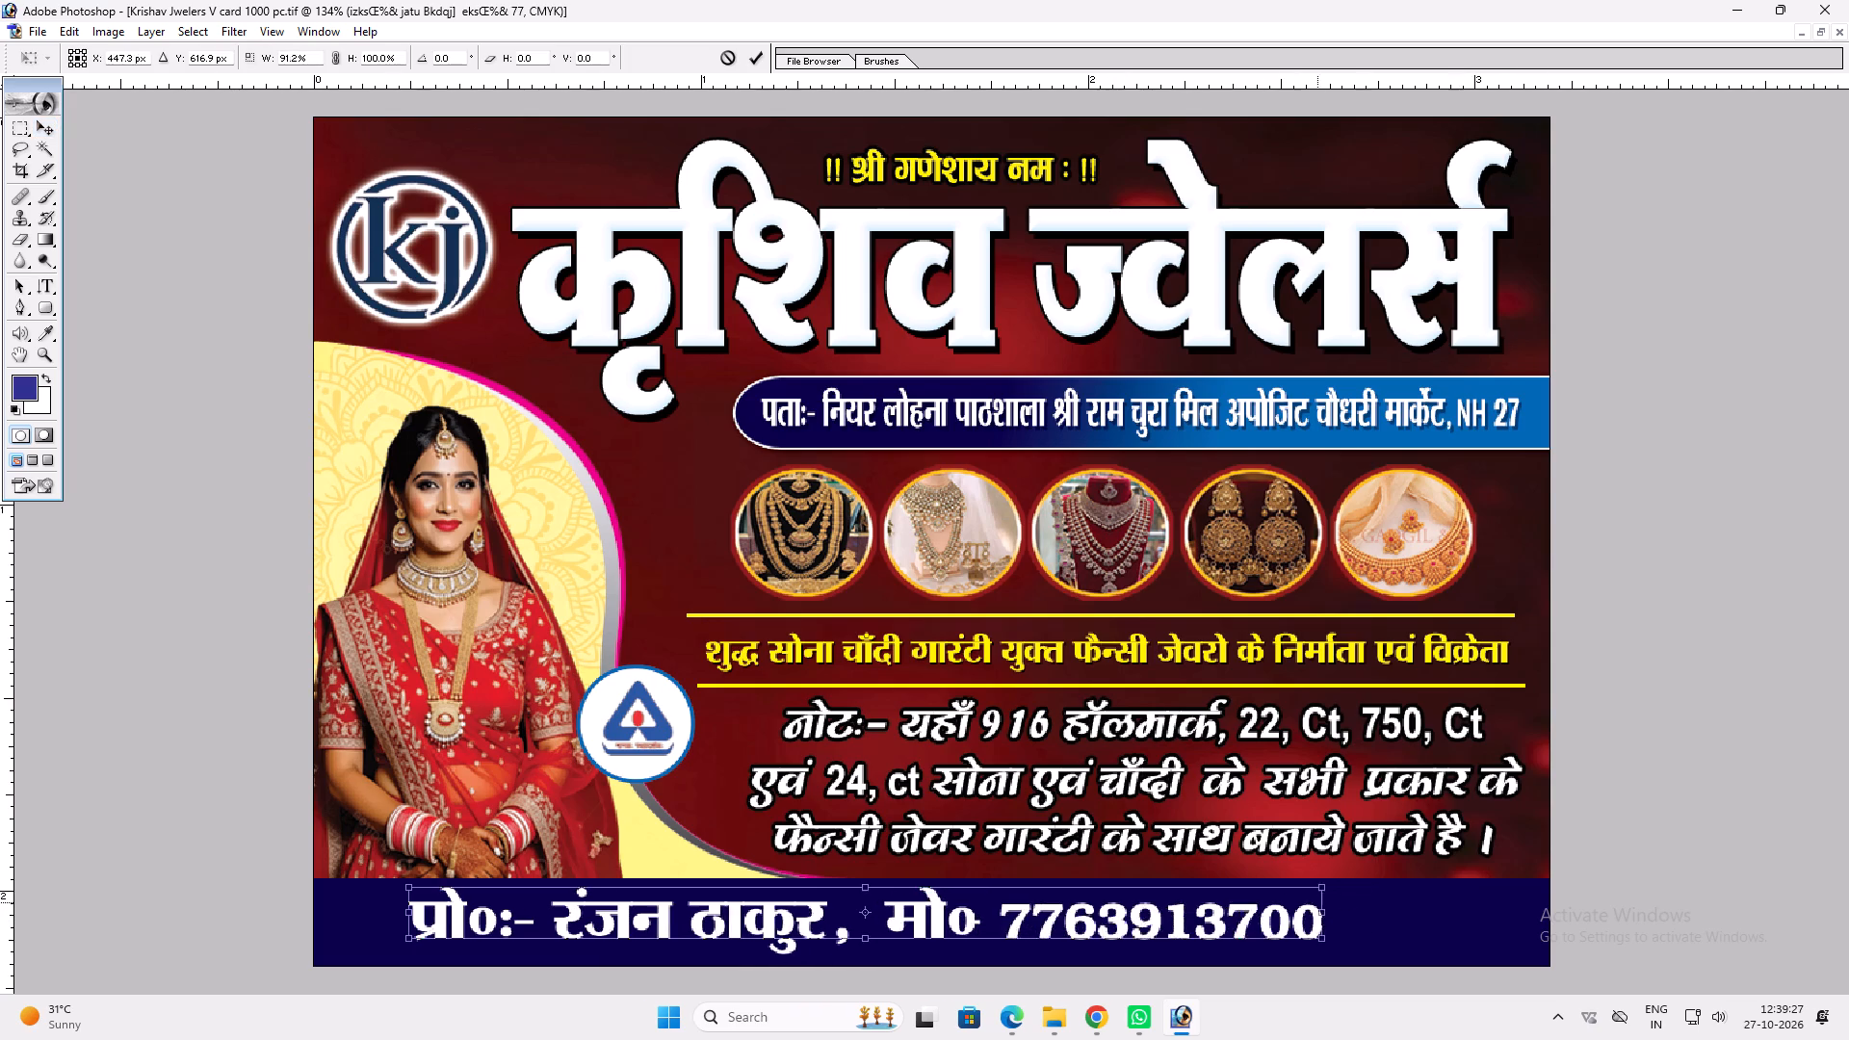
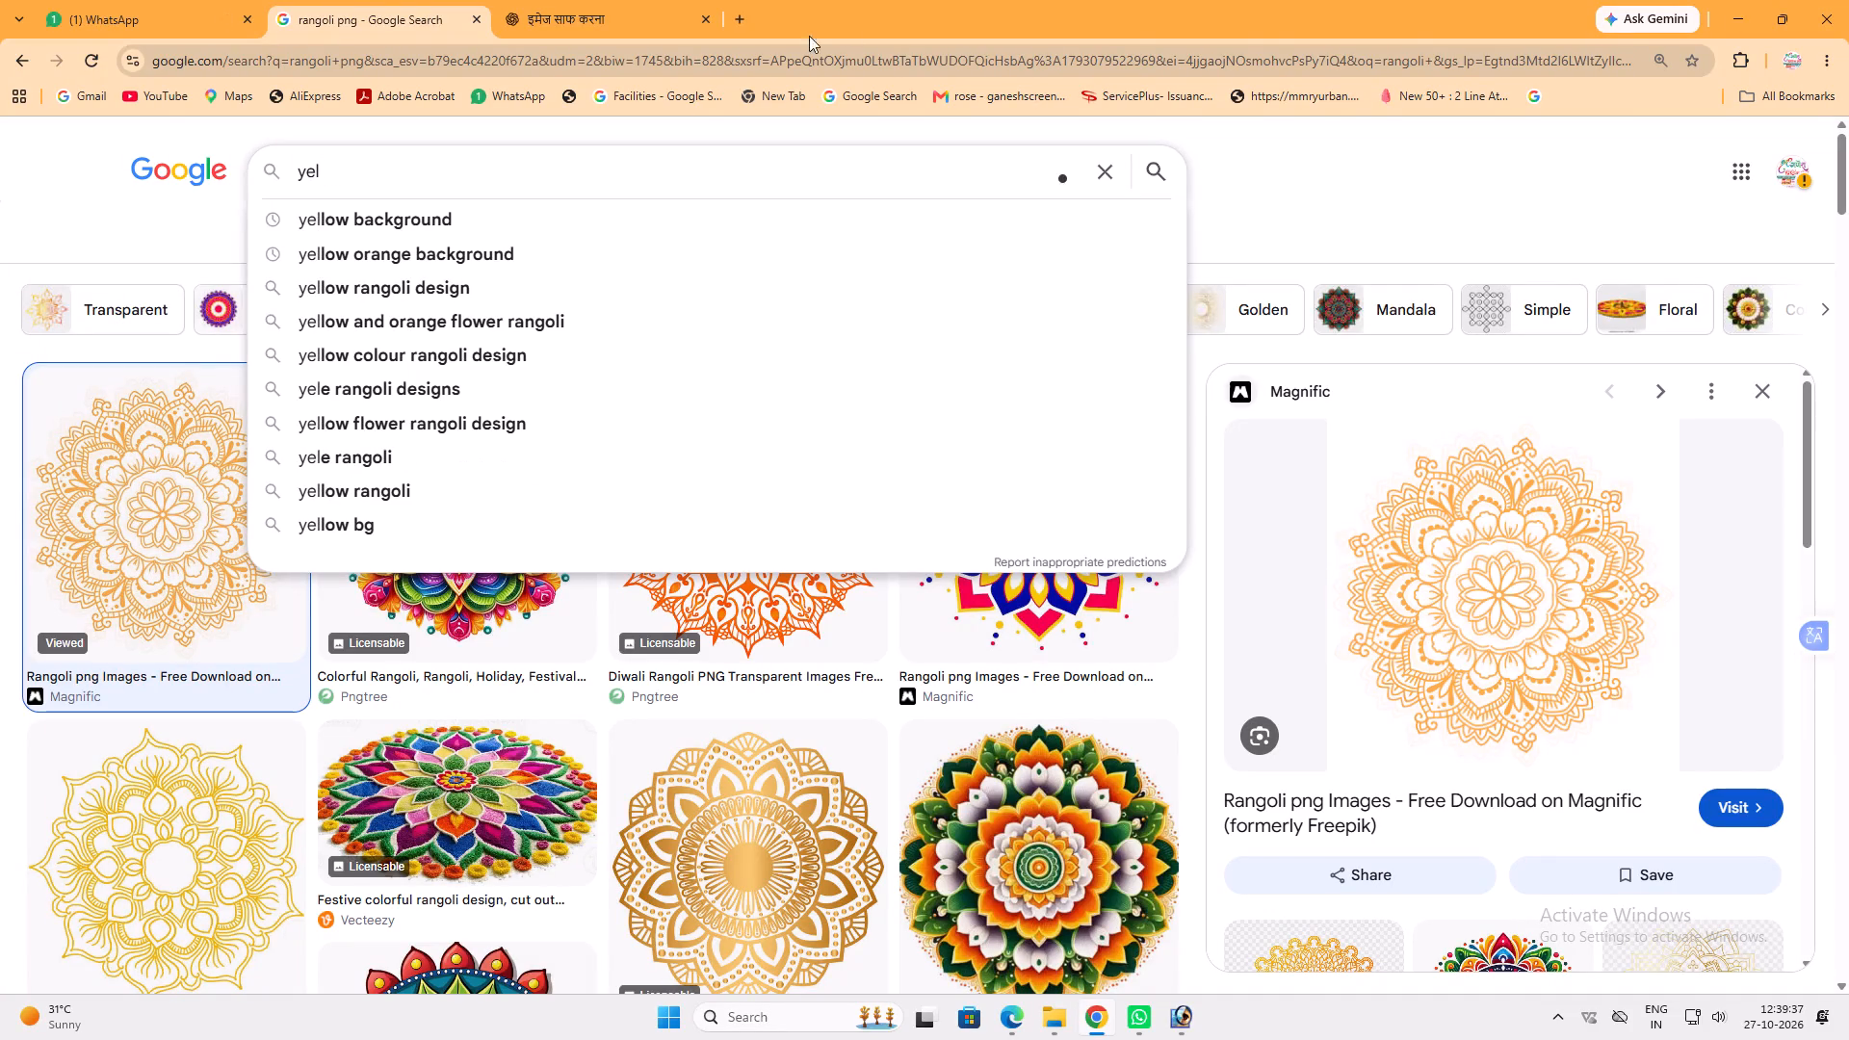
Find yellow background images in the image search and copy the Pinterest one with blurry white lights.
click(583, 216)
click(411, 529)
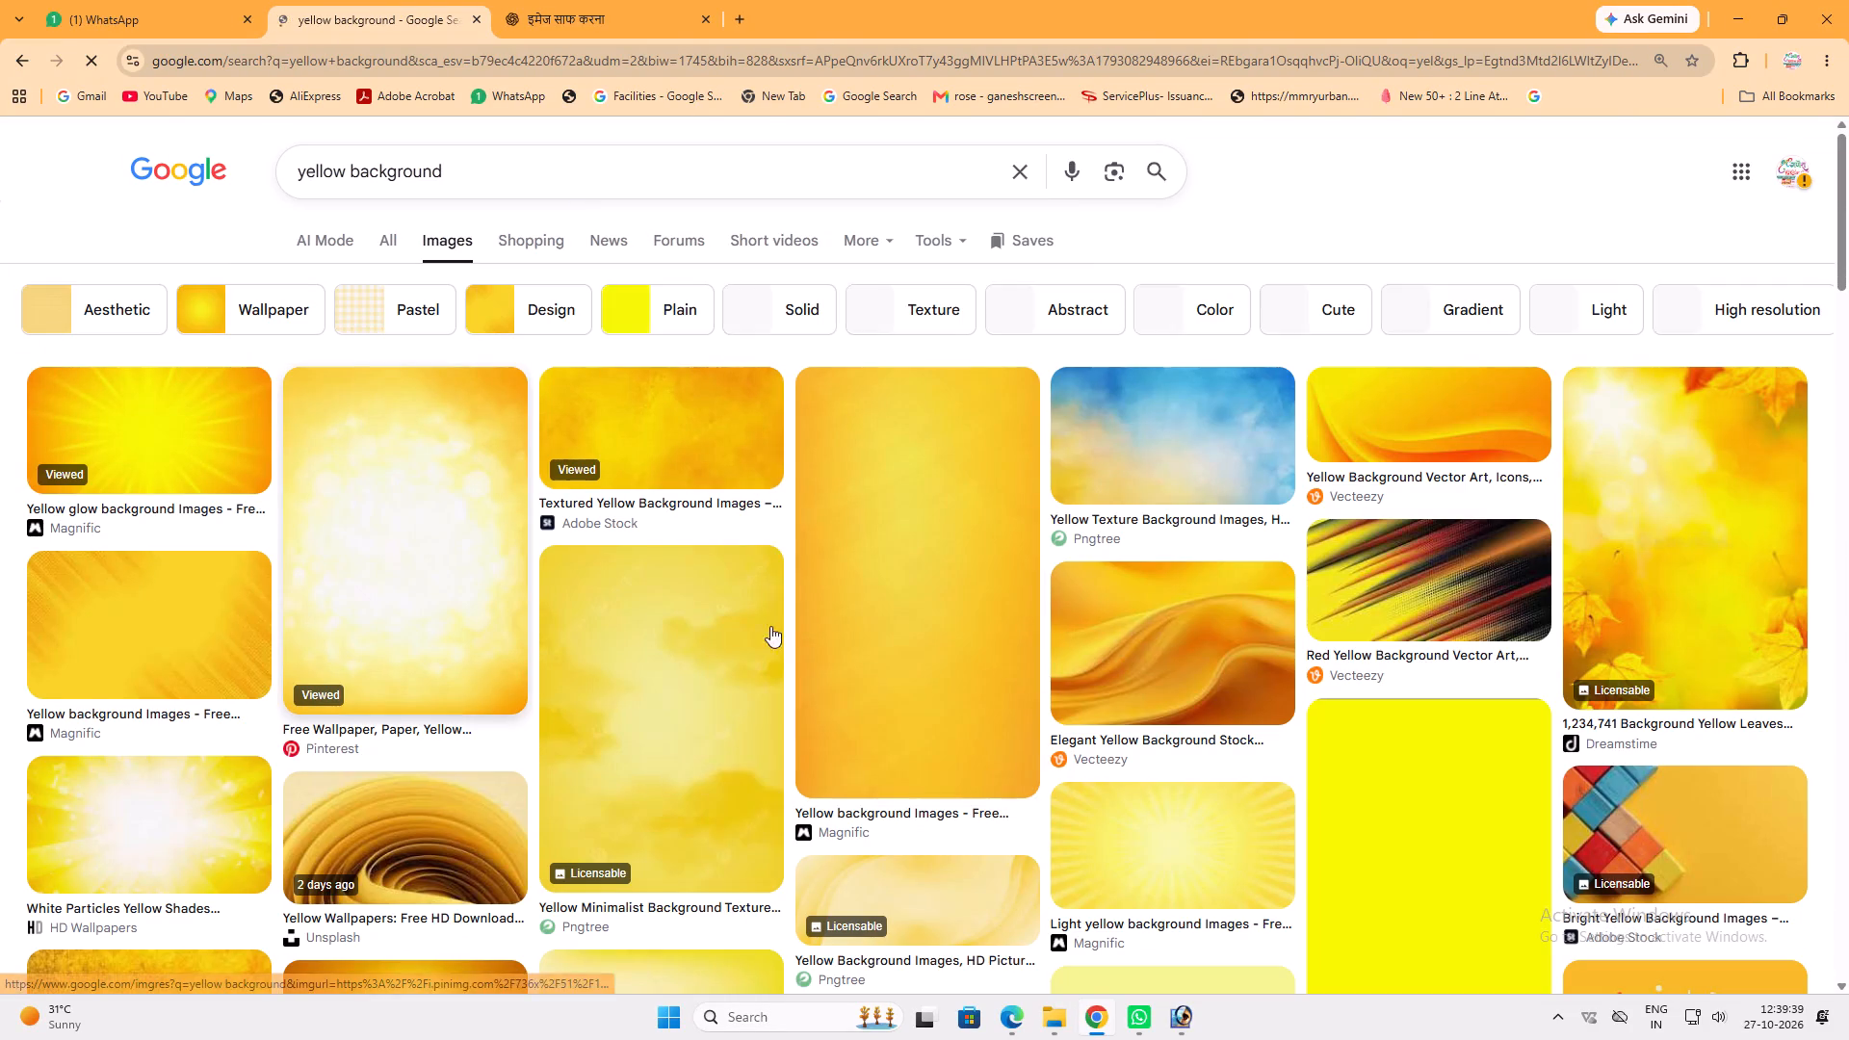
right_click(1399, 516)
click(1506, 825)
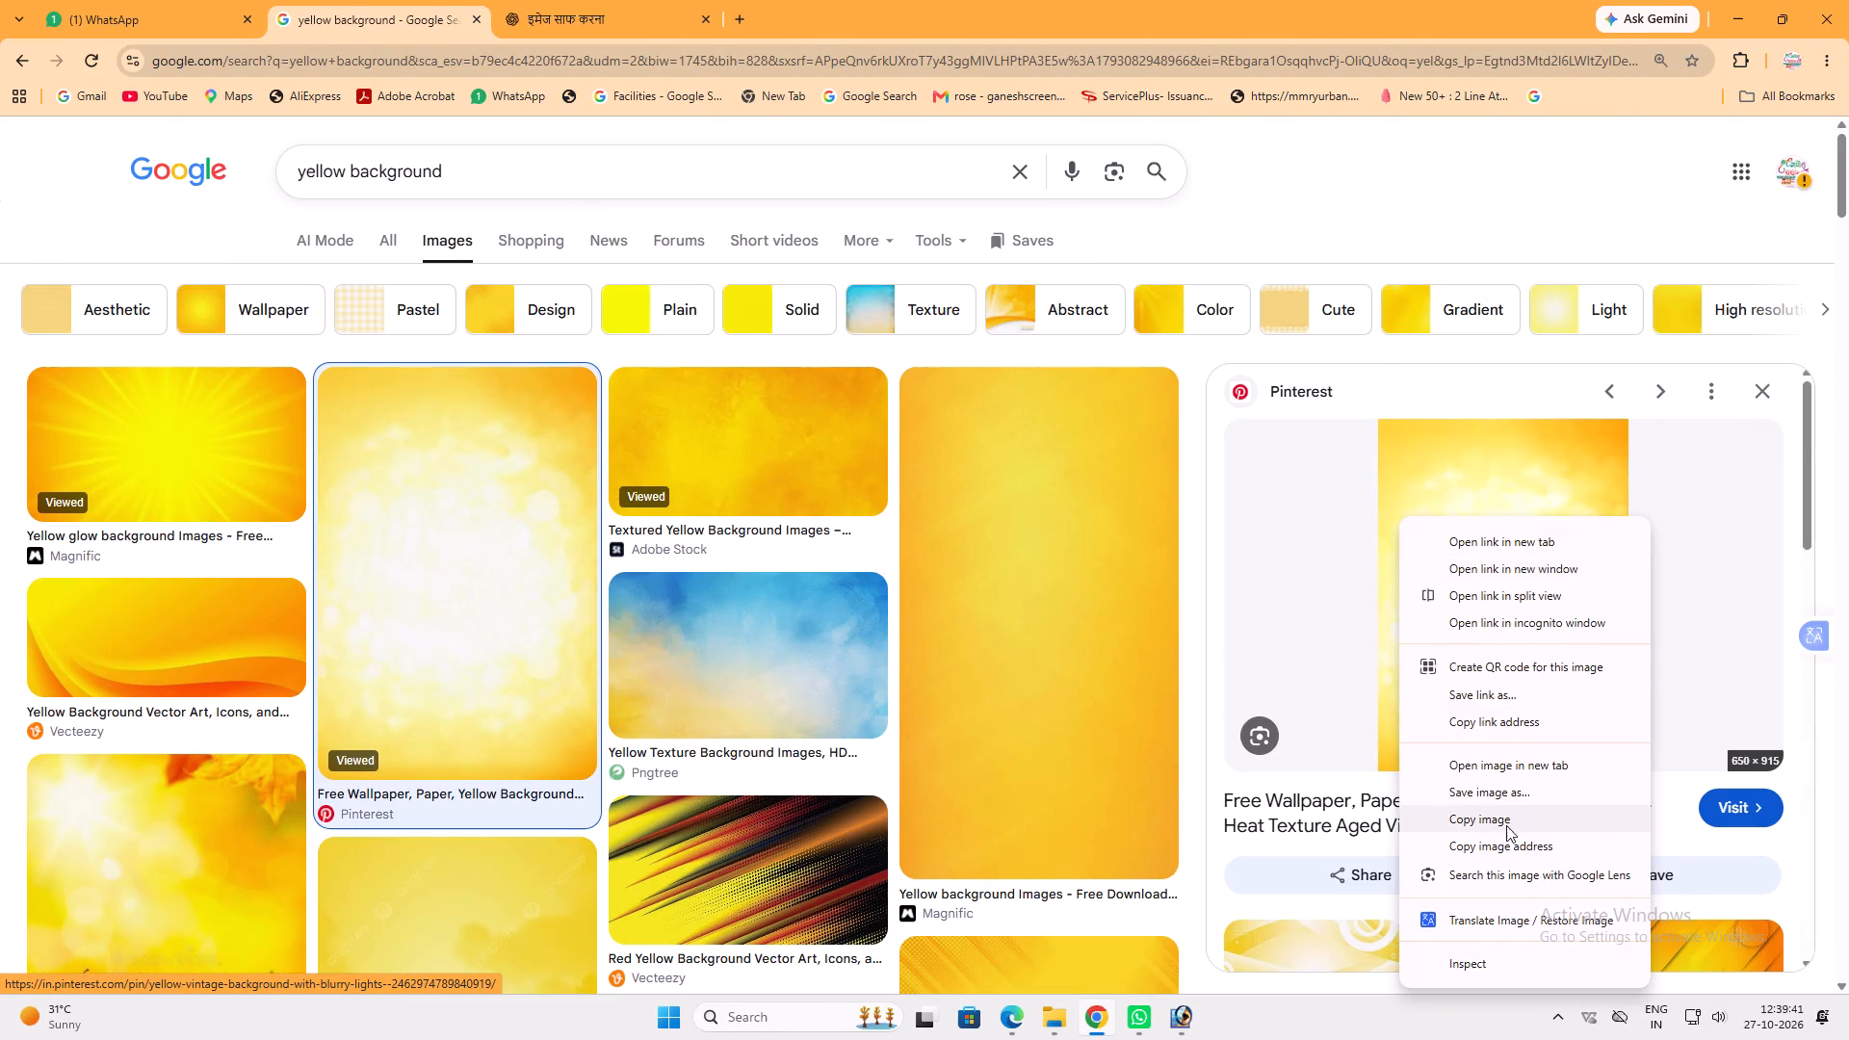
Switch to Photoshop, paste the yellow image into the visiting card and rotate it 90° CCW.
click(1198, 1019)
key(ctrl+v)
key(ctrl+t)
ctrl+right_click(1007, 552)
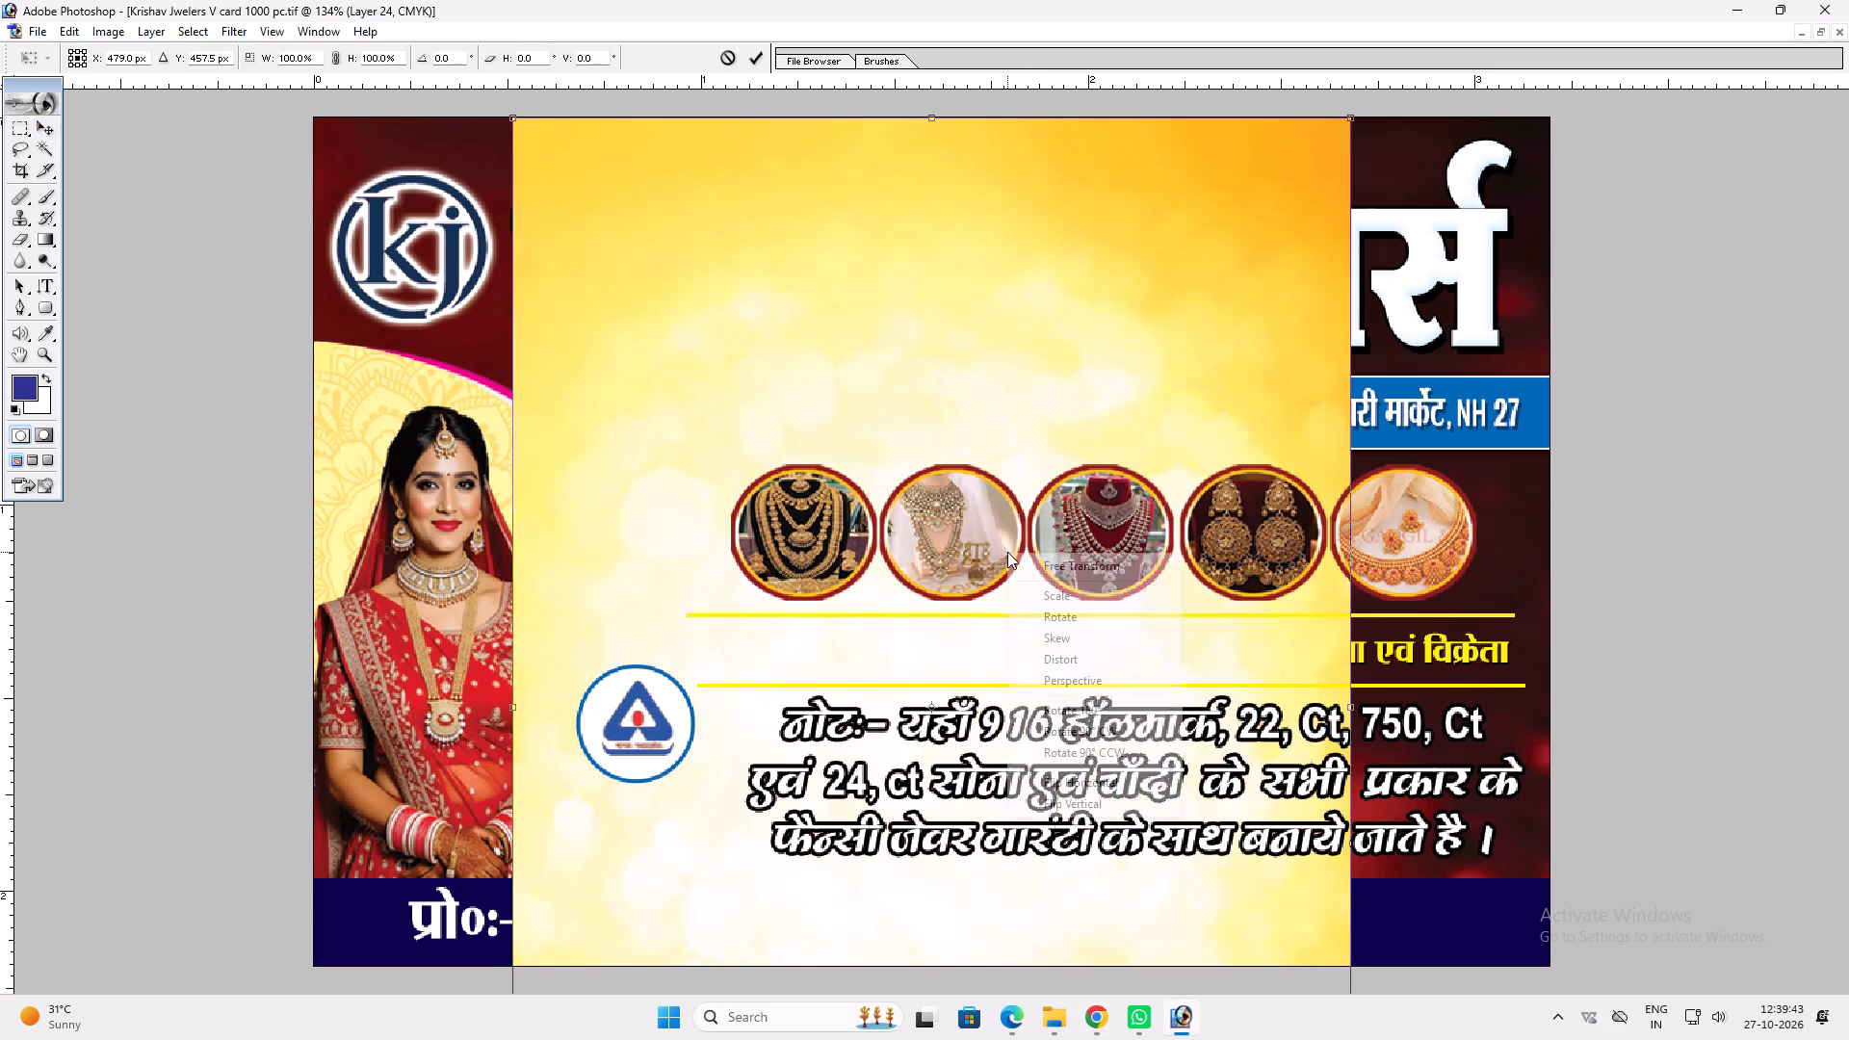
click(1097, 749)
key(Return)
Align the yellow image with the card's upper-left corner and scale it proportionally to about 105.6% so it covers the card.
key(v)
scroll(1078, 704, up, 4)
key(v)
drag(1056, 679, 1035, 580)
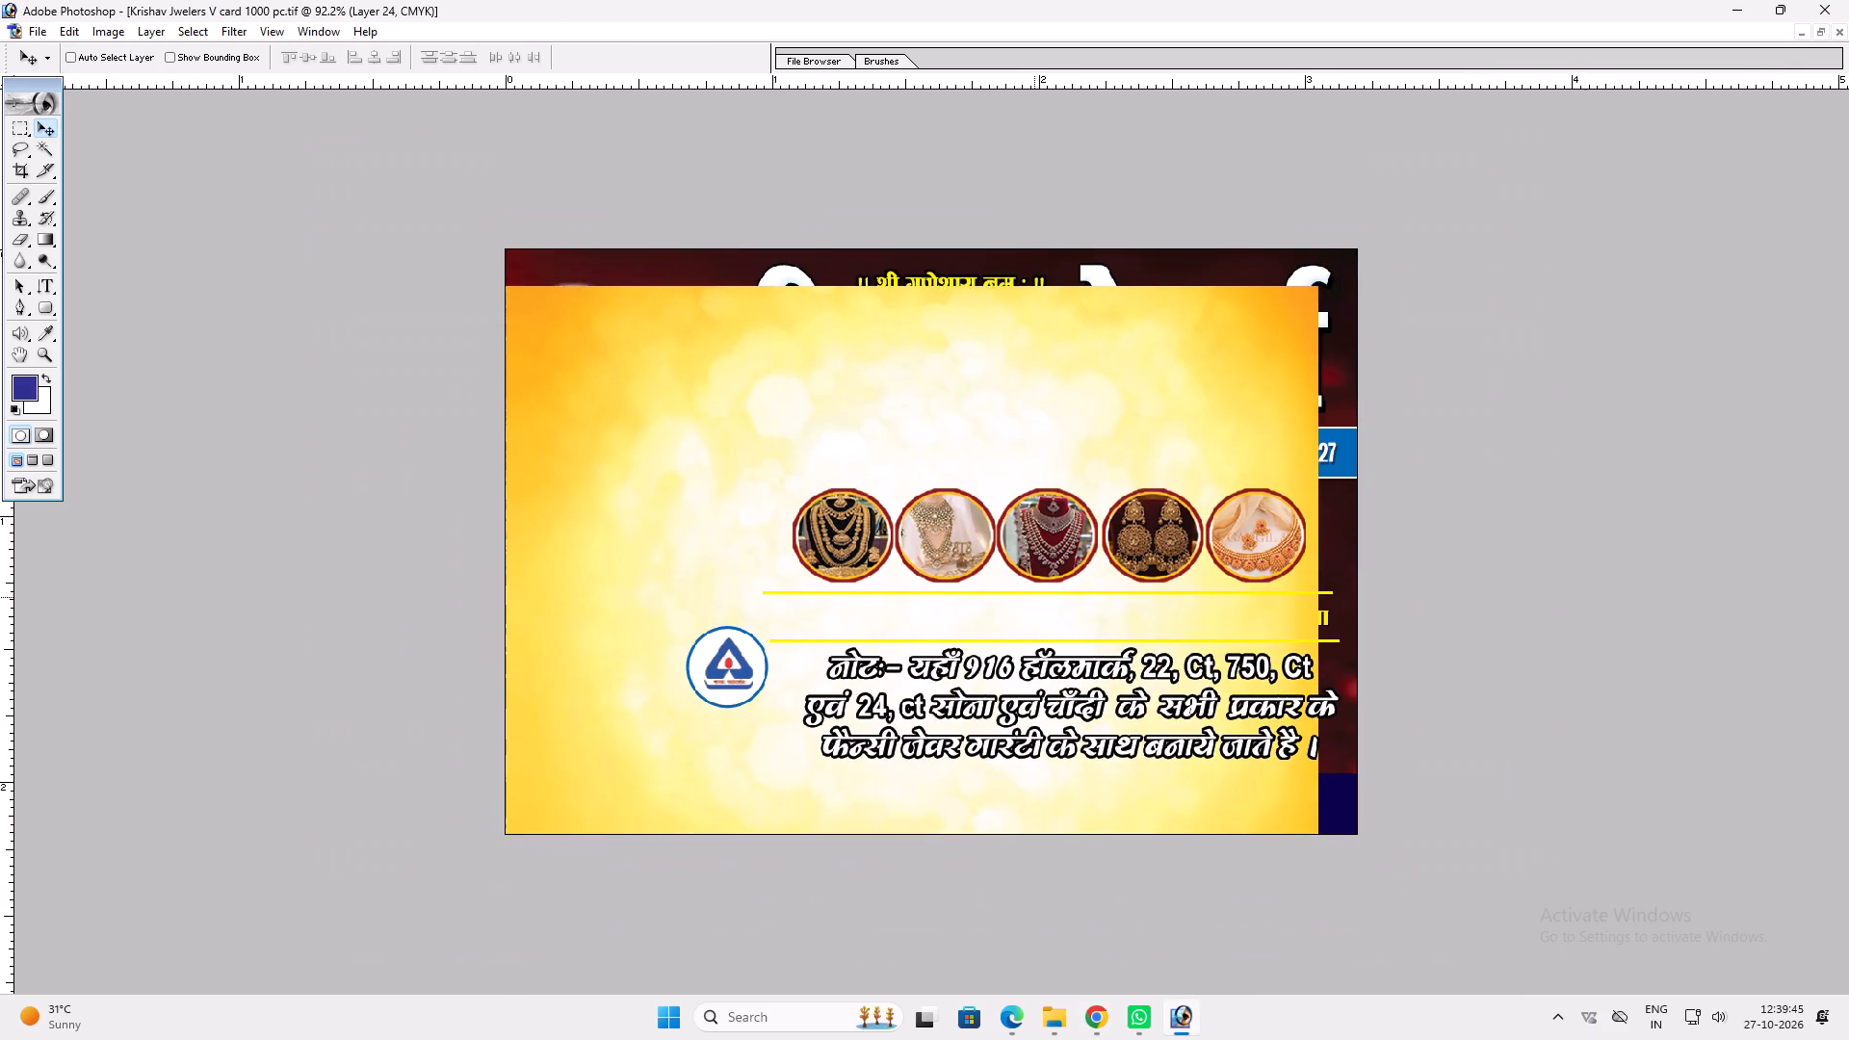
drag(1035, 580, 1038, 564)
scroll(1038, 564, up, 2)
key(ctrl+t)
shift+drag(1252, 776, 1301, 787)
shift+click(1278, 744)
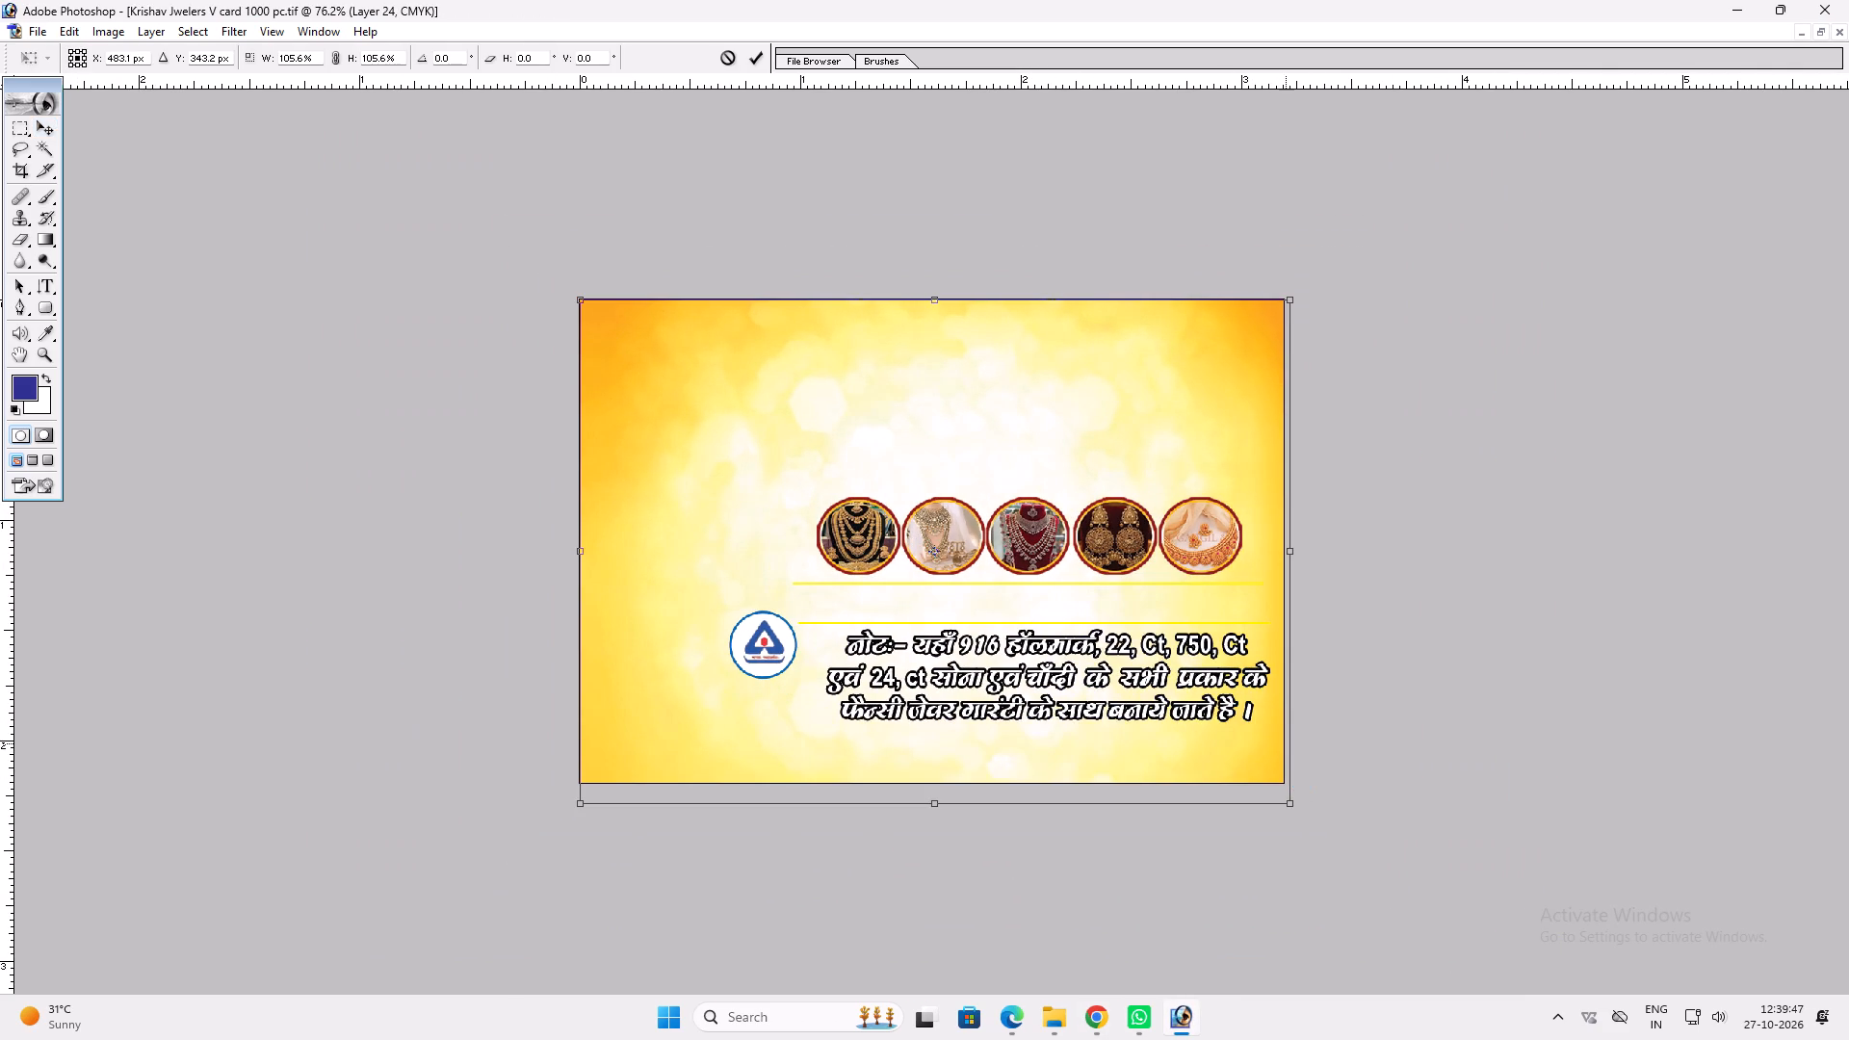
key(Return)
Send the yellow image behind all the artwork, one level above the bottommost layer.
key(ctrl+shift+bracketleft)
key(ctrl+bracketright)
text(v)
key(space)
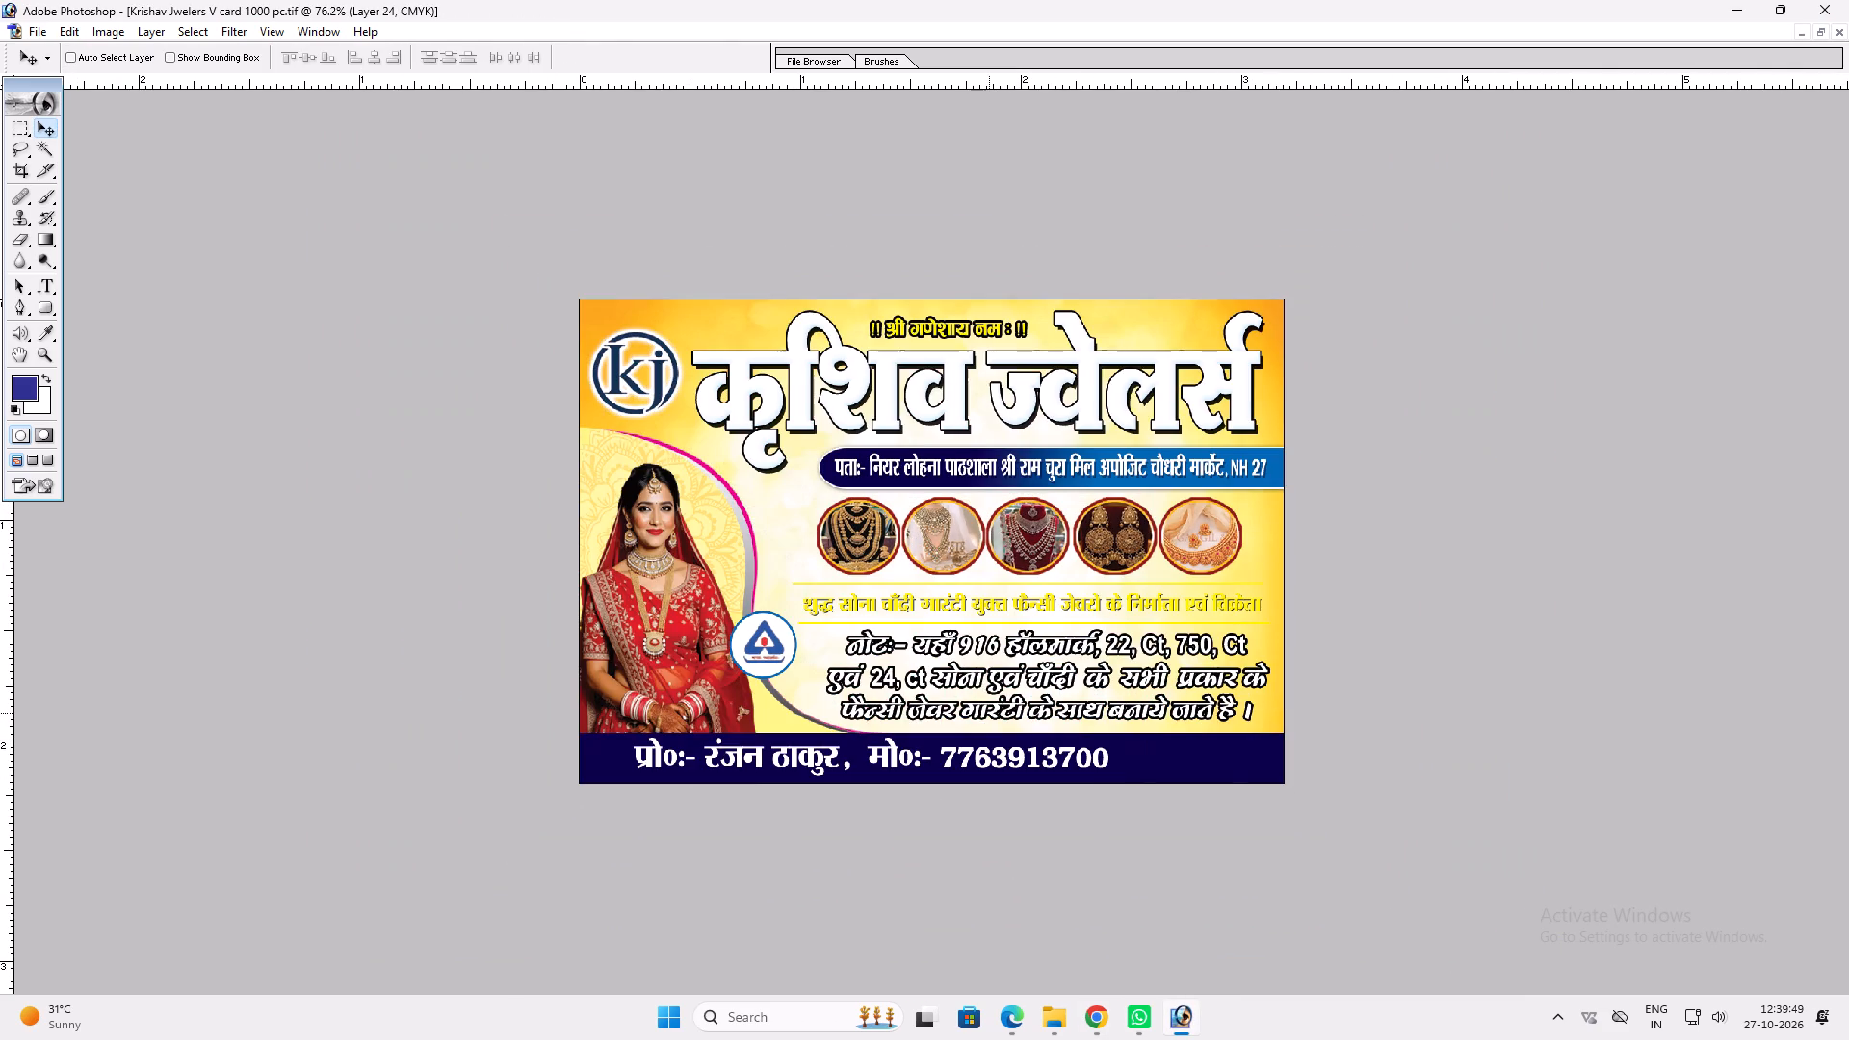
Append a comma and the second mobile number to the contact line in the navy bottom strip.
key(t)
click(1109, 773)
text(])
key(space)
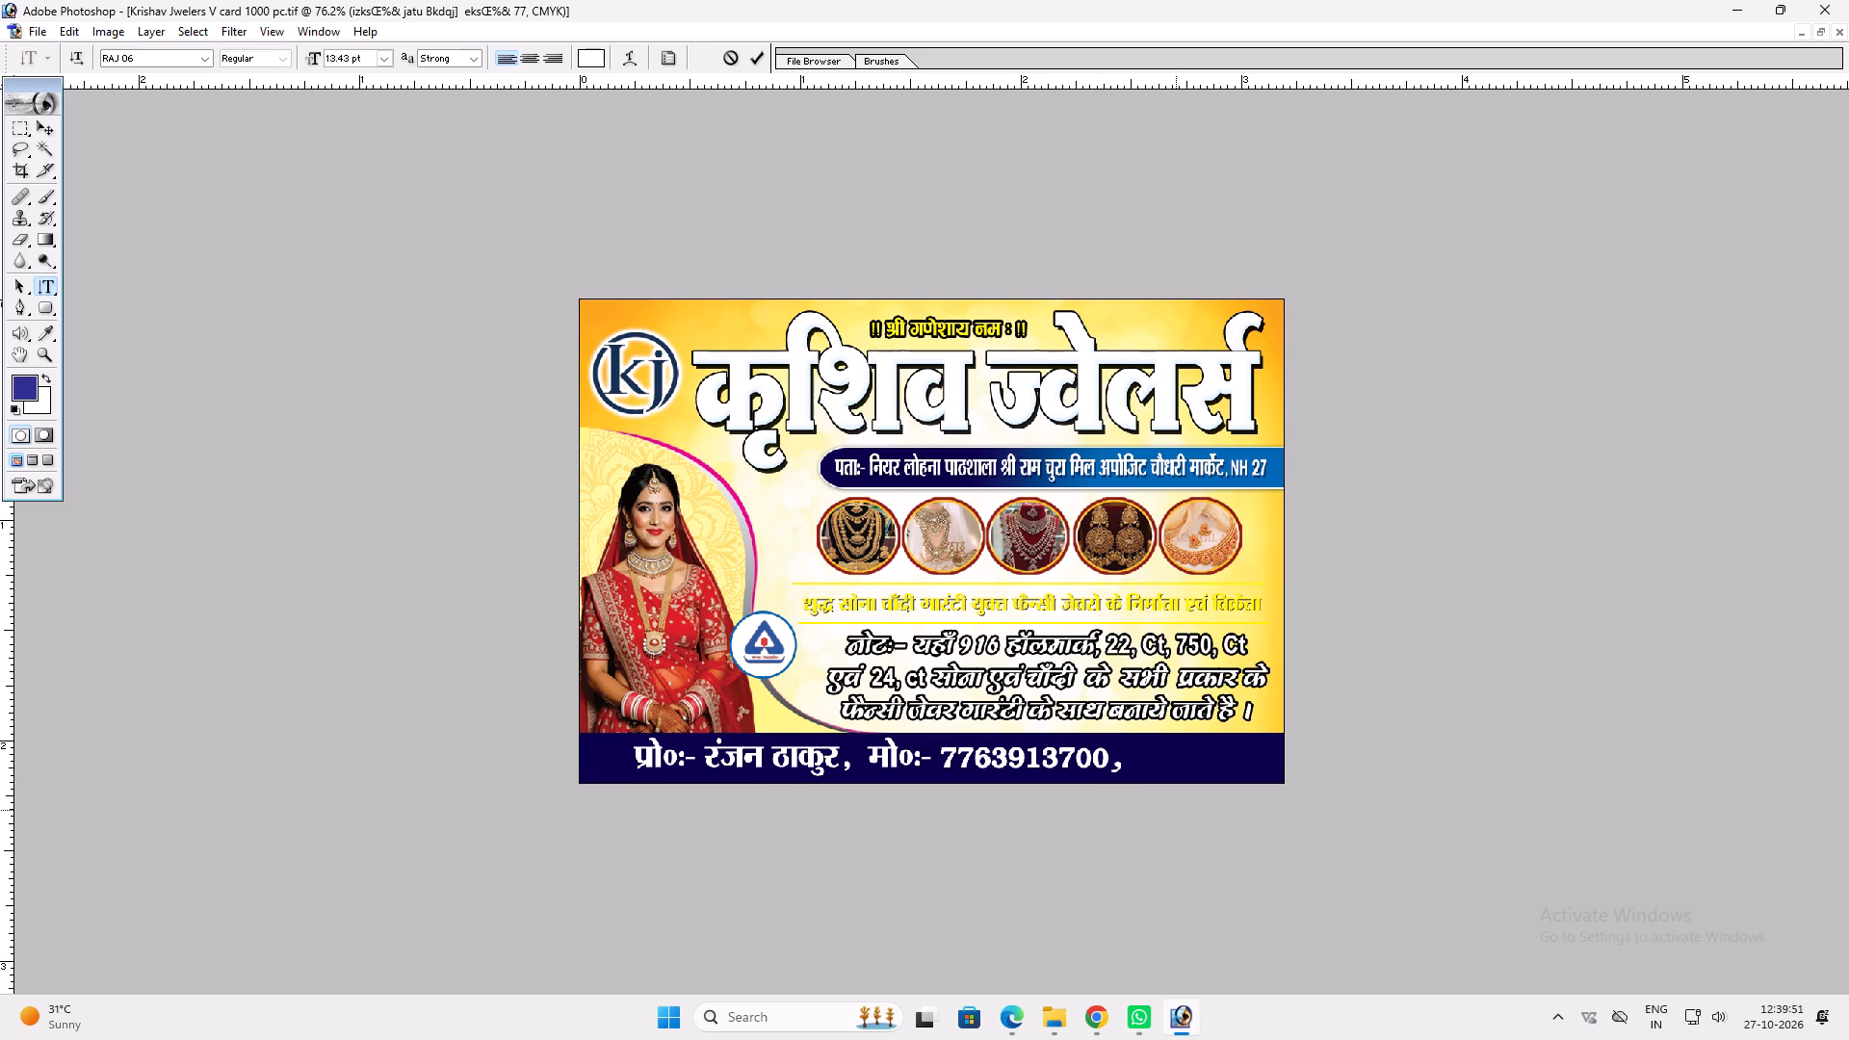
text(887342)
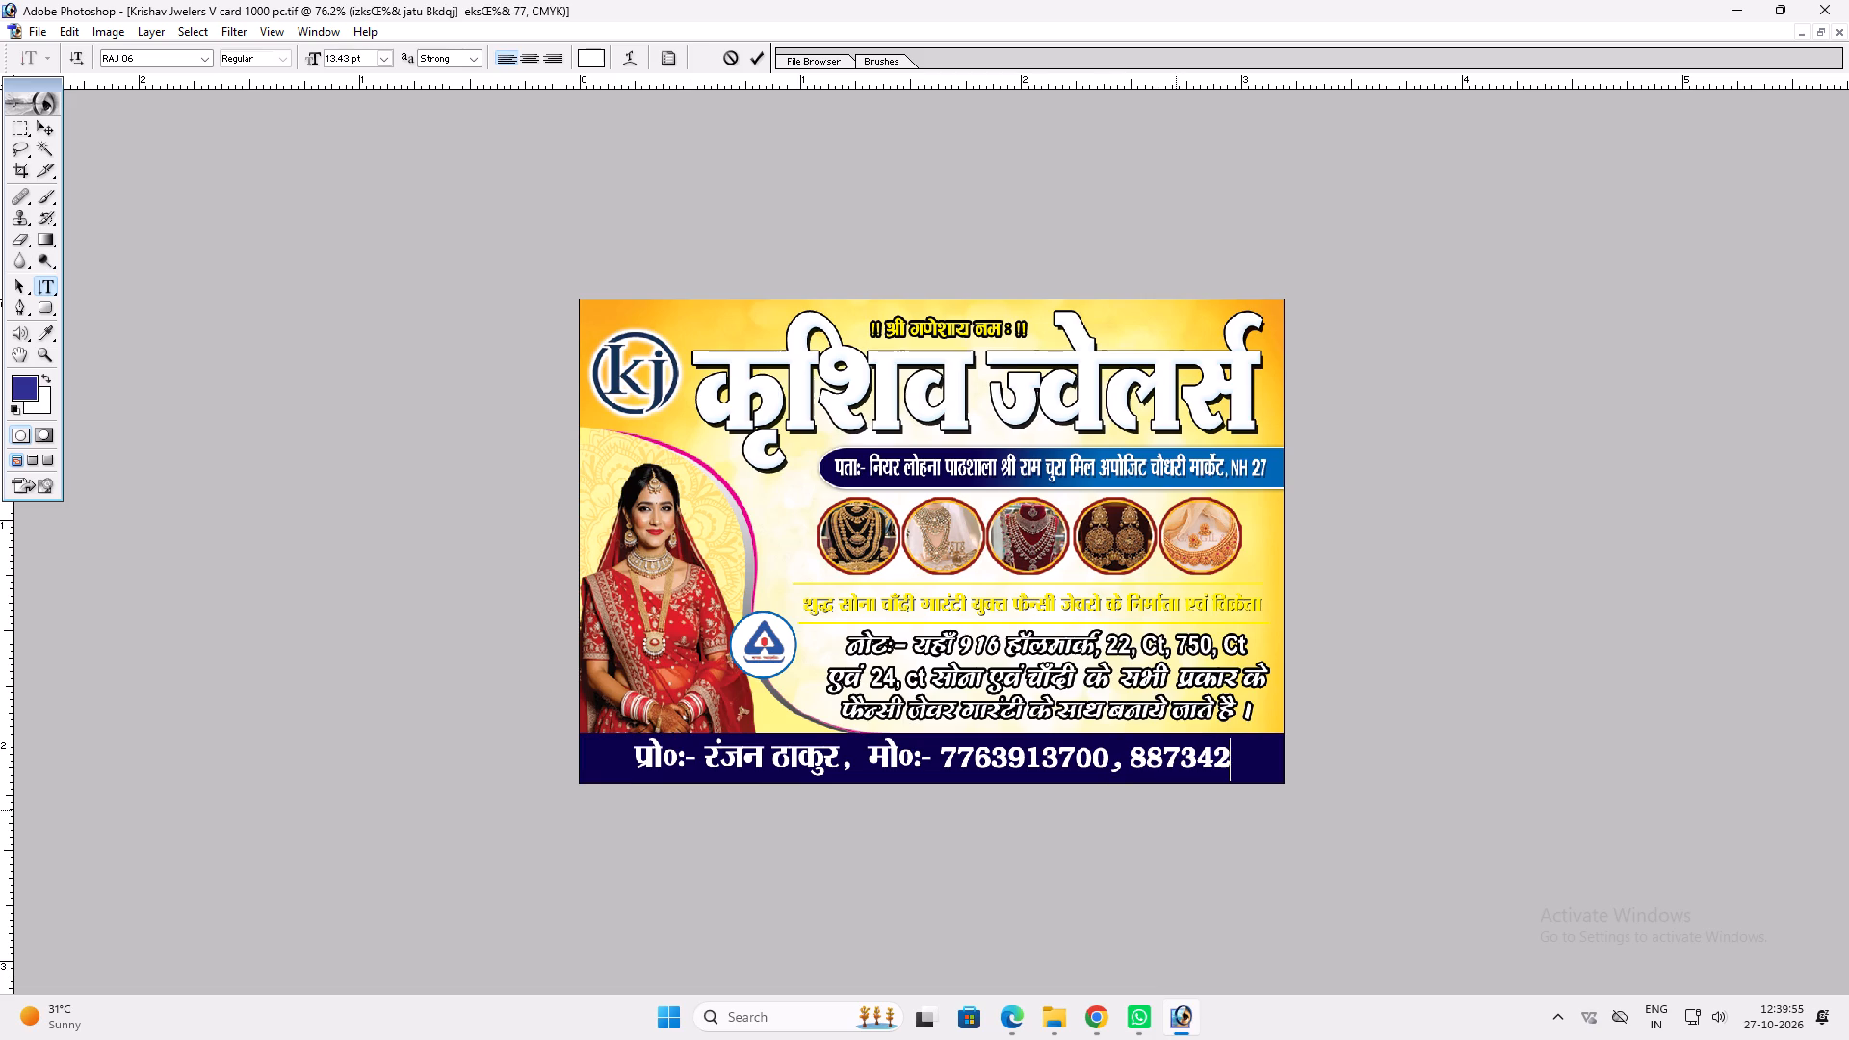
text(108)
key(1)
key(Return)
Squeeze the contact line's width to fit inside the navy strip and shift it slightly left.
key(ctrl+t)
shift+drag(1291, 754, 1273, 758)
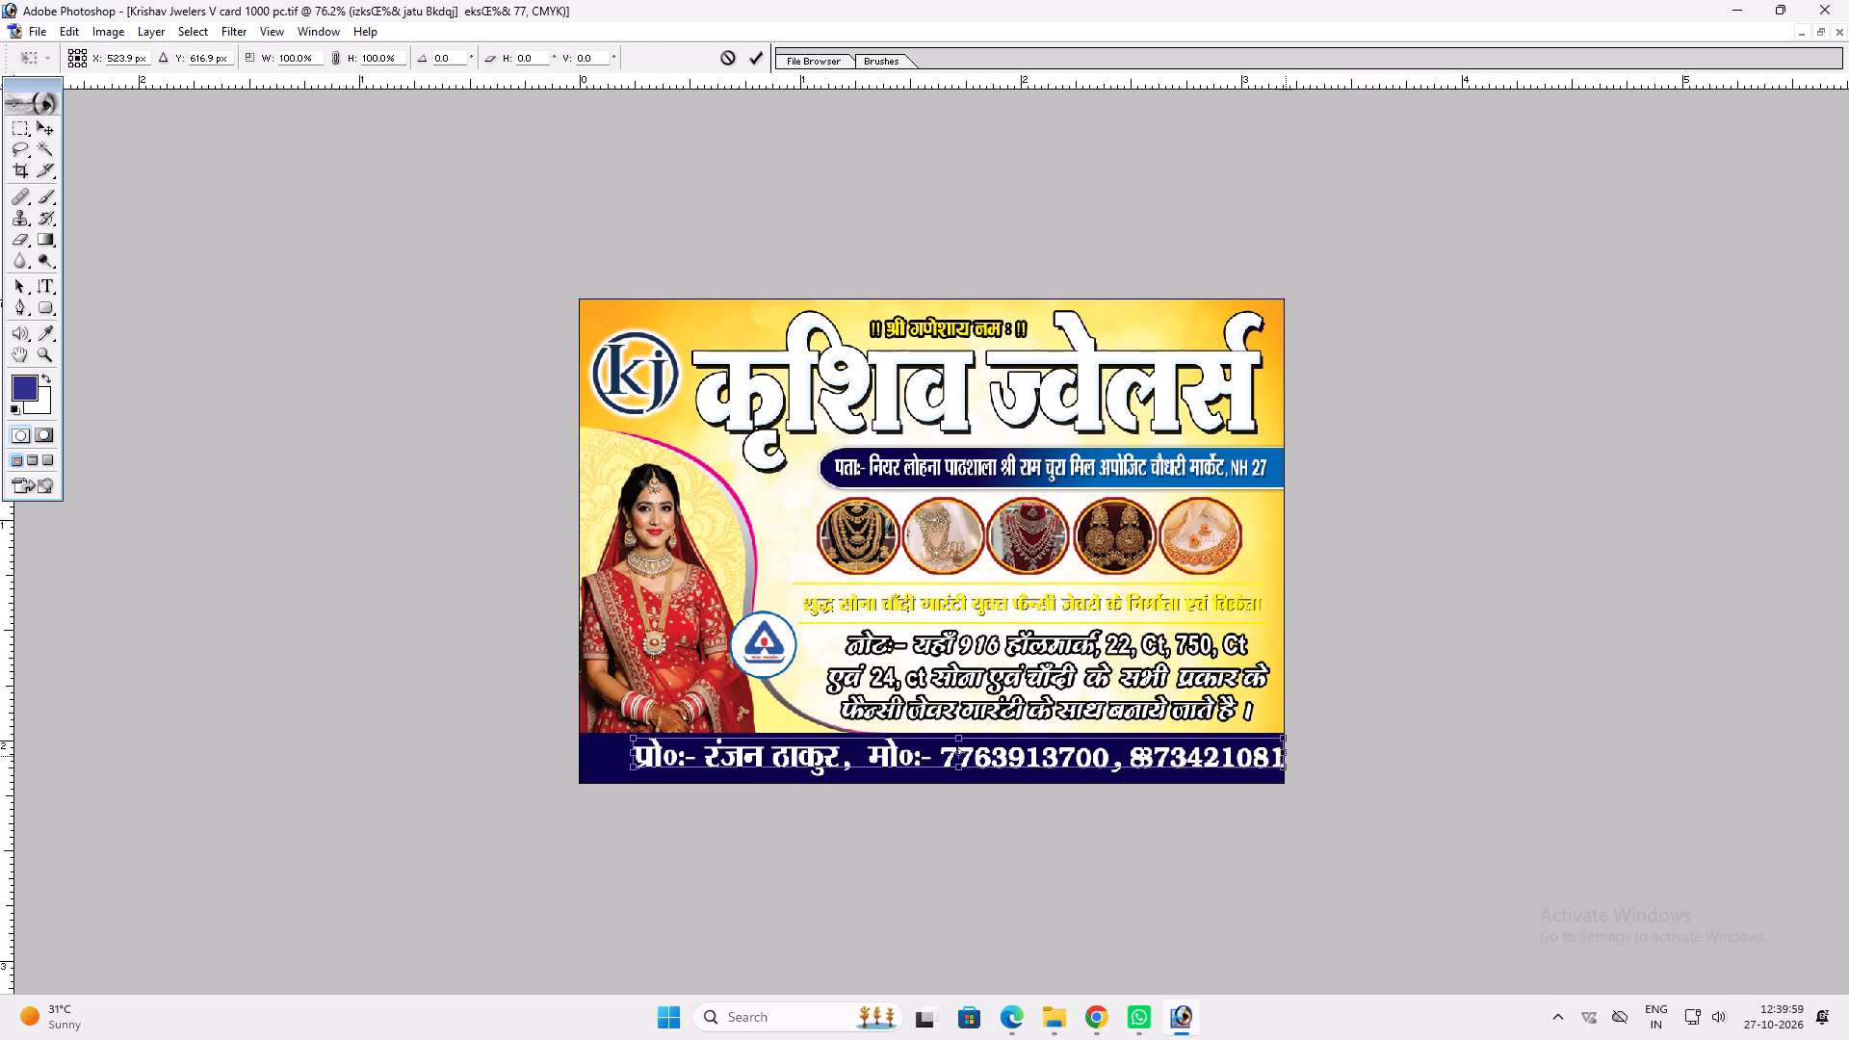
shift+drag(1273, 758, 1236, 757)
key(shift+Return)
key(ctrl+0)
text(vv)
shift+drag(1072, 849, 1055, 849)
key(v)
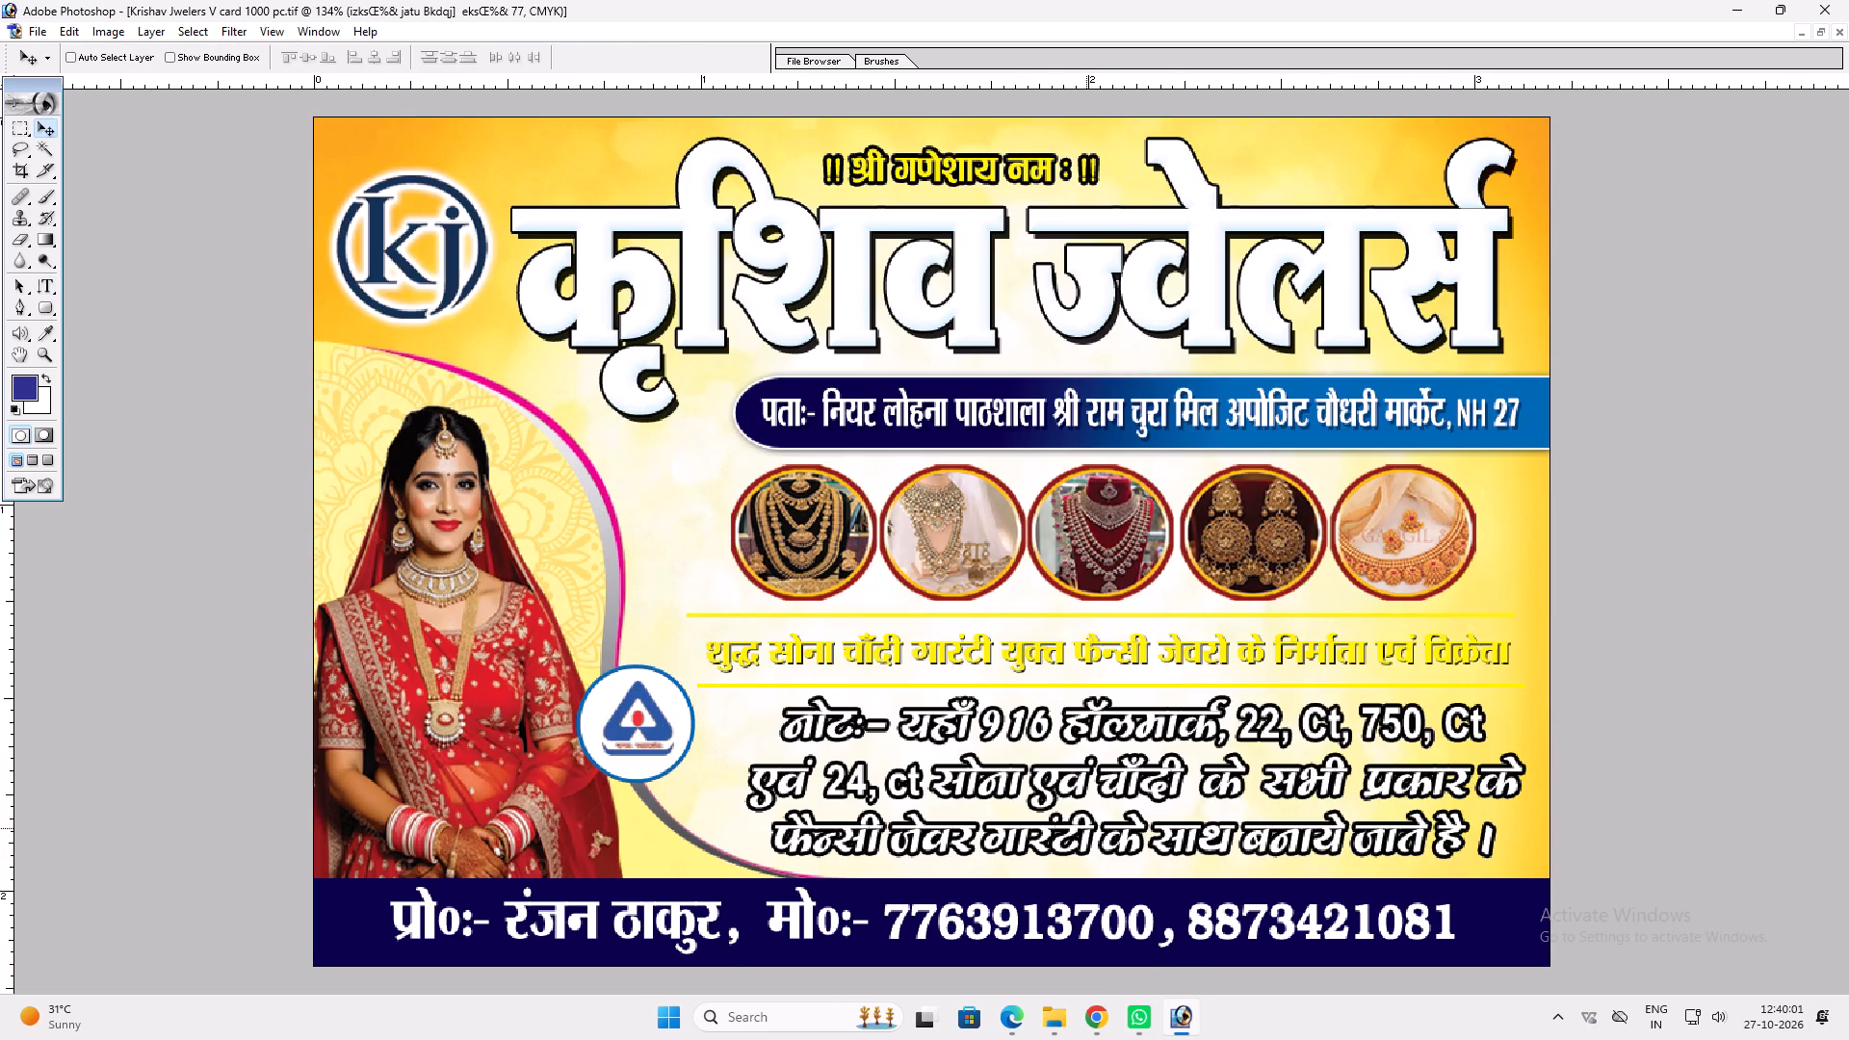
Add a gradient overlay to the shop name, its first stop at 17% in dark red with magenta 100, yellow 100, black 60.
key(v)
ctrl+click(658, 298)
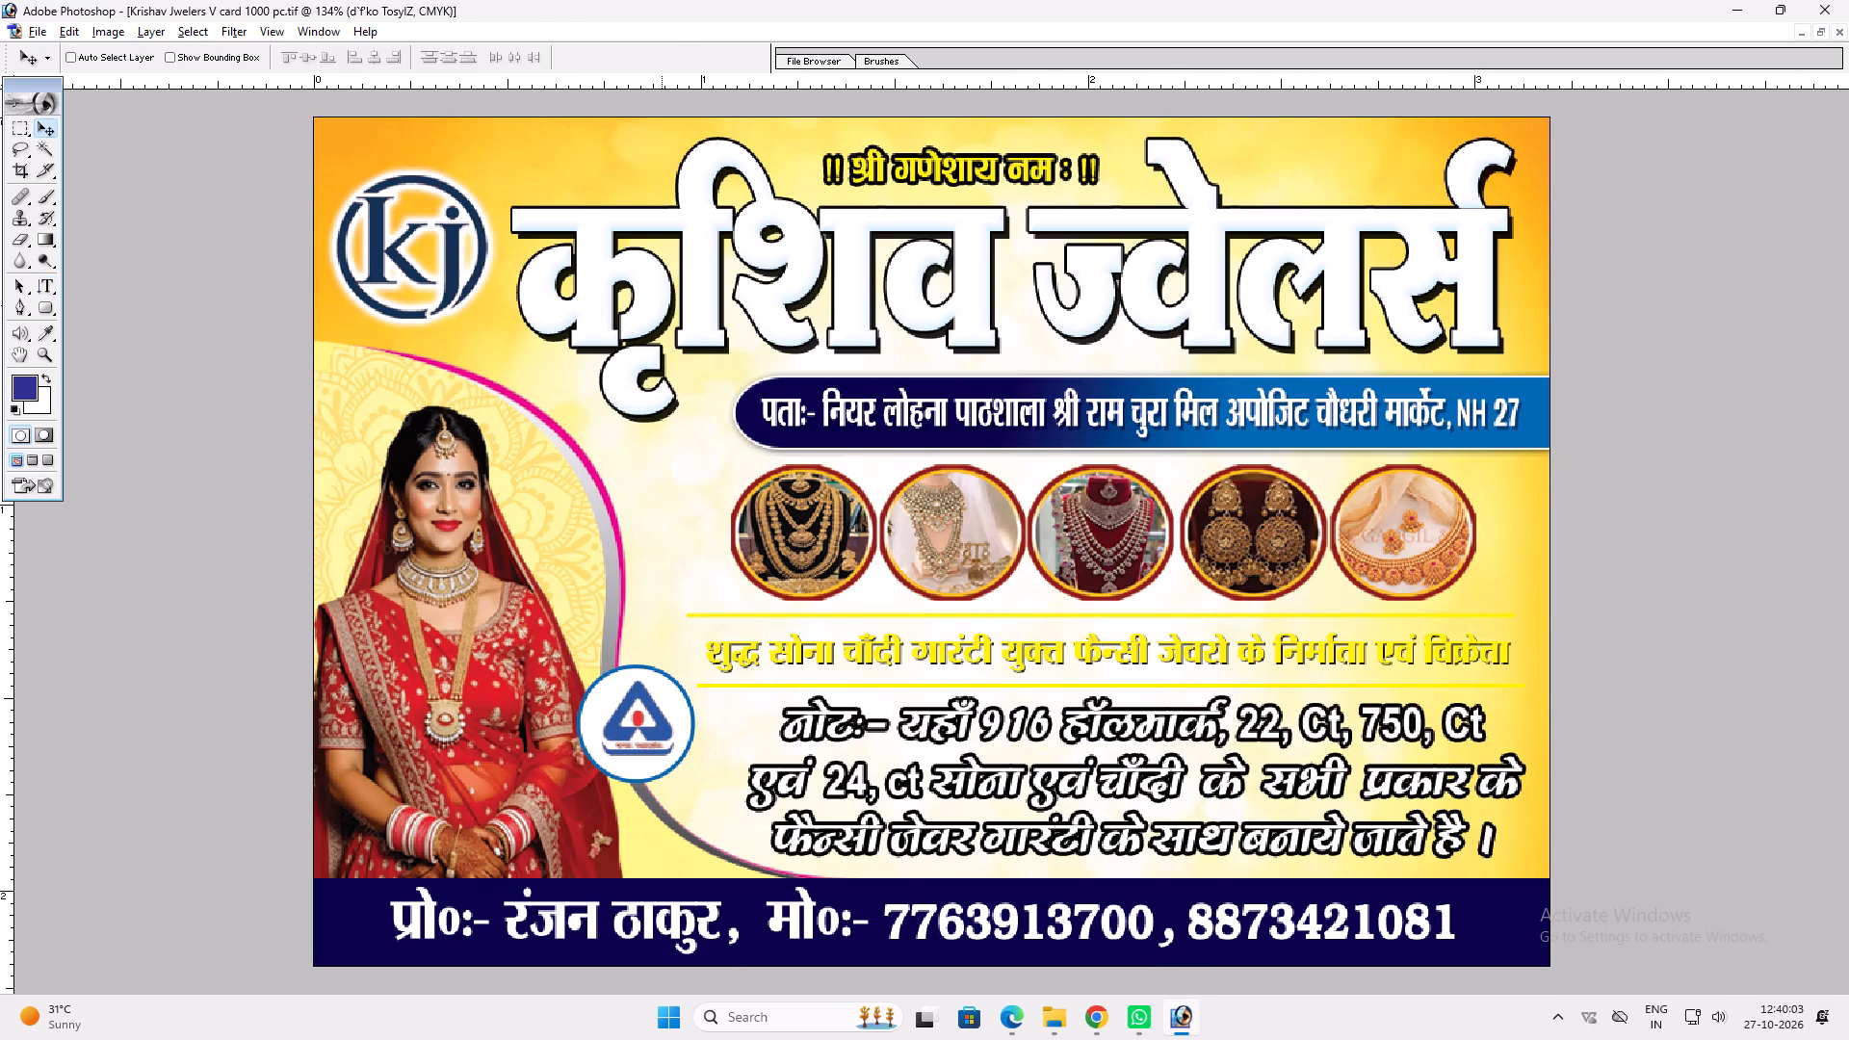
key(alt+l)
key(alt+y)
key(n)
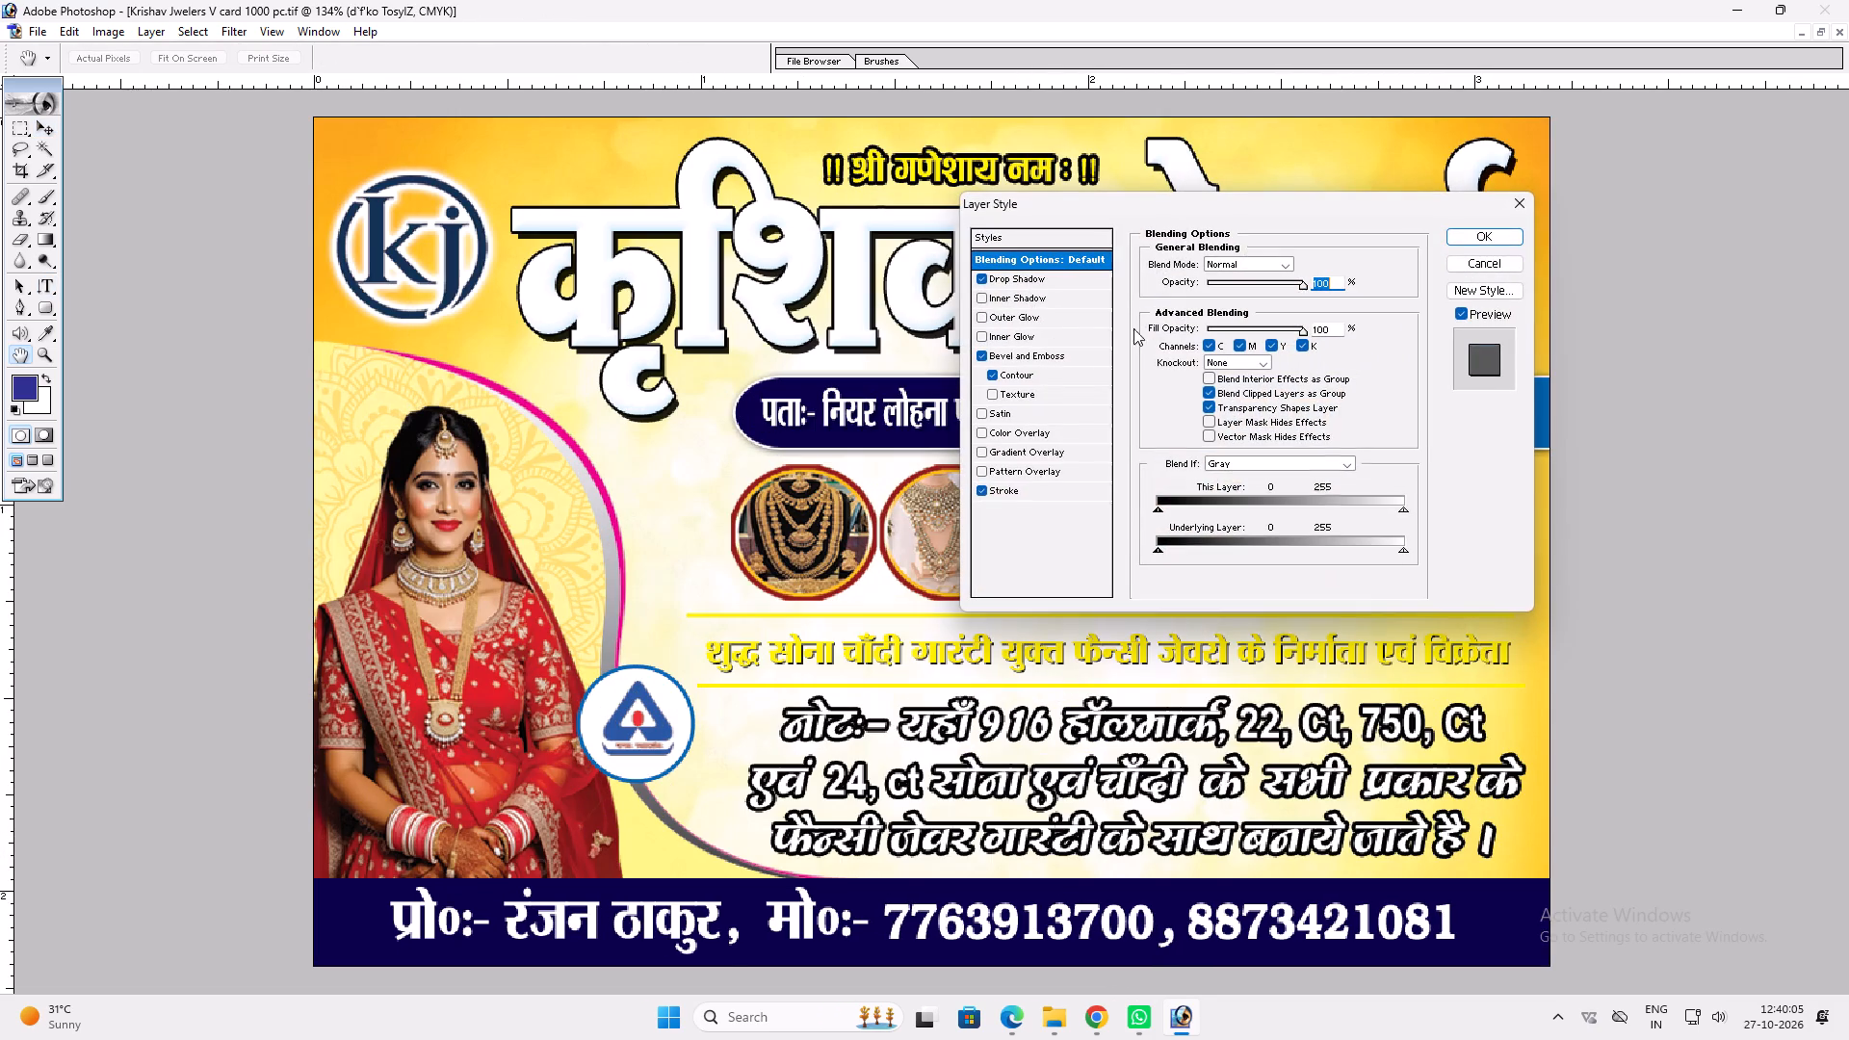
click(1006, 452)
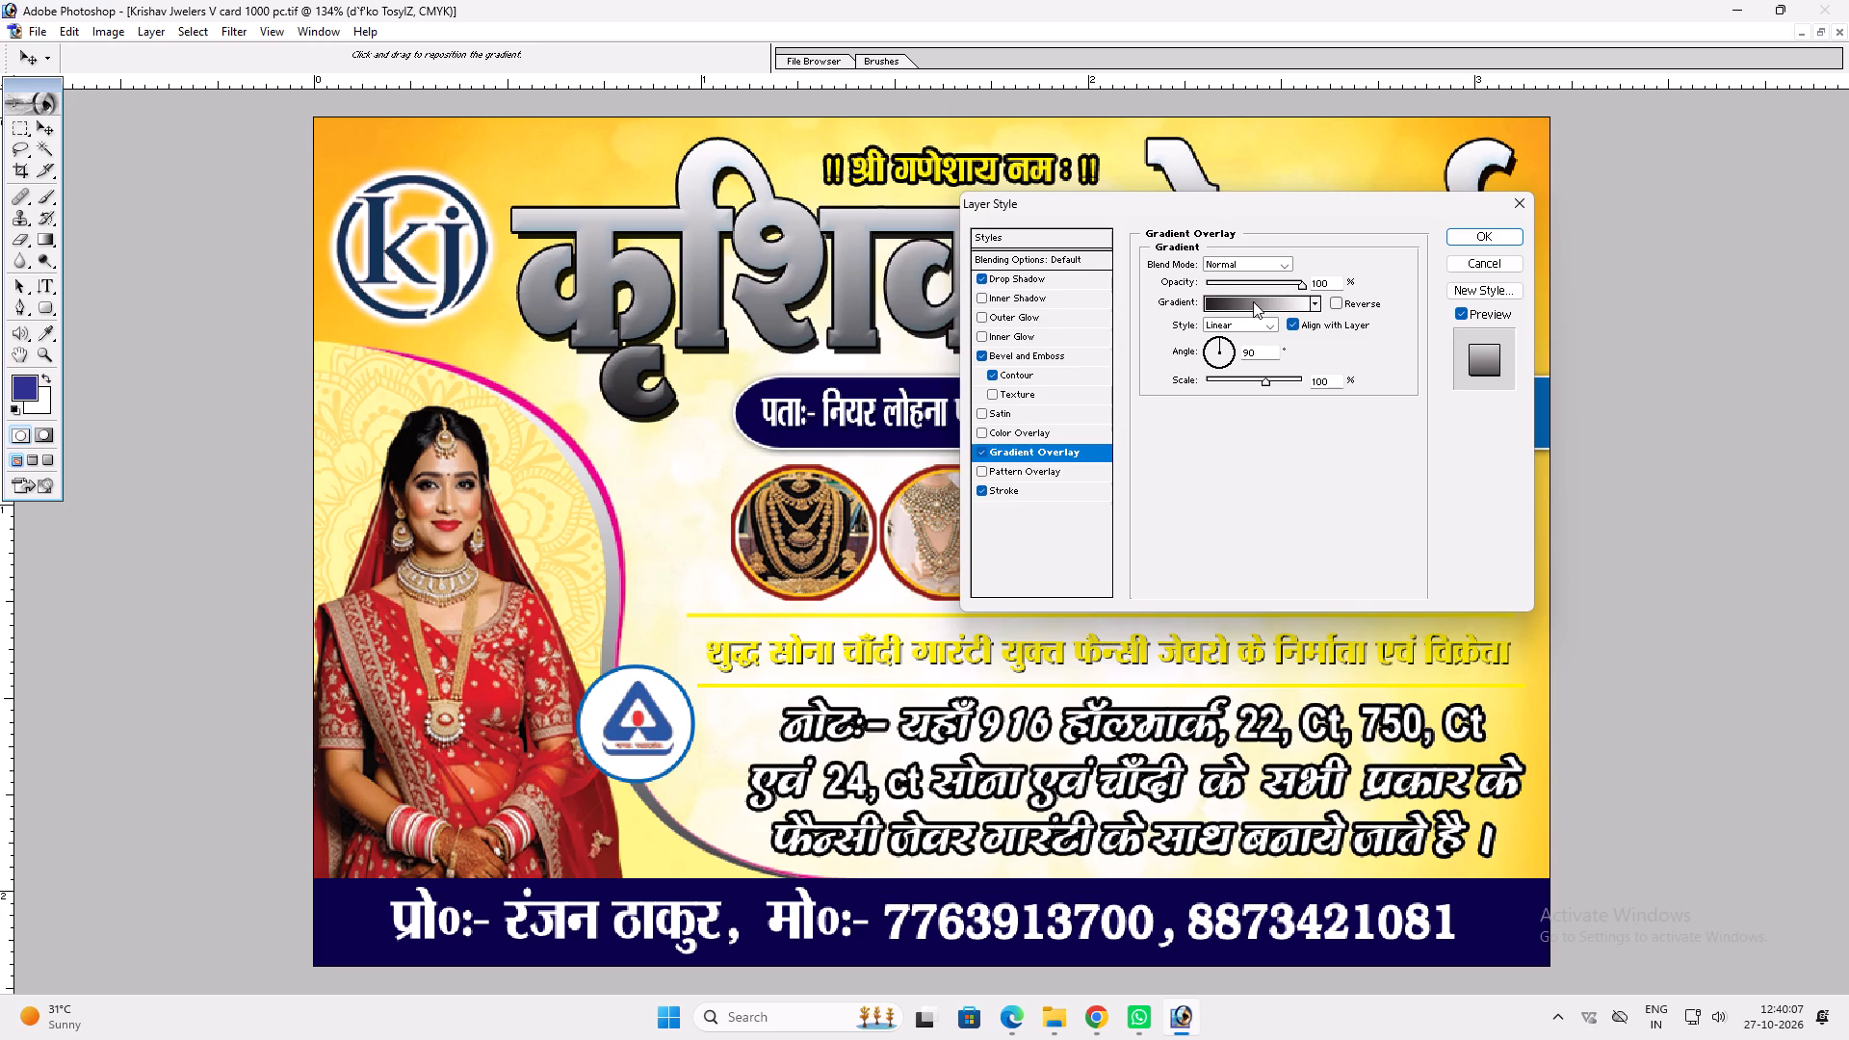
click(1253, 301)
drag(756, 609, 812, 617)
click(841, 683)
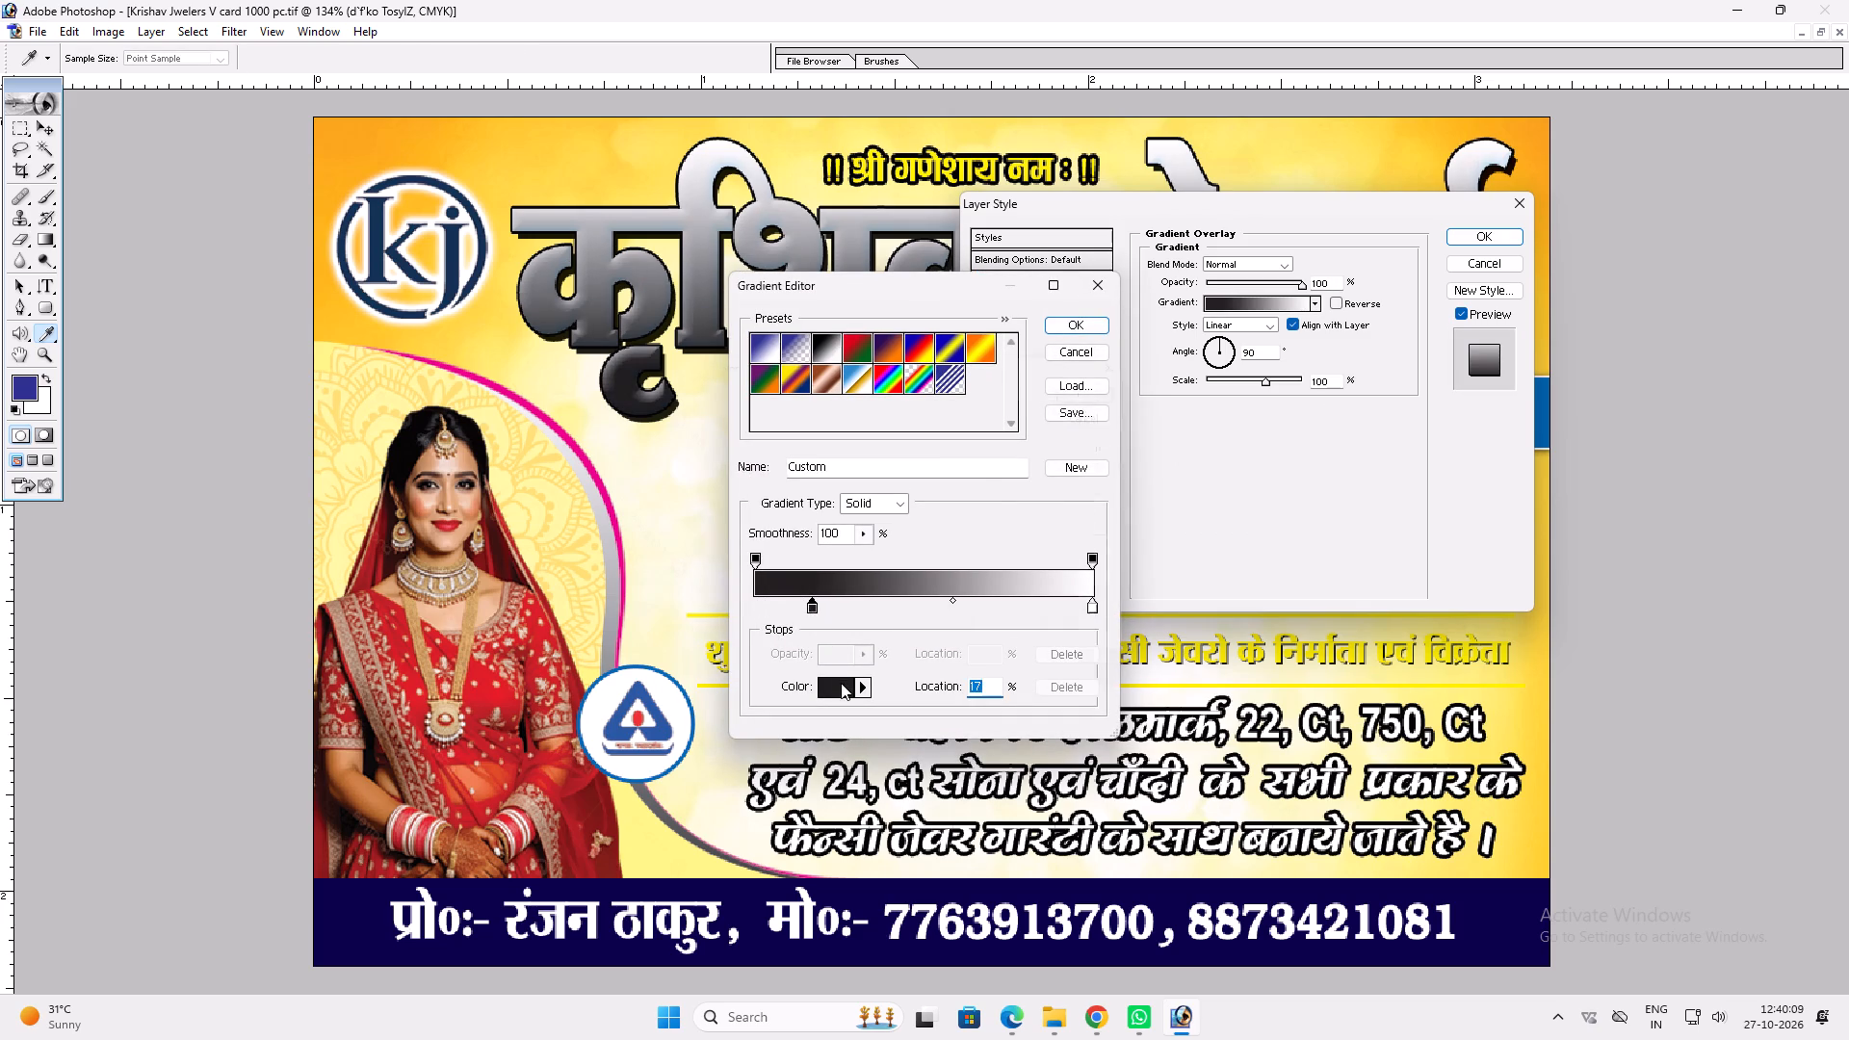
key(Tab)
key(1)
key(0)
key(Tab)
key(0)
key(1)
key(shift+Tab)
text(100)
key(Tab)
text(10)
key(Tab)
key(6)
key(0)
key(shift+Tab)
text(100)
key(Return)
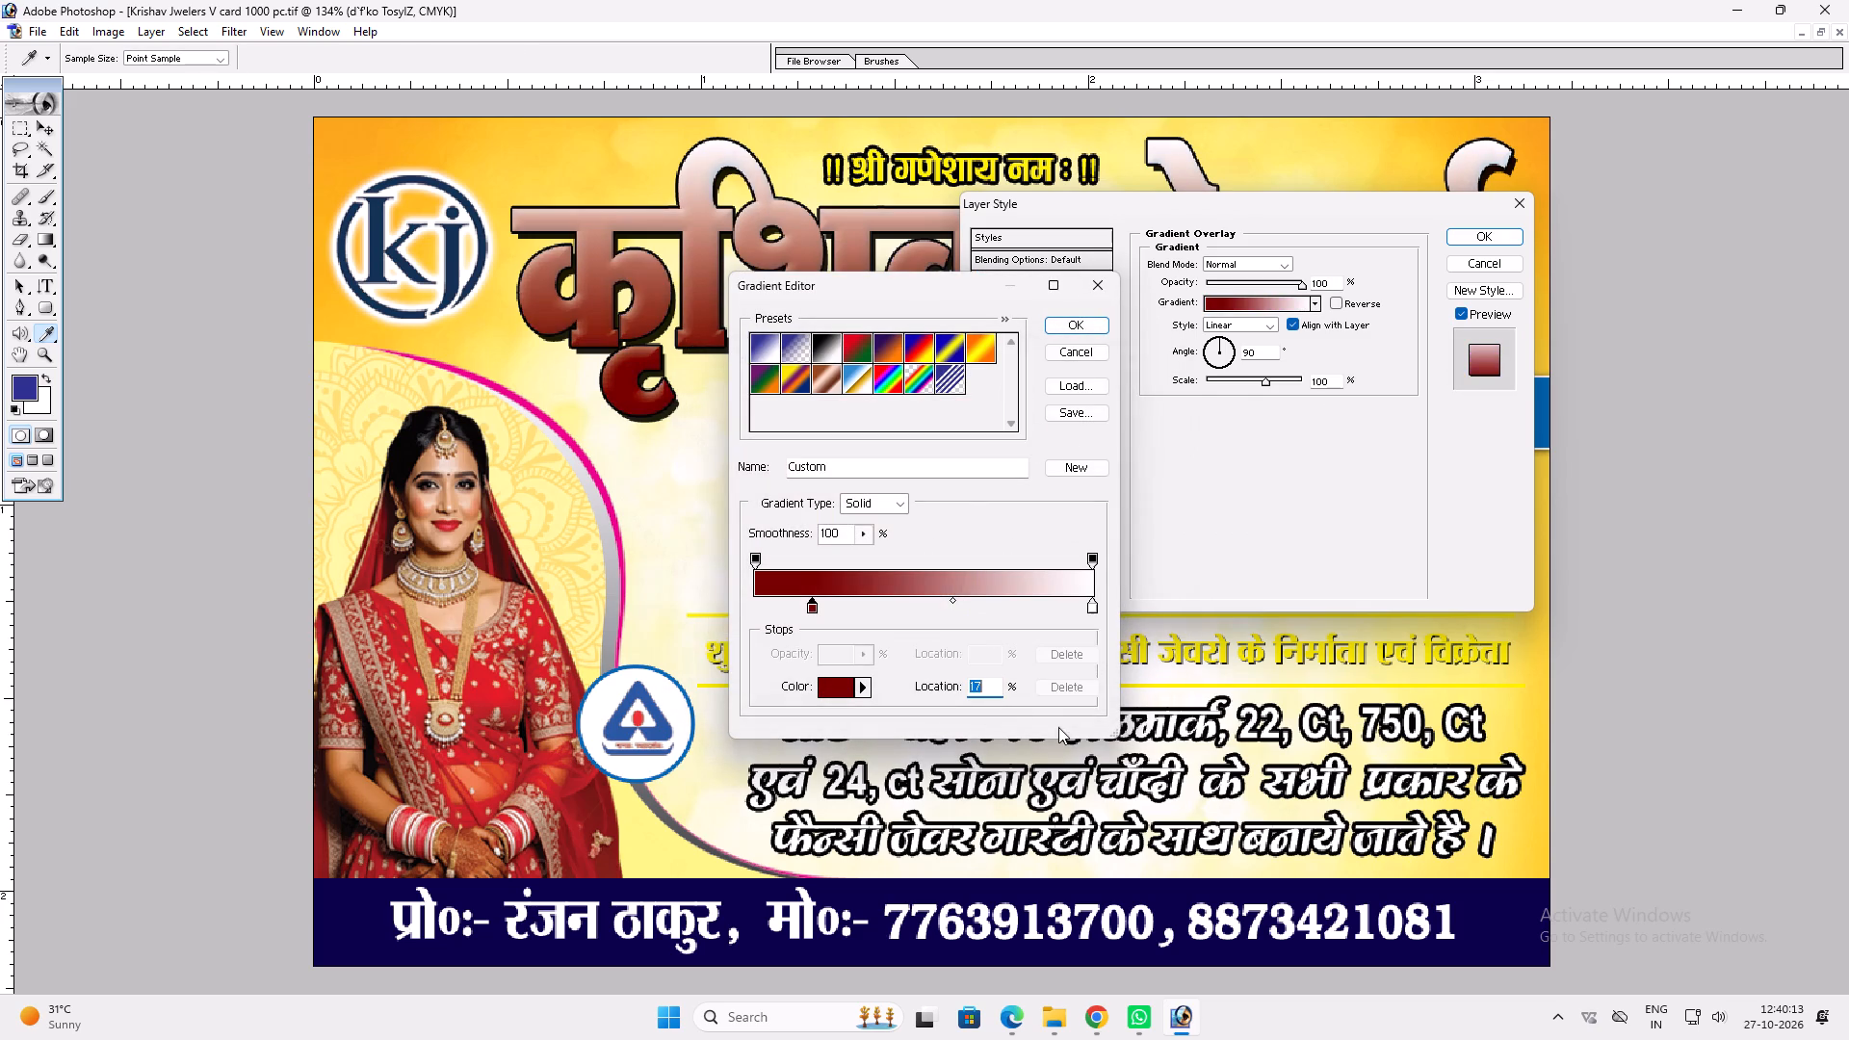
Move the gradient's second stop to 70% and colour it red with magenta 100 and yellow 100.
drag(1093, 606, 991, 611)
click(843, 684)
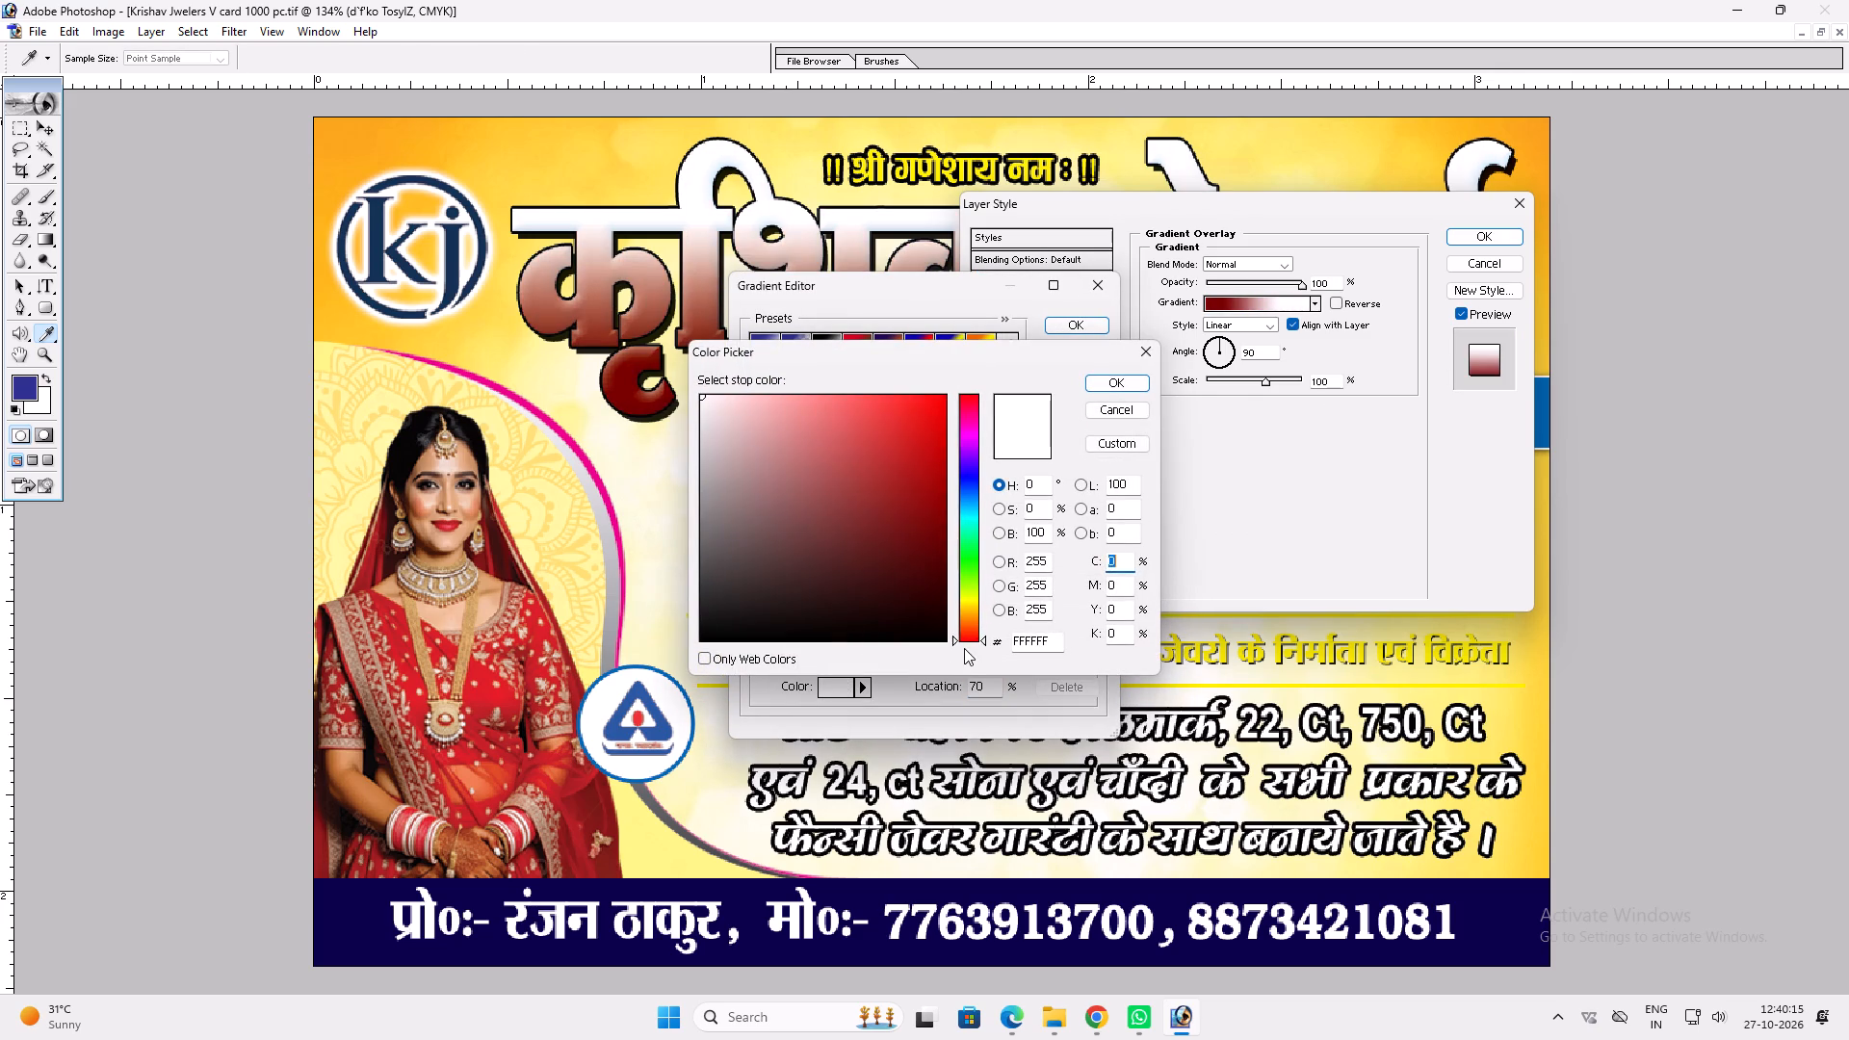
key(Tab)
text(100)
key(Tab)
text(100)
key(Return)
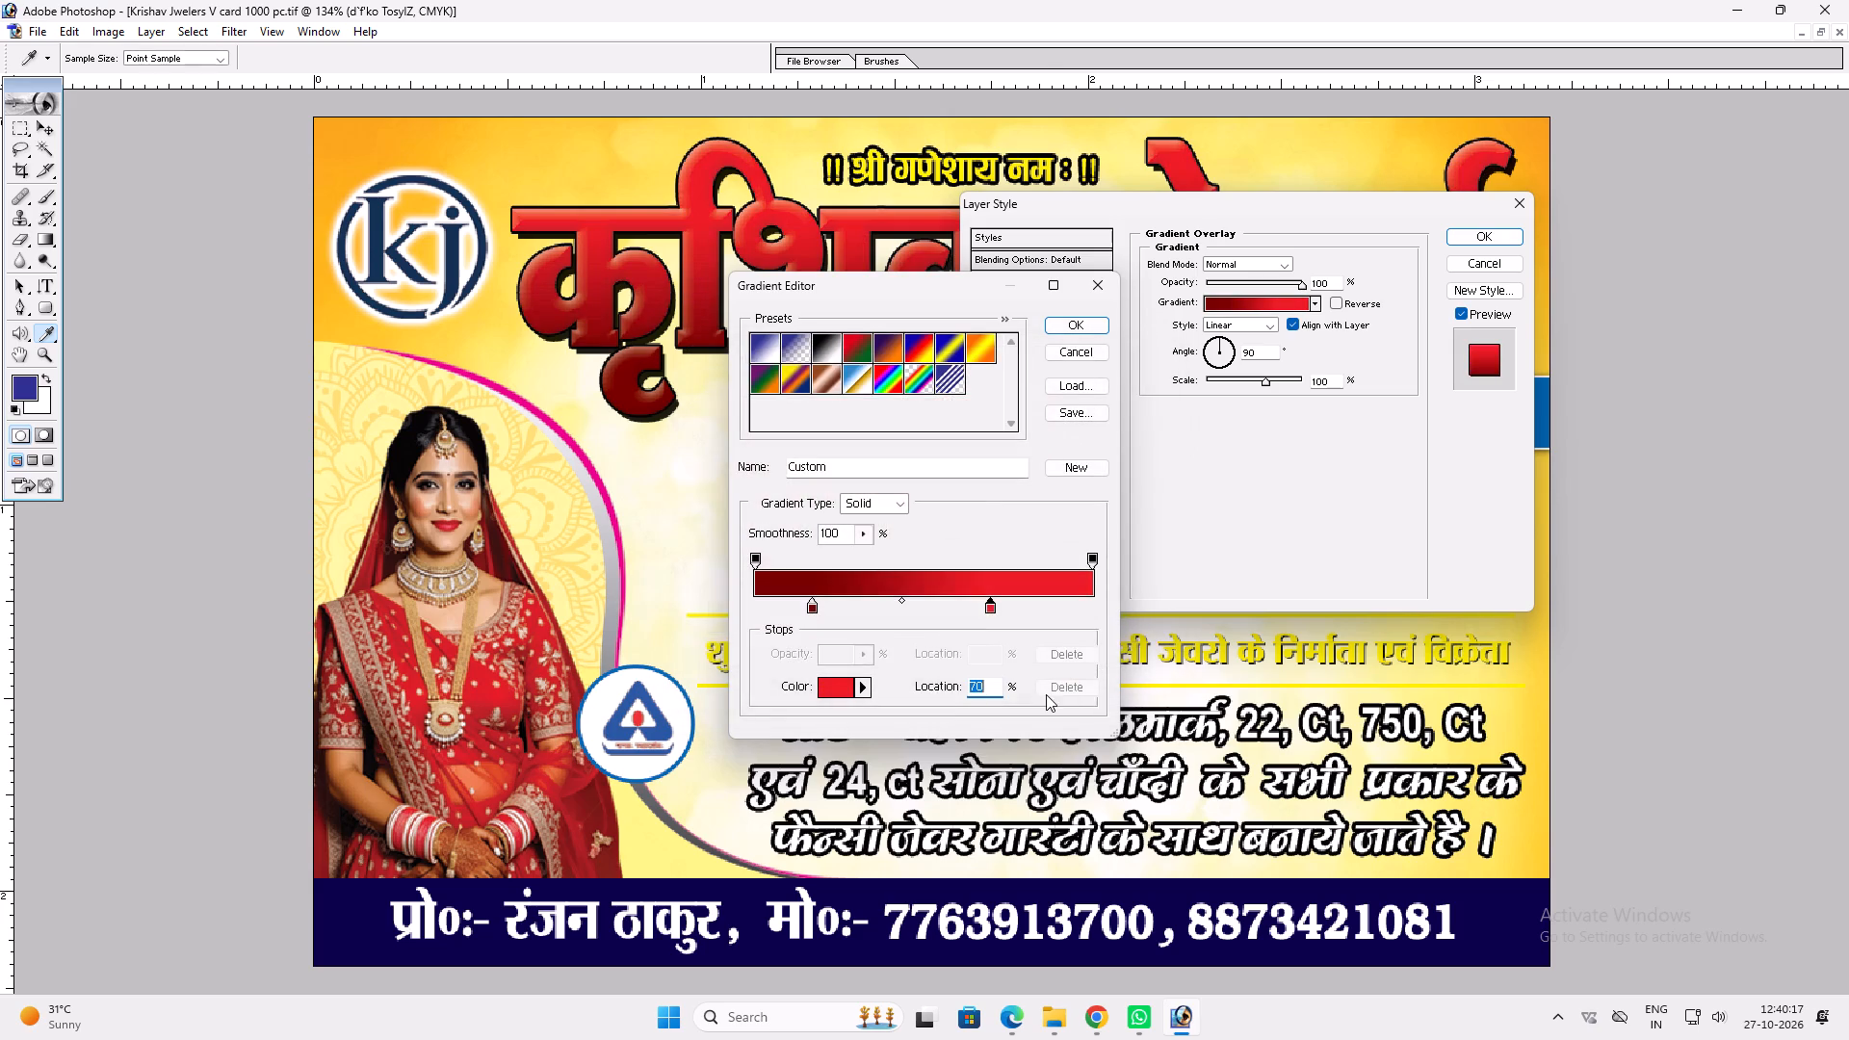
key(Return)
Change the shop name's outline stroke colour to white.
click(1029, 490)
click(1190, 381)
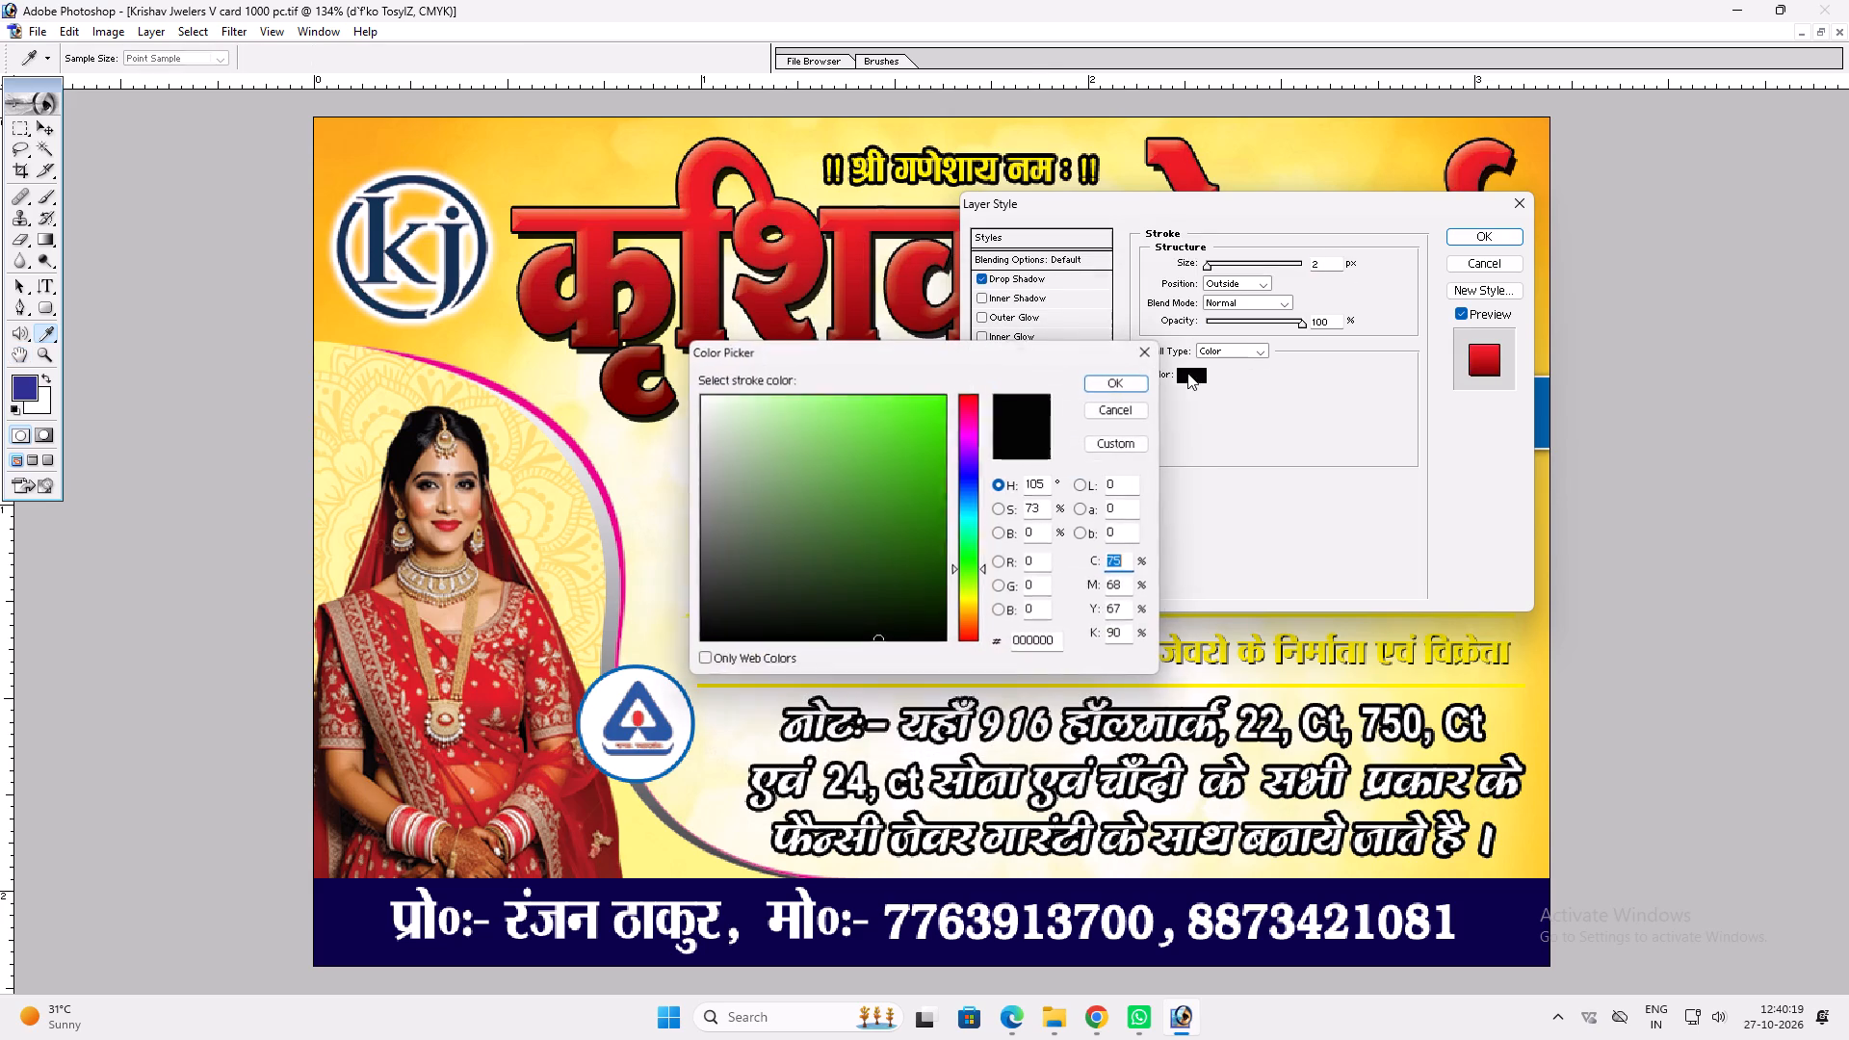
drag(815, 489, 645, 313)
key(Return)
scroll(1321, 497, up, 1)
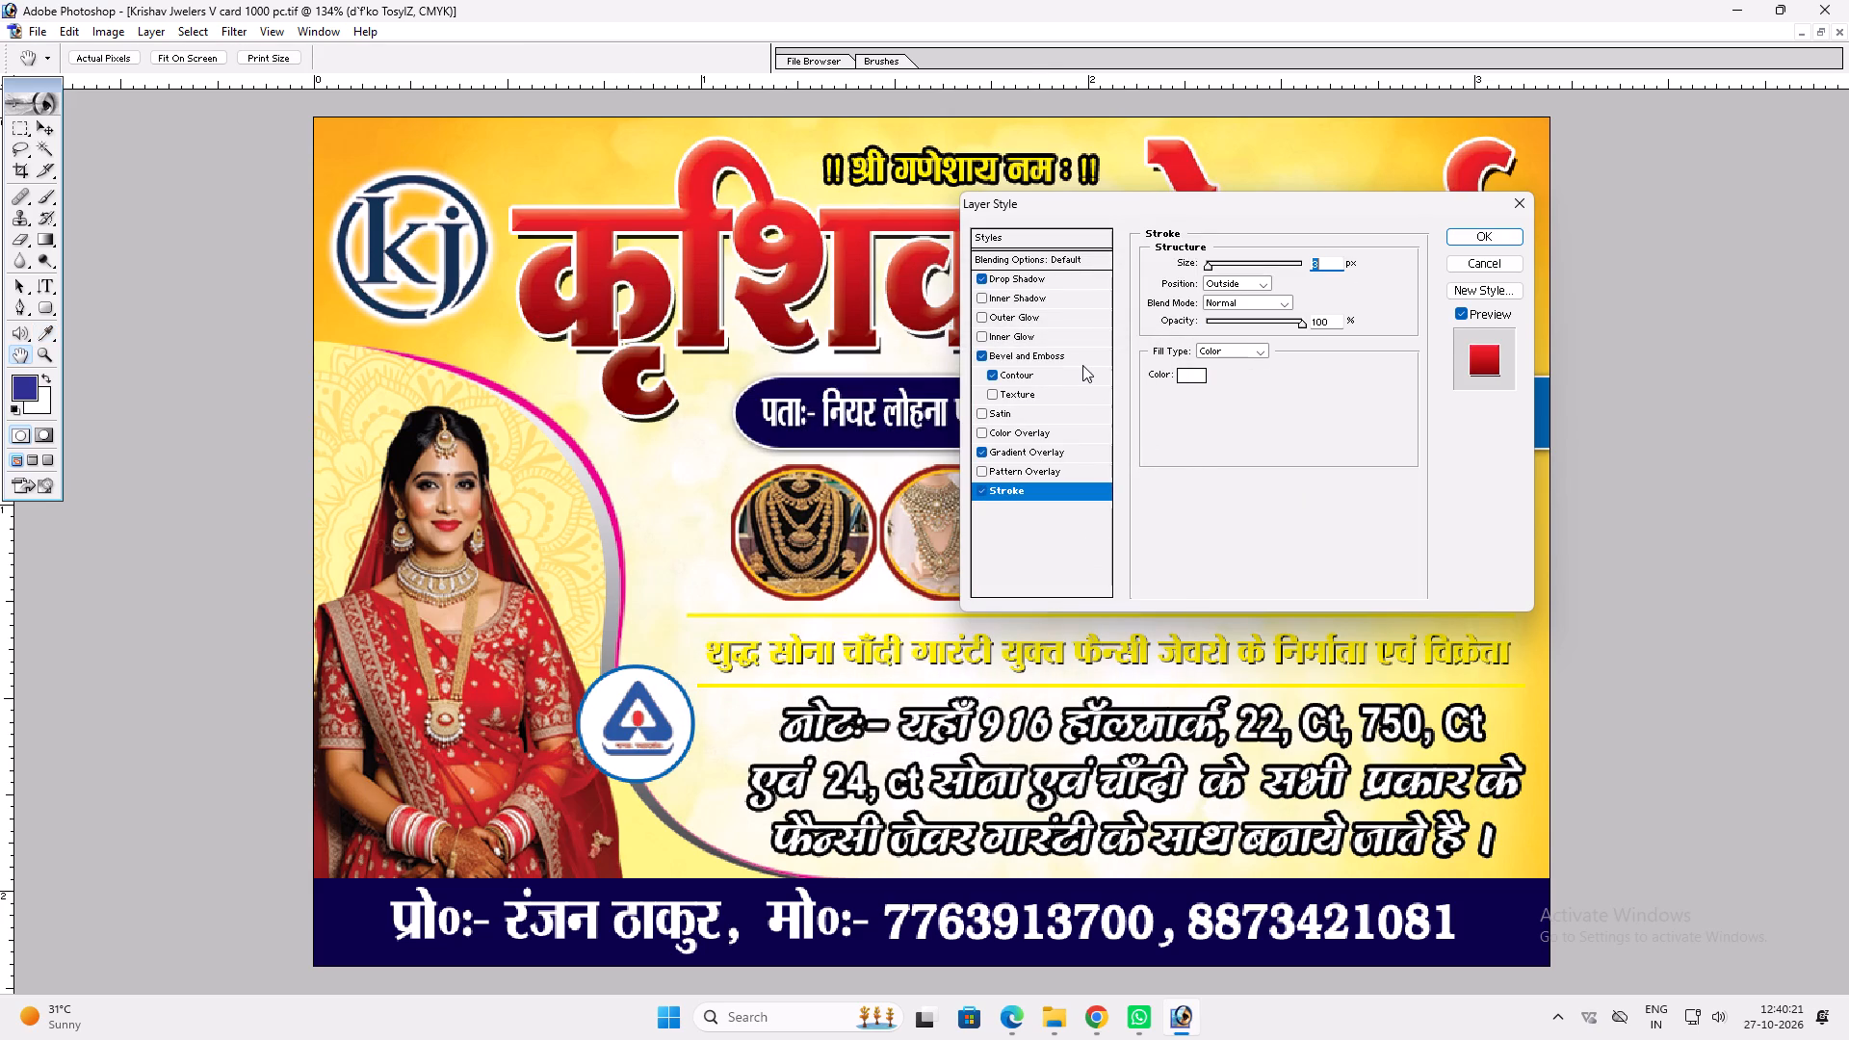
Set the shop name's bevel highlight colour to cyan 0, magenta 100.
click(1081, 364)
click(1076, 355)
click(1331, 487)
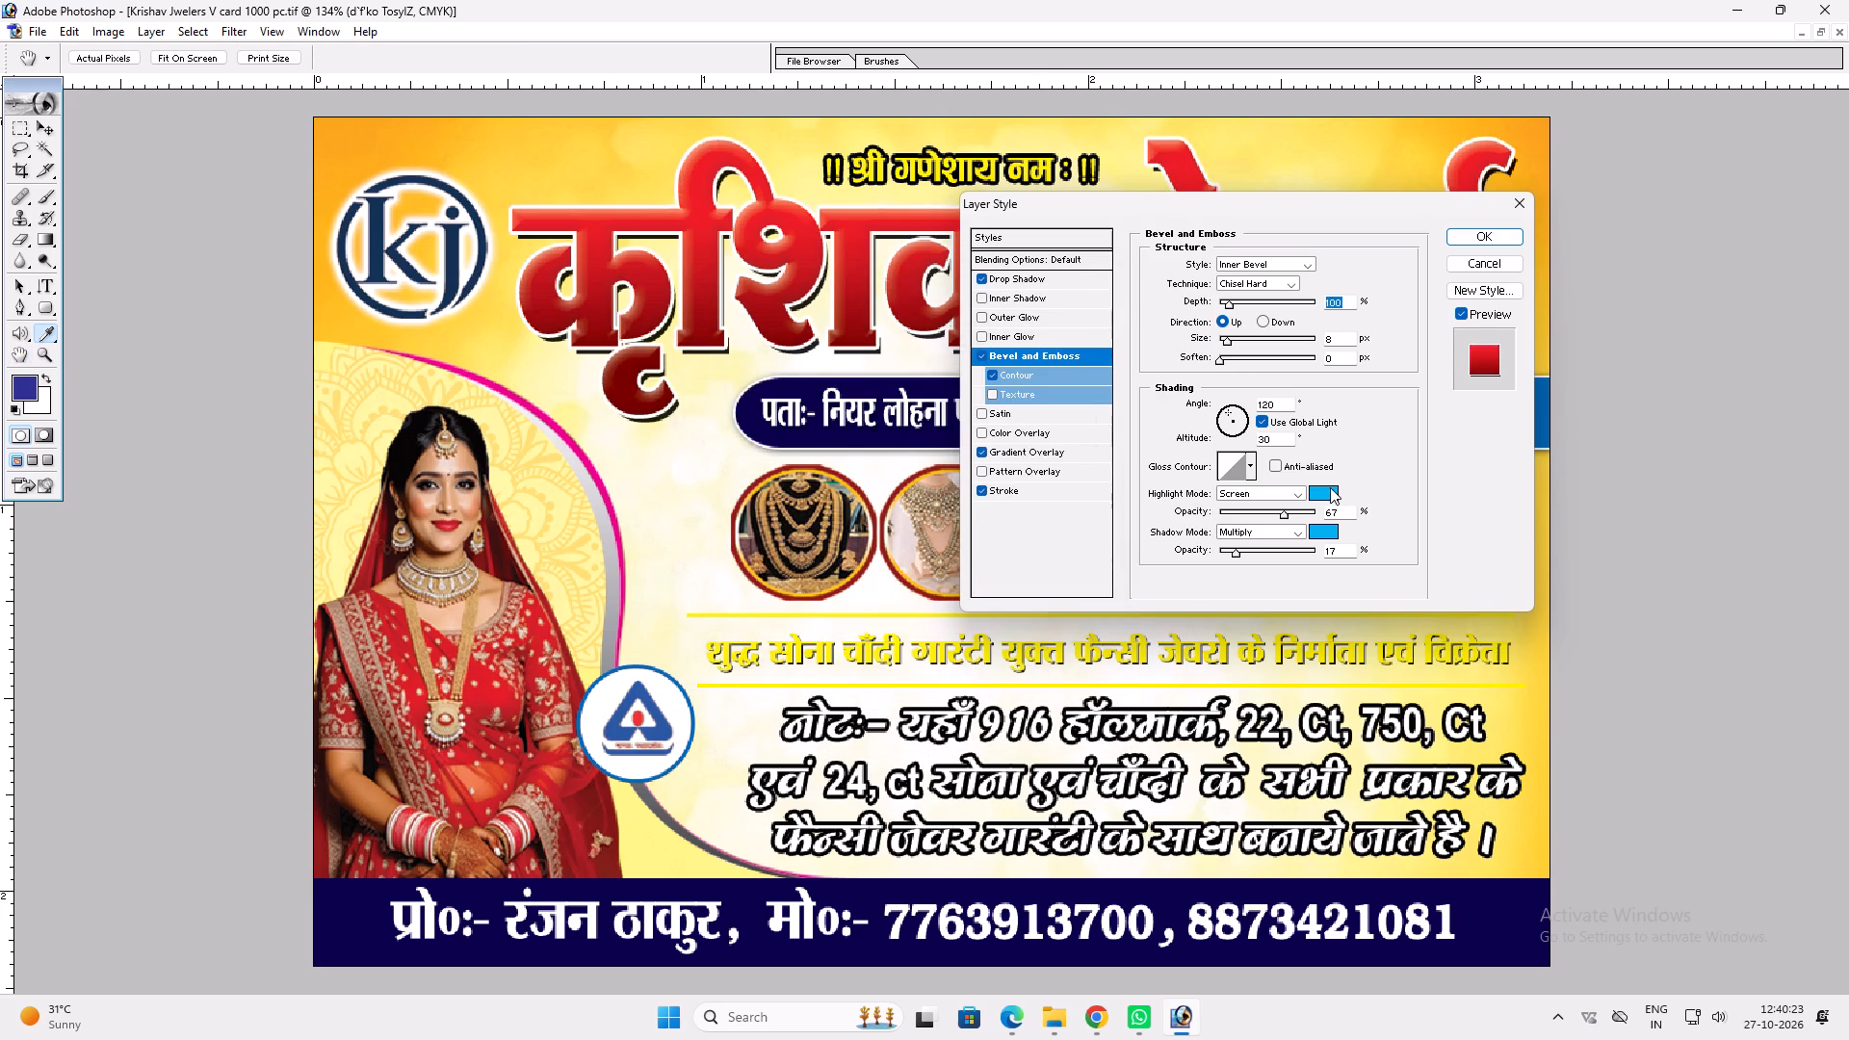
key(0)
key(Tab)
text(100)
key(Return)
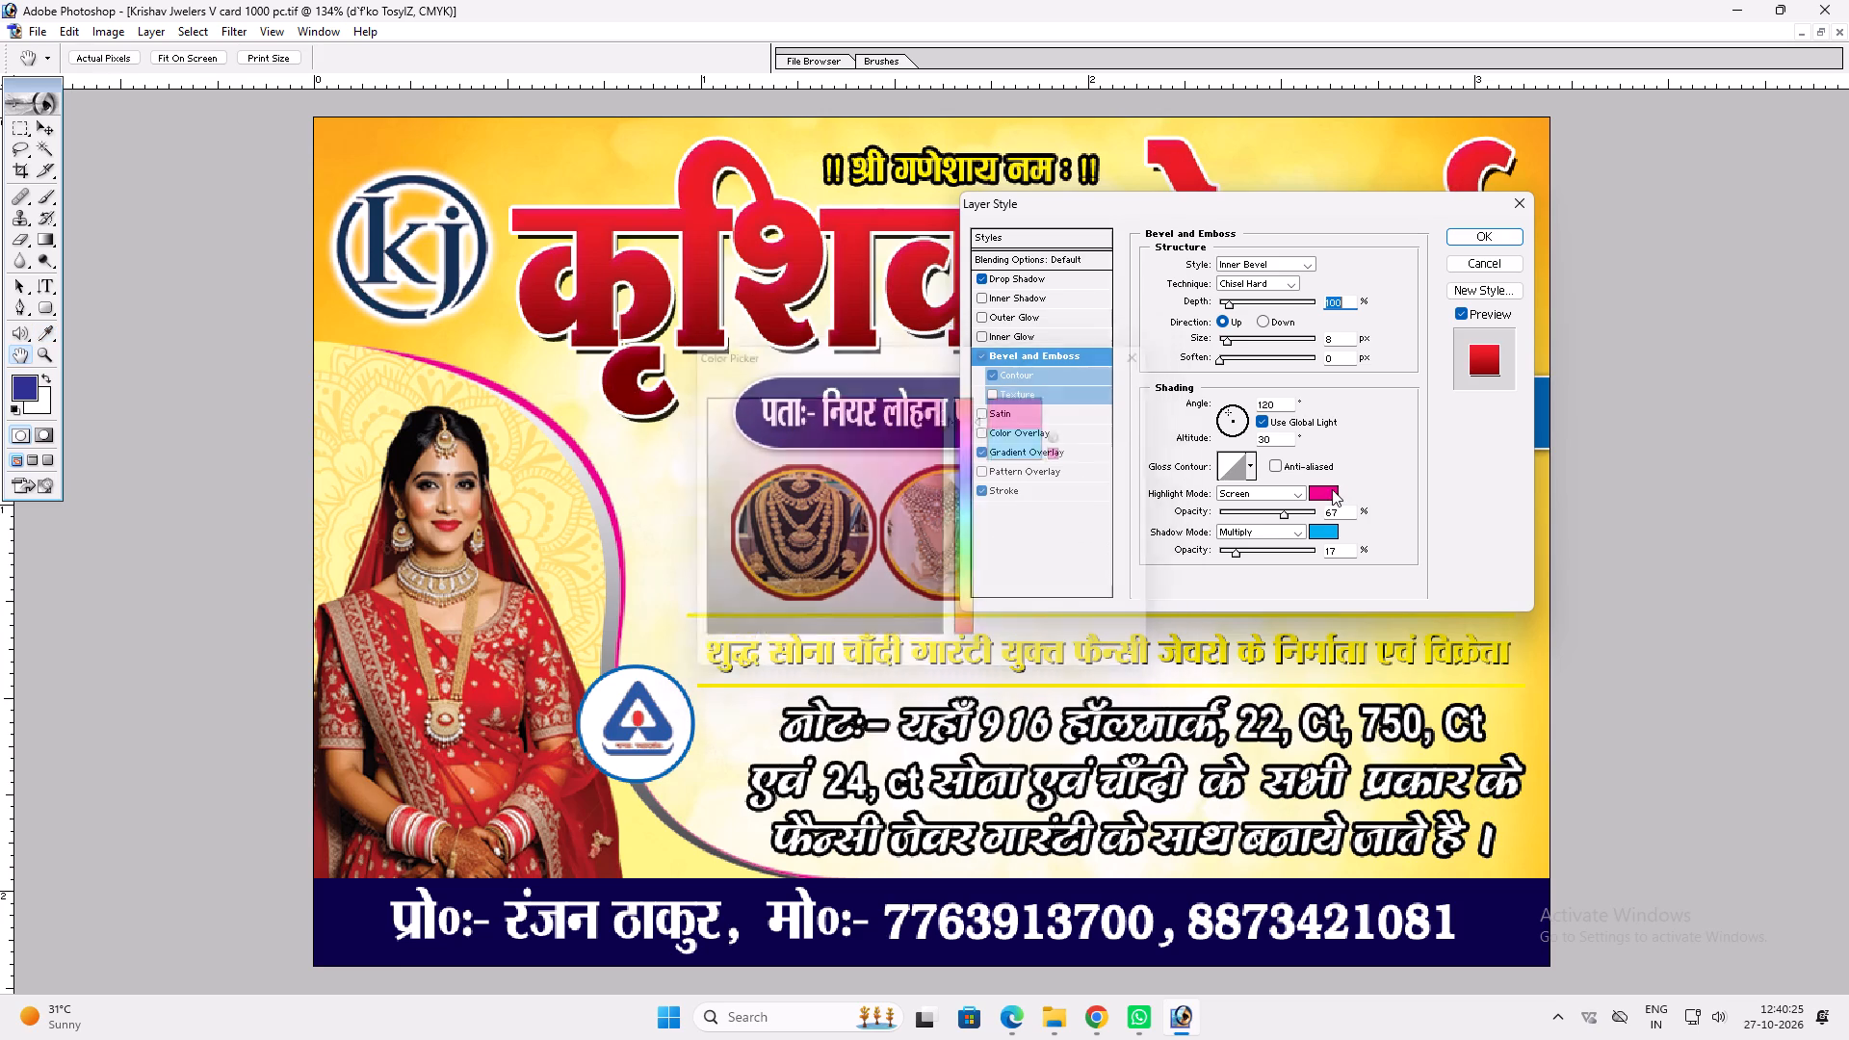
Set the shop name's bevel shadow colour to cyan 0, magenta 100 and raise the bevel shadow opacity.
click(1319, 539)
click(1318, 533)
key(Tab)
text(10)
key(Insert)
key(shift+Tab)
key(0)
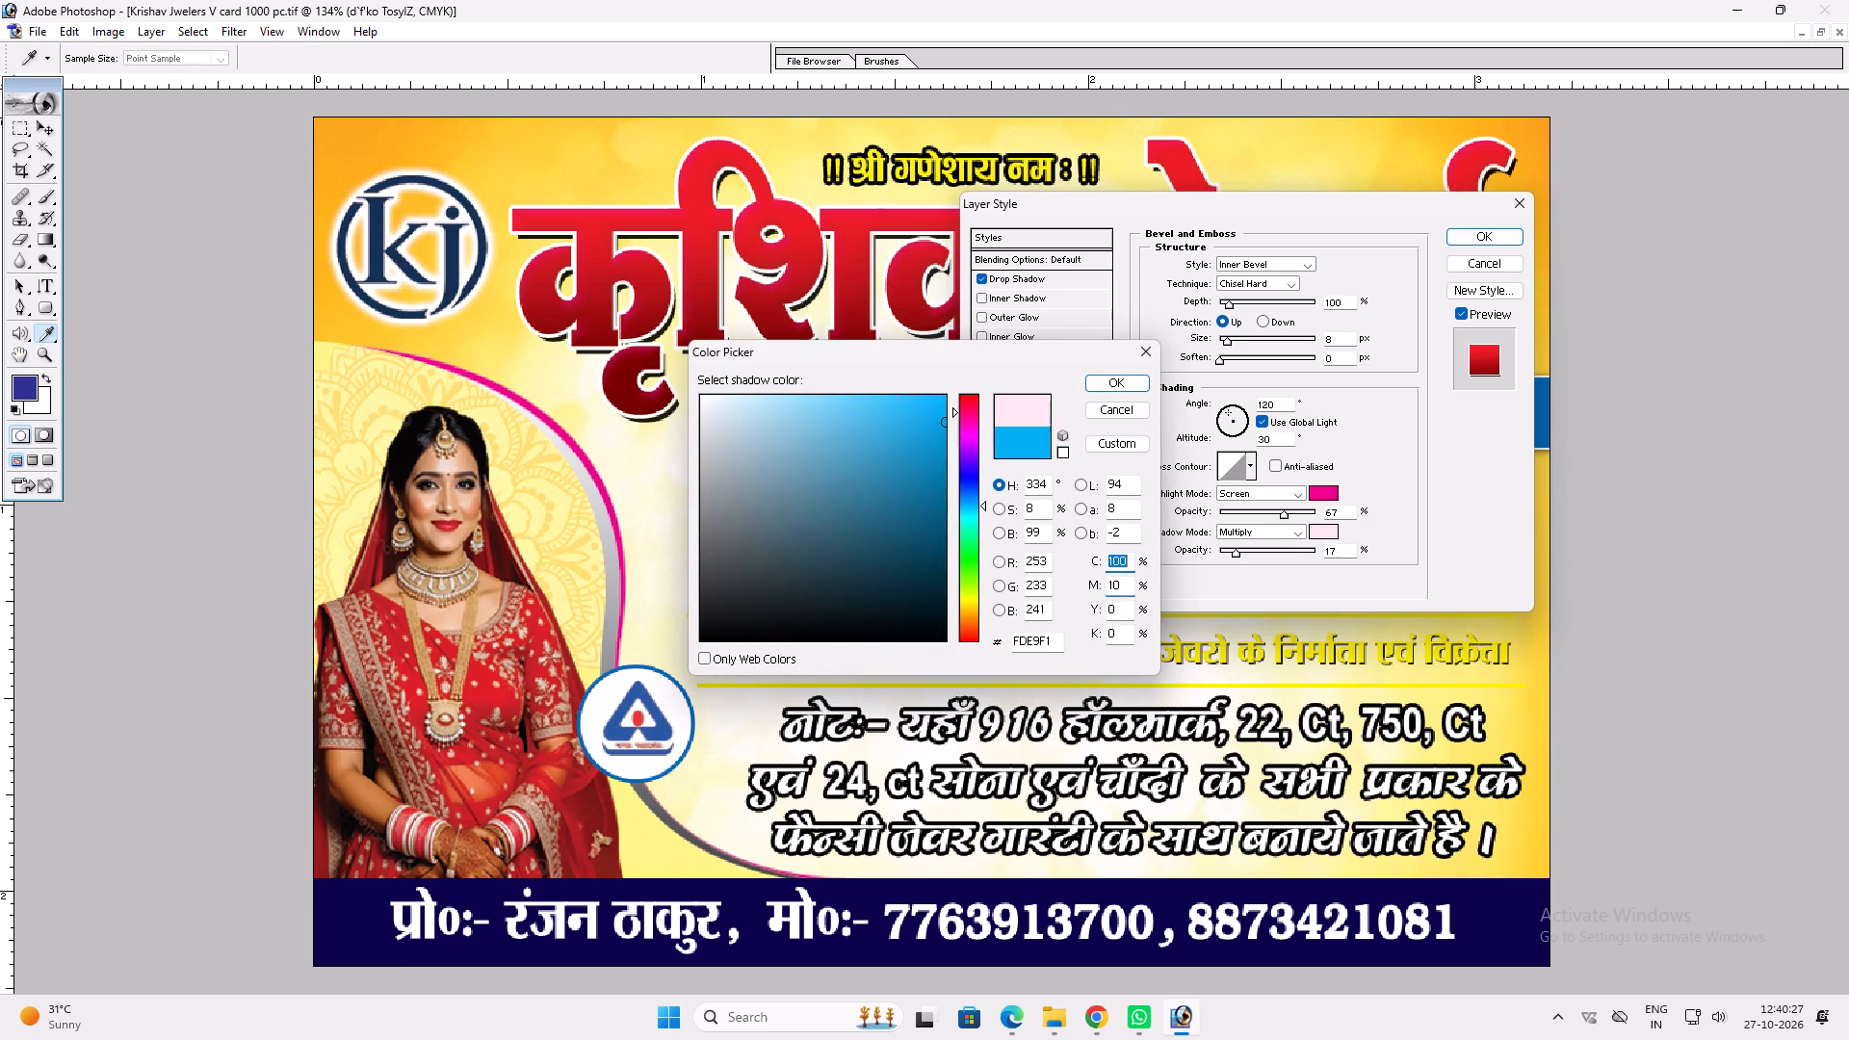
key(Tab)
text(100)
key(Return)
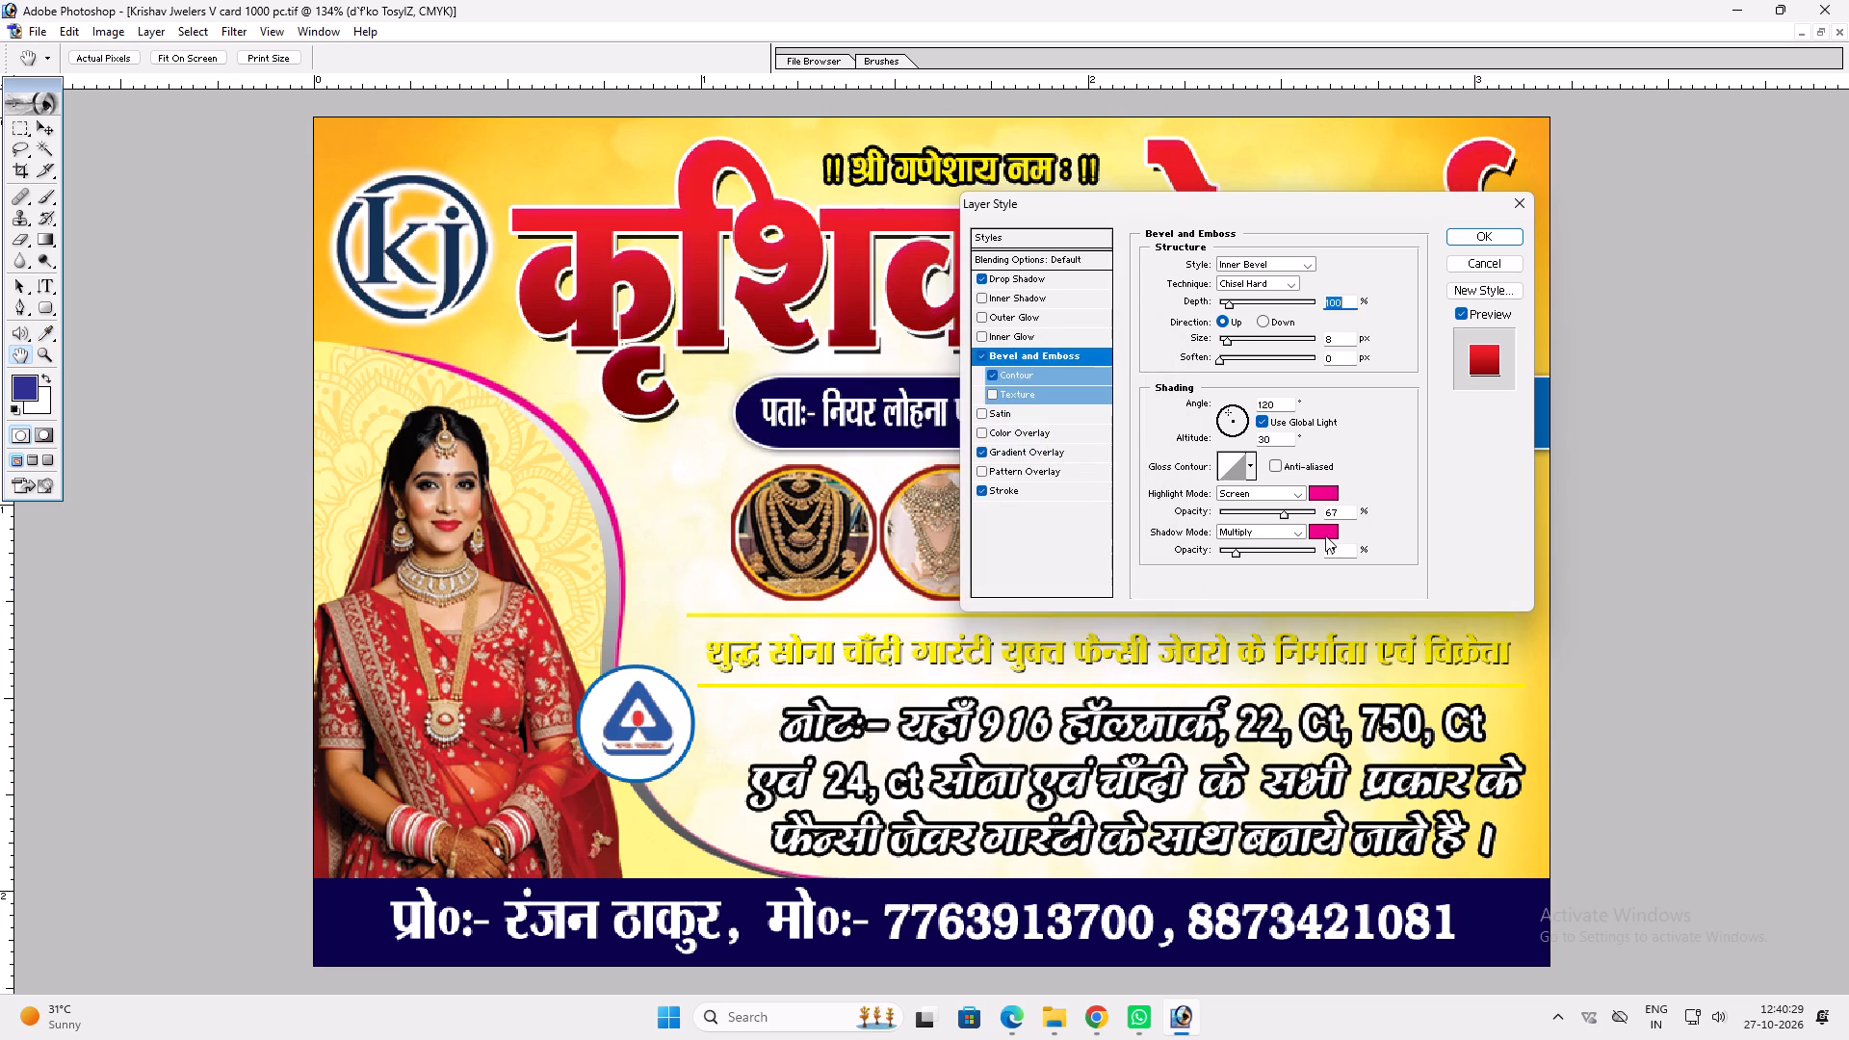
drag(1252, 550, 1270, 551)
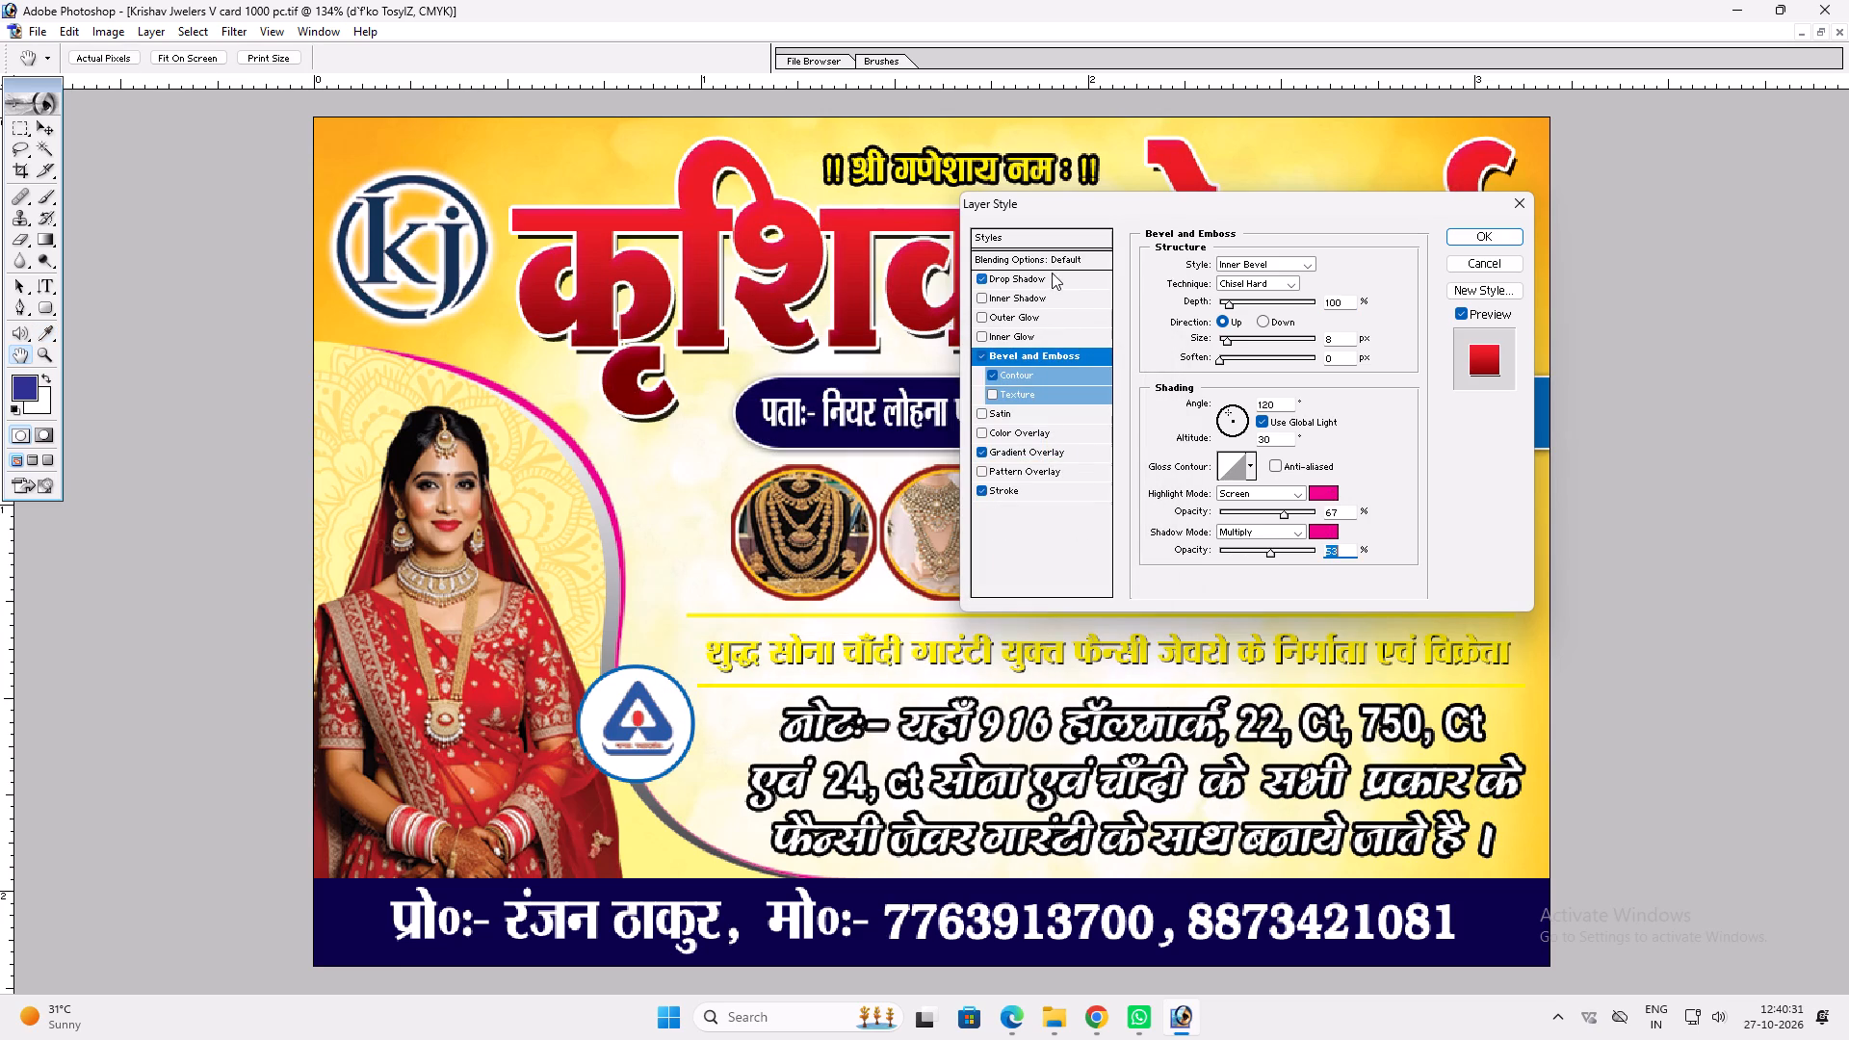
Lower the opacity of the shop name's drop shadow and apply the layer style.
click(1052, 273)
drag(1246, 286, 1230, 289)
key(Return)
Widen the shop name very slightly to 100.5%, keeping its height.
key(ctrl+t)
shift+click(1508, 277)
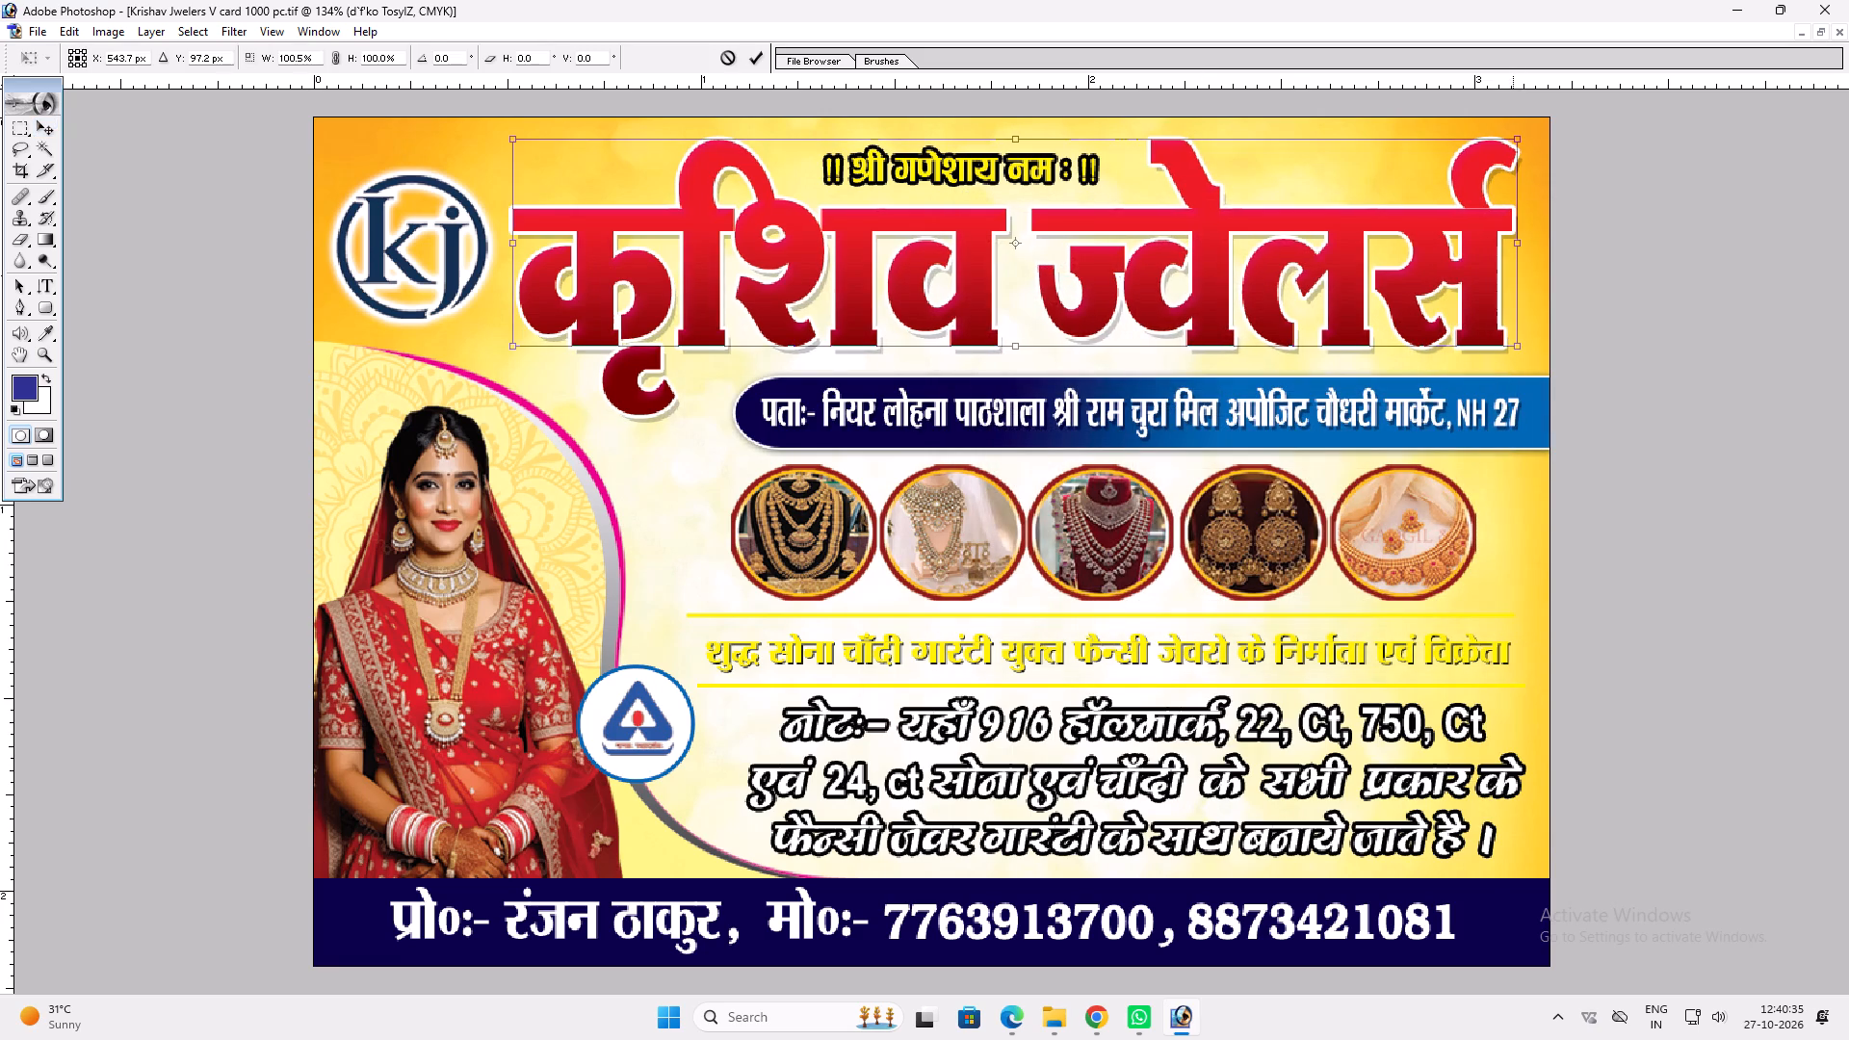
key(shift+Return)
Recolour the overlay of the श्री गणेशाय नमः line to blue with cyan 100, magenta 60, yellow 0.
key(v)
ctrl+click(1048, 160)
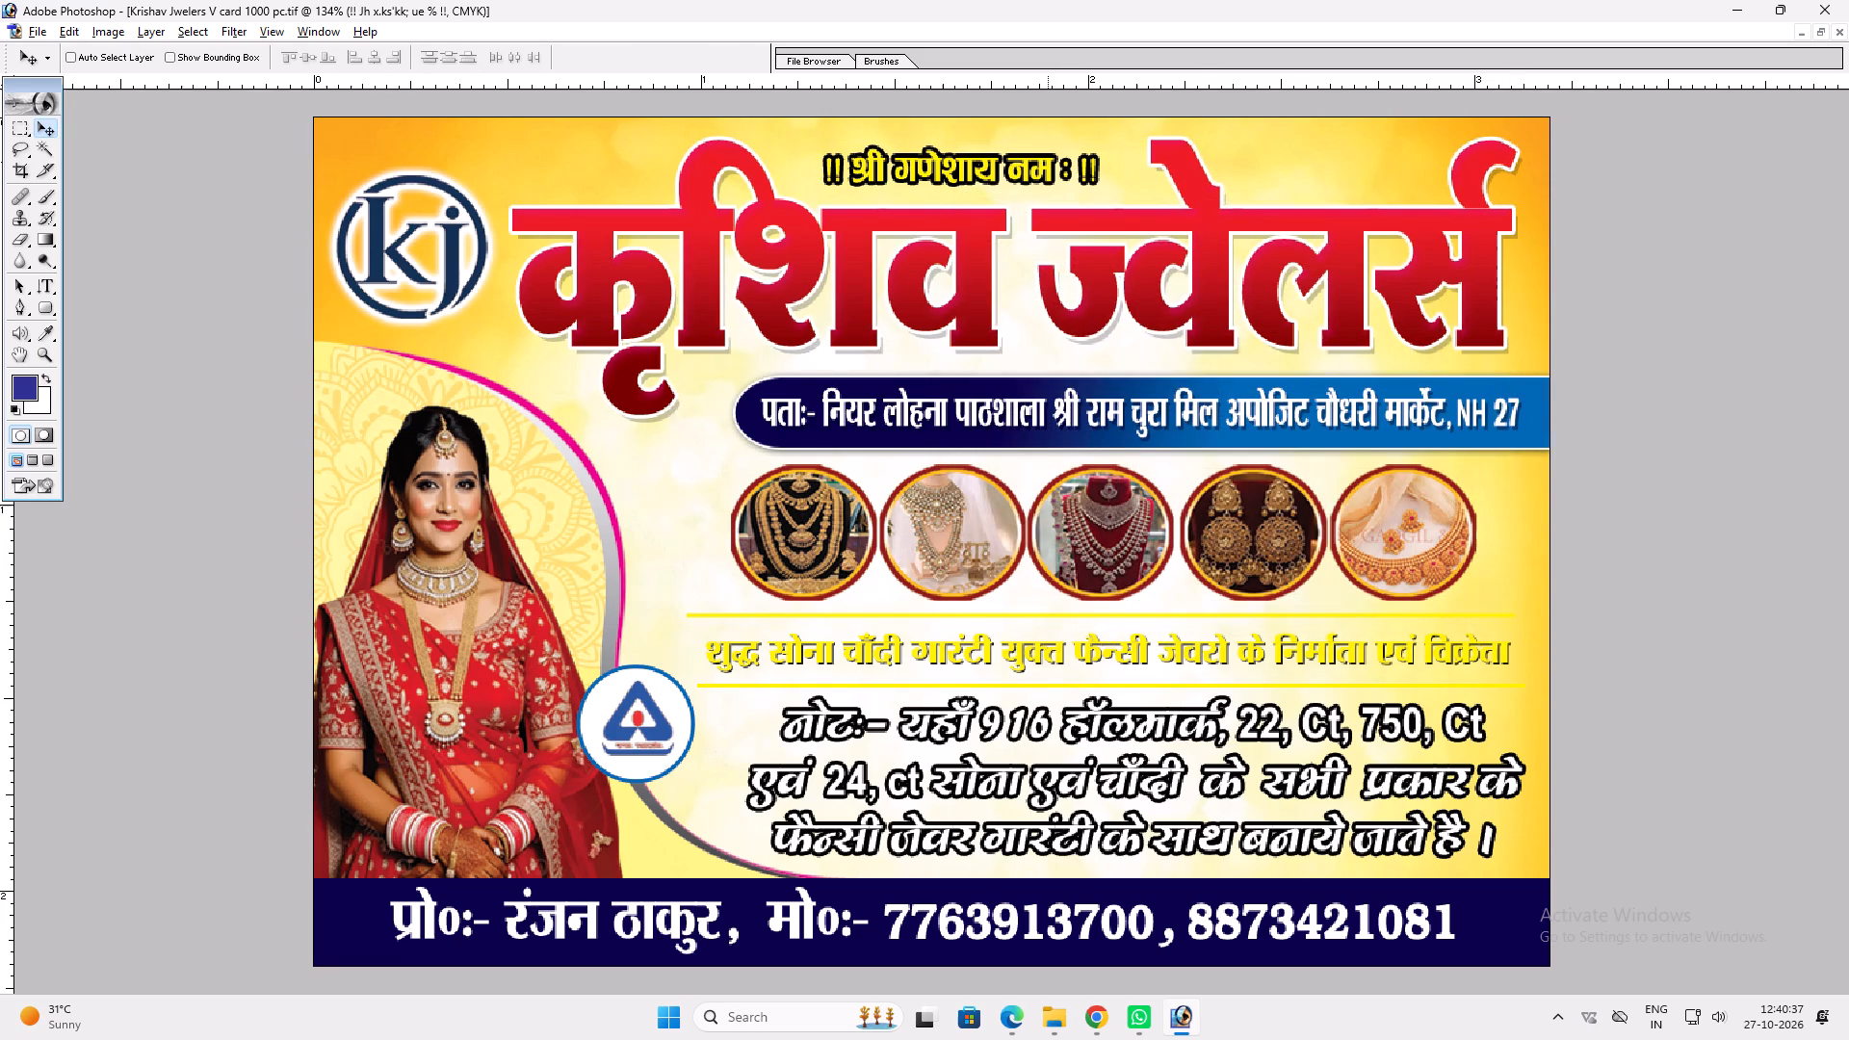
key(alt+l)
key(alt+y)
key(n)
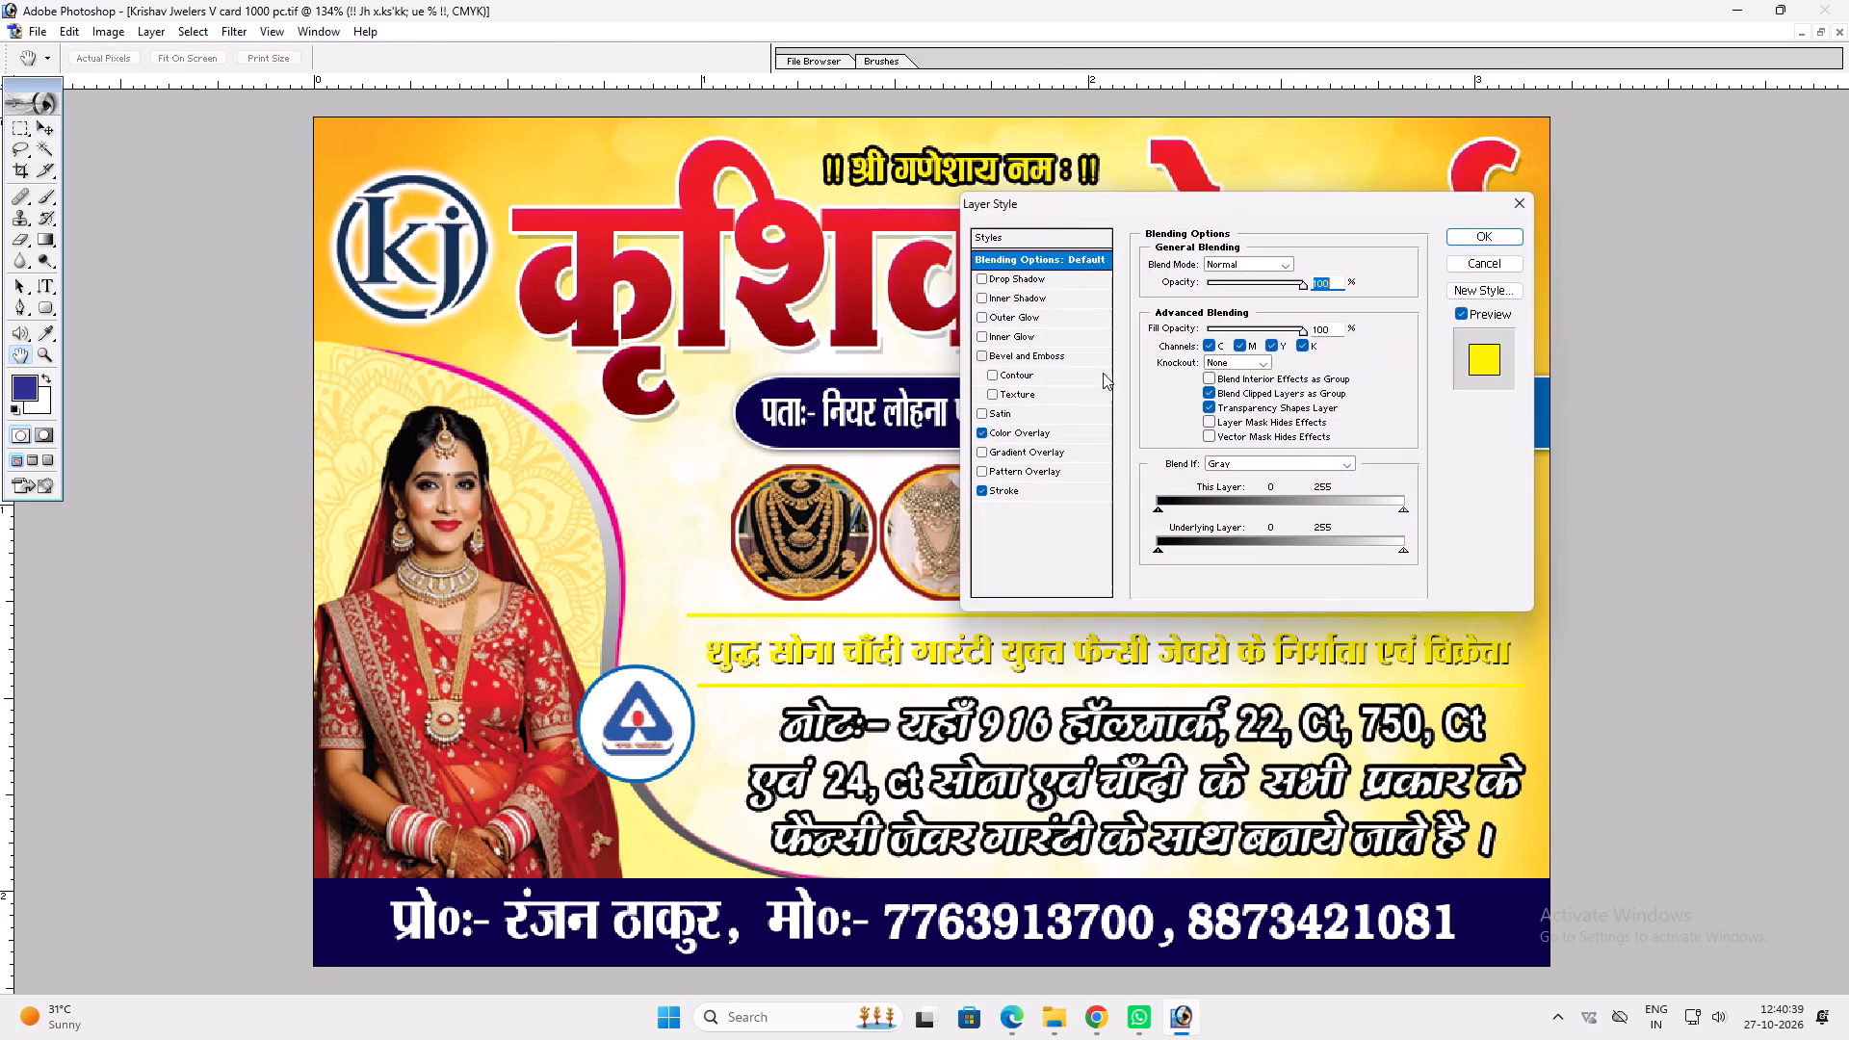
click(1058, 433)
click(1317, 262)
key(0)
key(Tab)
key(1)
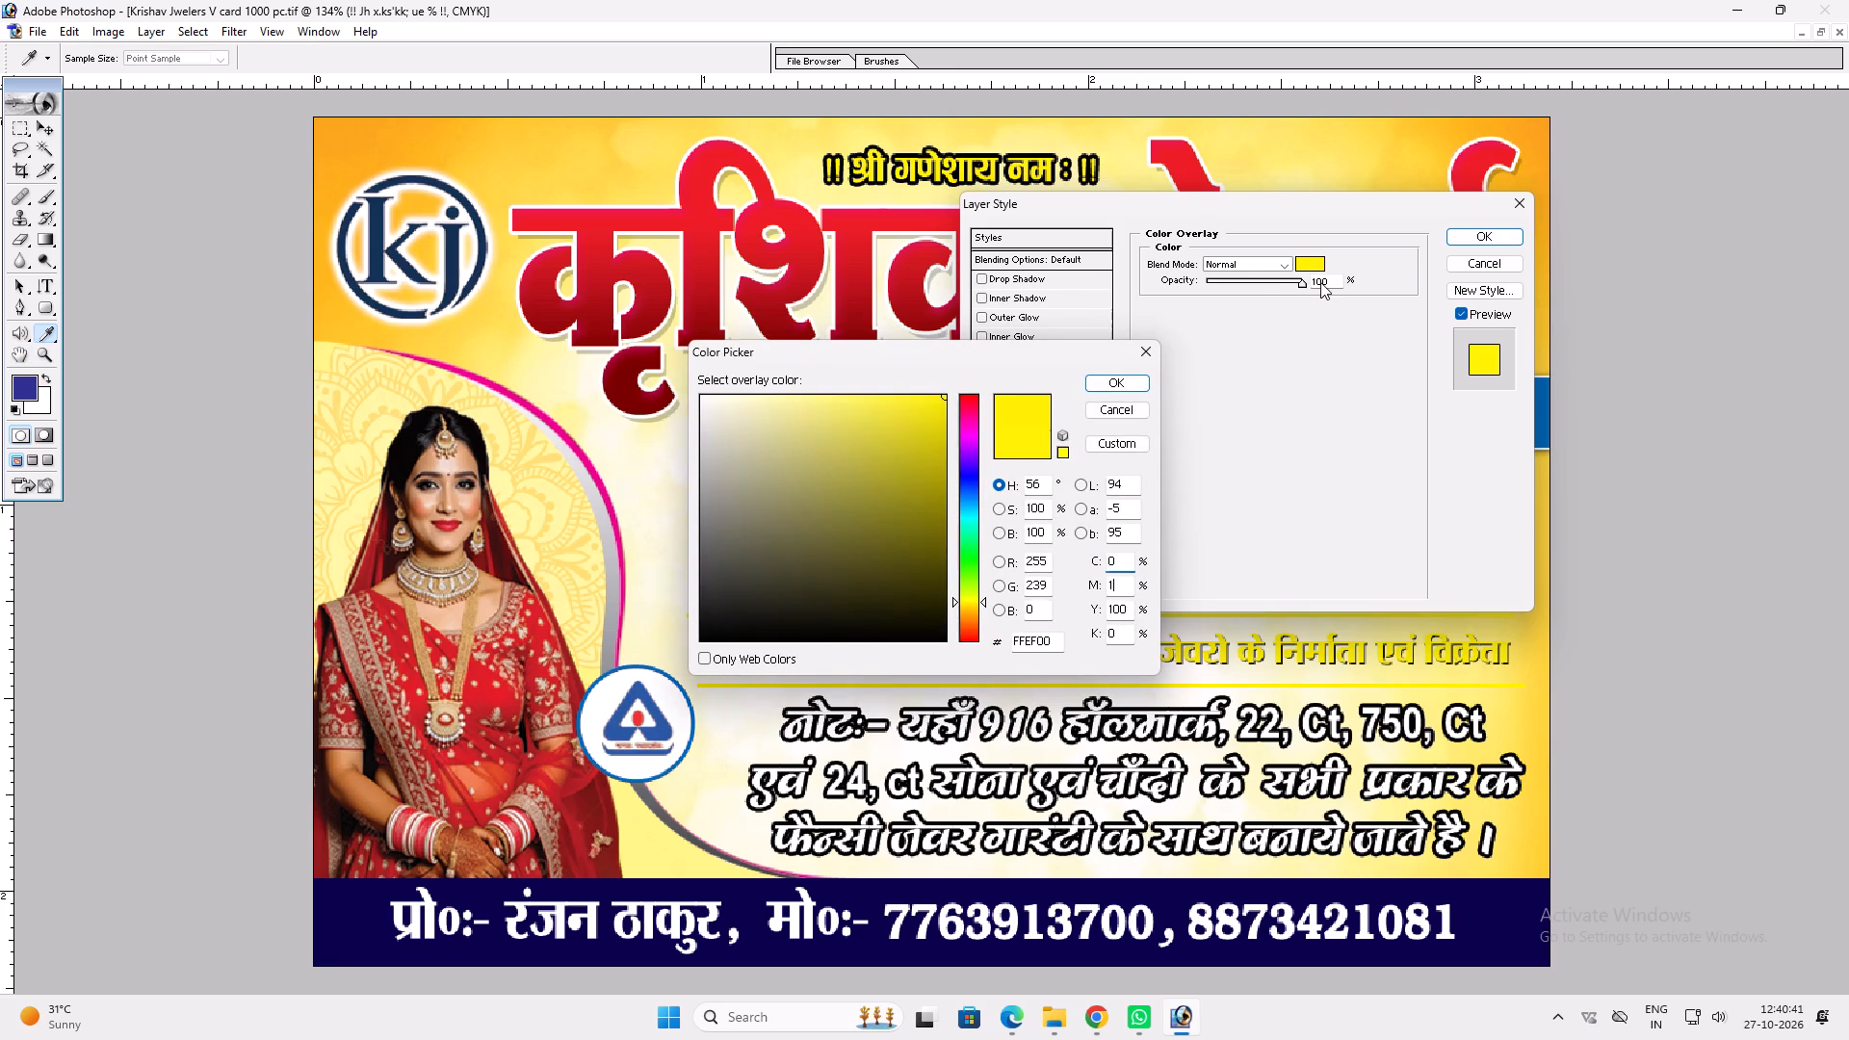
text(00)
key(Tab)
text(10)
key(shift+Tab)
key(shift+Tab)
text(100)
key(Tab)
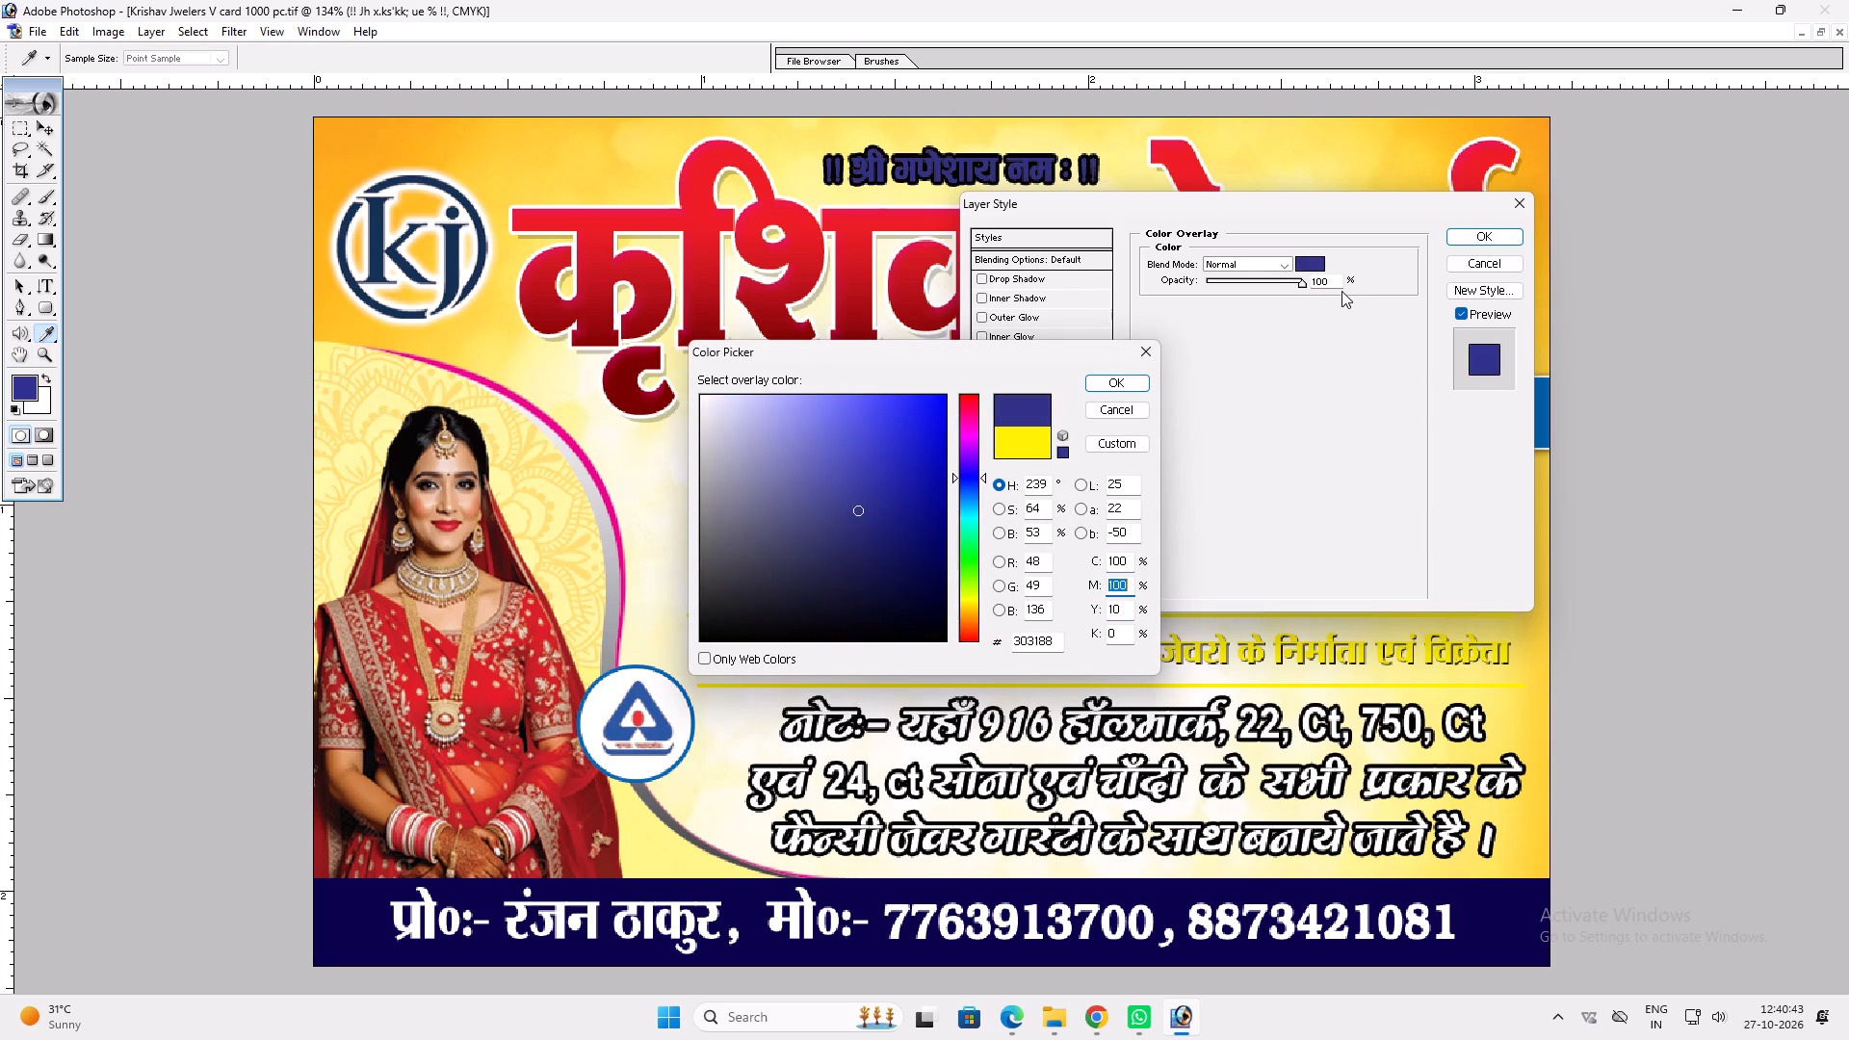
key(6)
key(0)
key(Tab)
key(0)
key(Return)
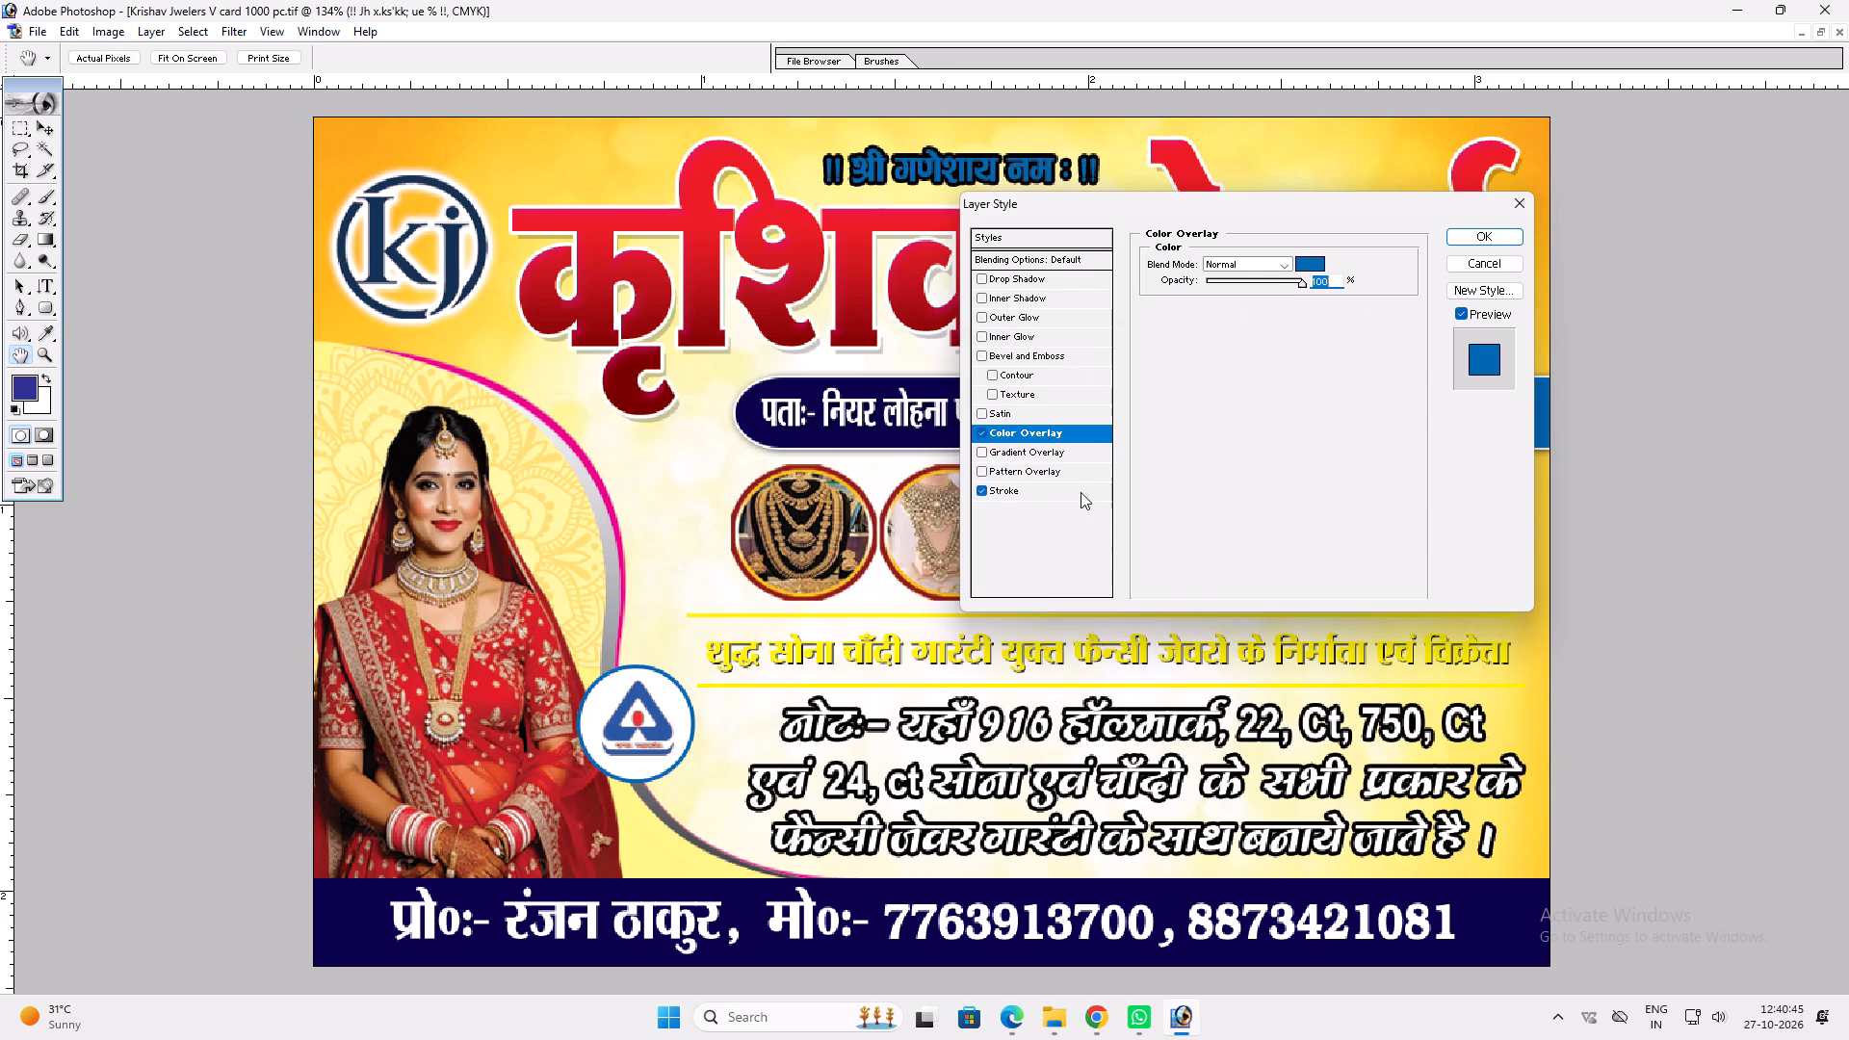
Change the stroke of the श्री गणेशाय नमः line to white and apply the layer style.
click(1049, 484)
click(1197, 379)
drag(818, 466, 343, 181)
key(Return)
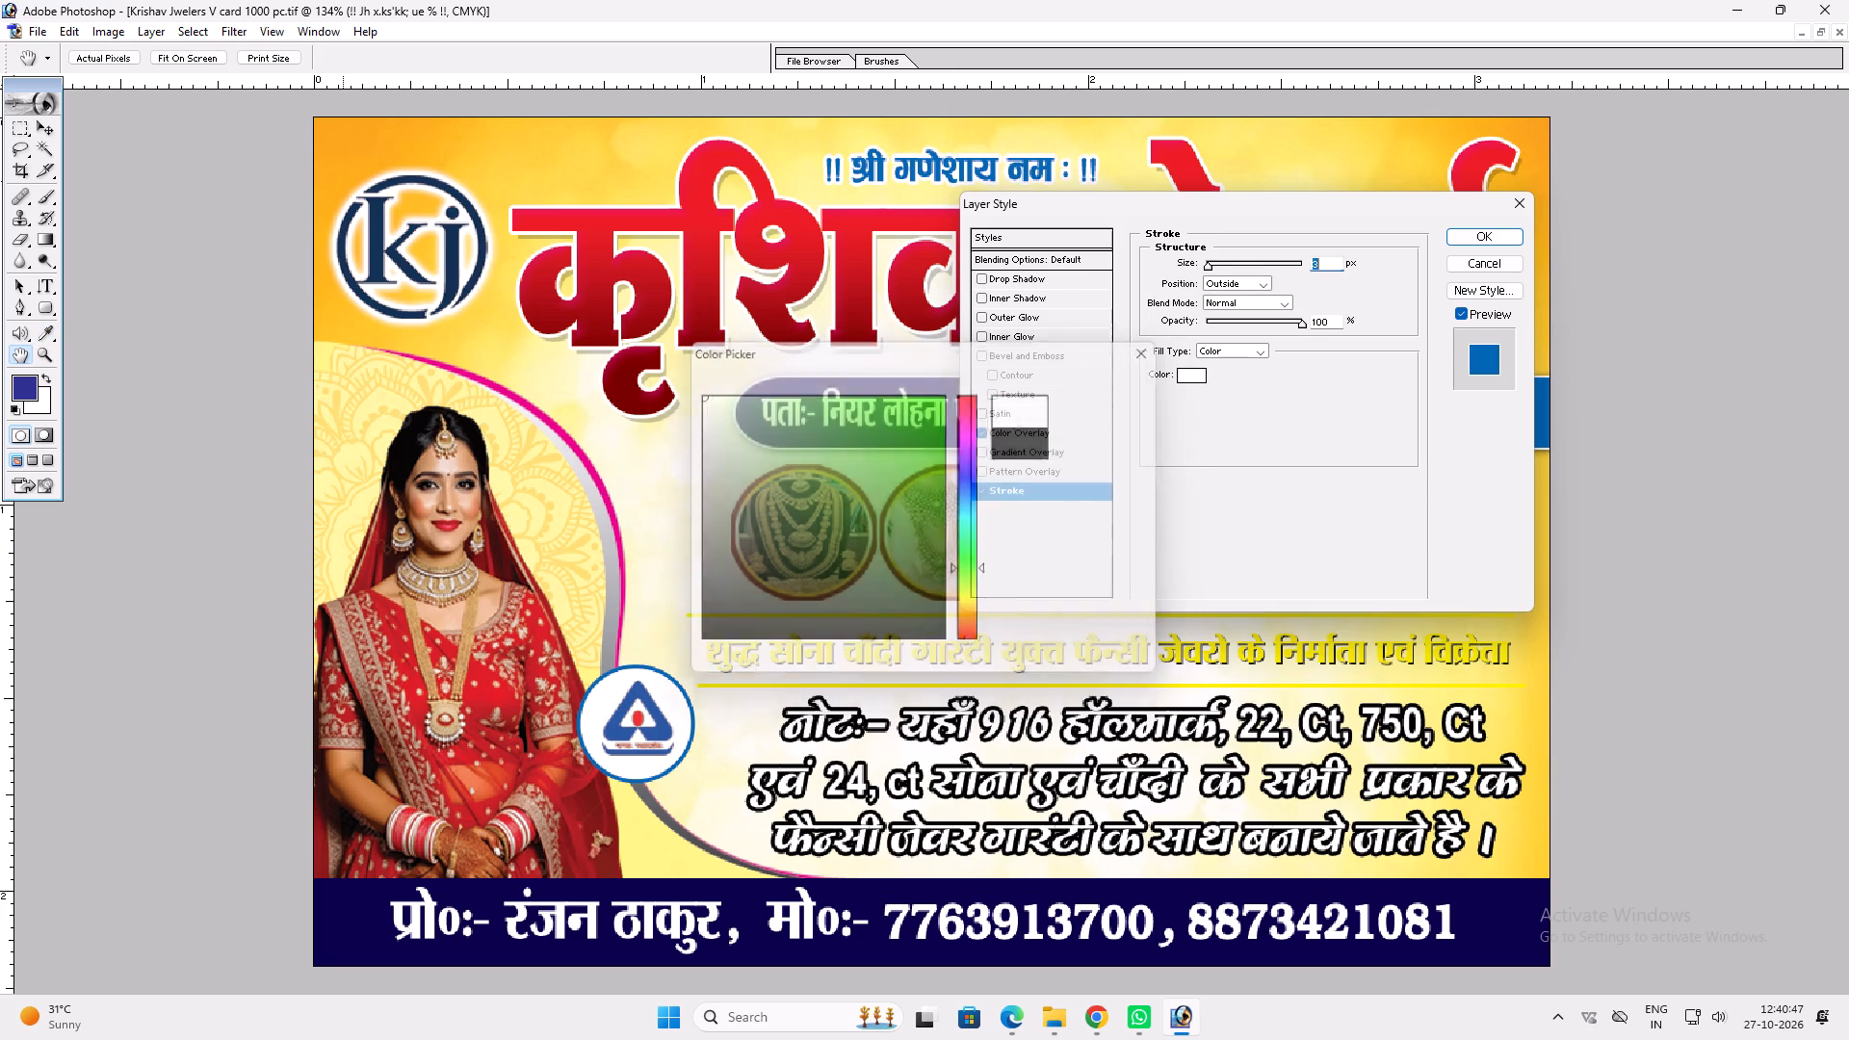
scroll(1174, 296, down, 1)
key(Return)
Enlarge the श्री गणेशाय नमः line proportionally from its centre to a little over 108%.
key(ctrl+t)
shift+drag(1099, 184, 1113, 183)
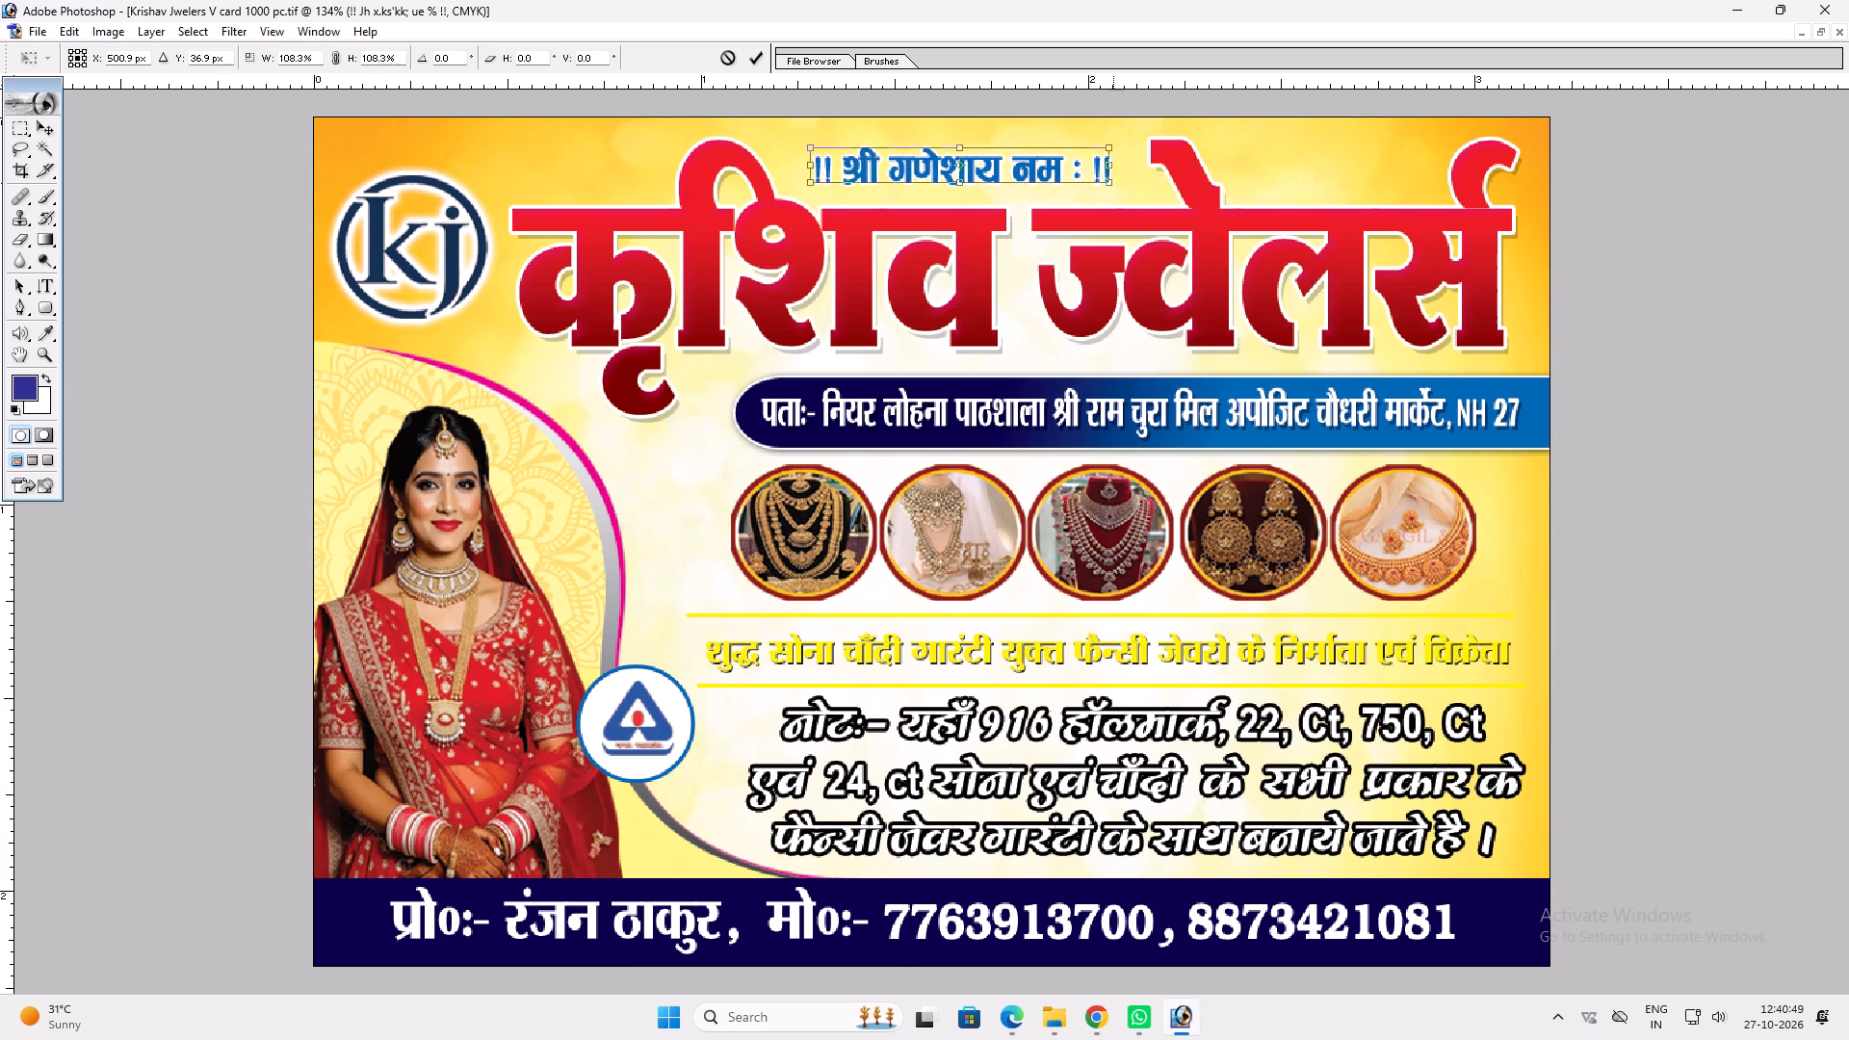
shift+drag(1113, 183, 1115, 183)
key(Return)
Enlarge the row of five round jewellery pictures very slightly.
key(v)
ctrl+click(1106, 530)
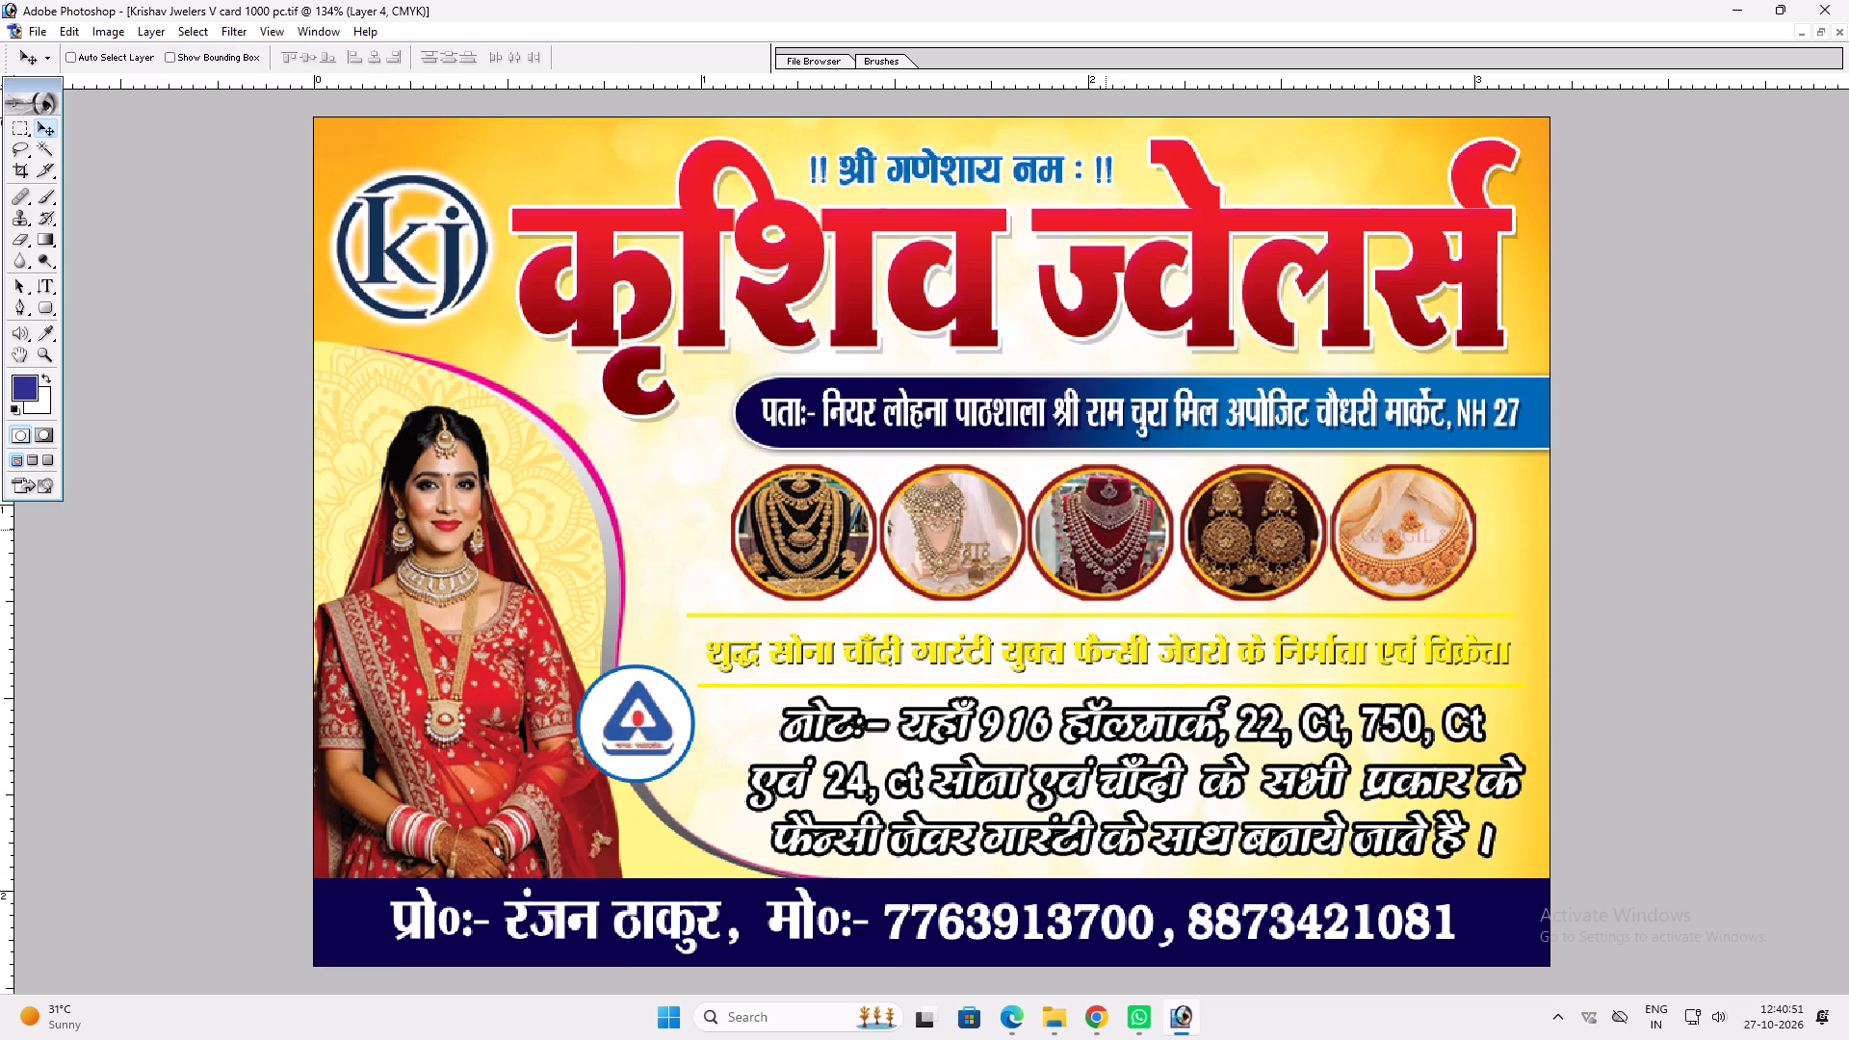
key(ctrl+t)
shift+click(1474, 468)
shift+click(1406, 467)
key(shift+Return)
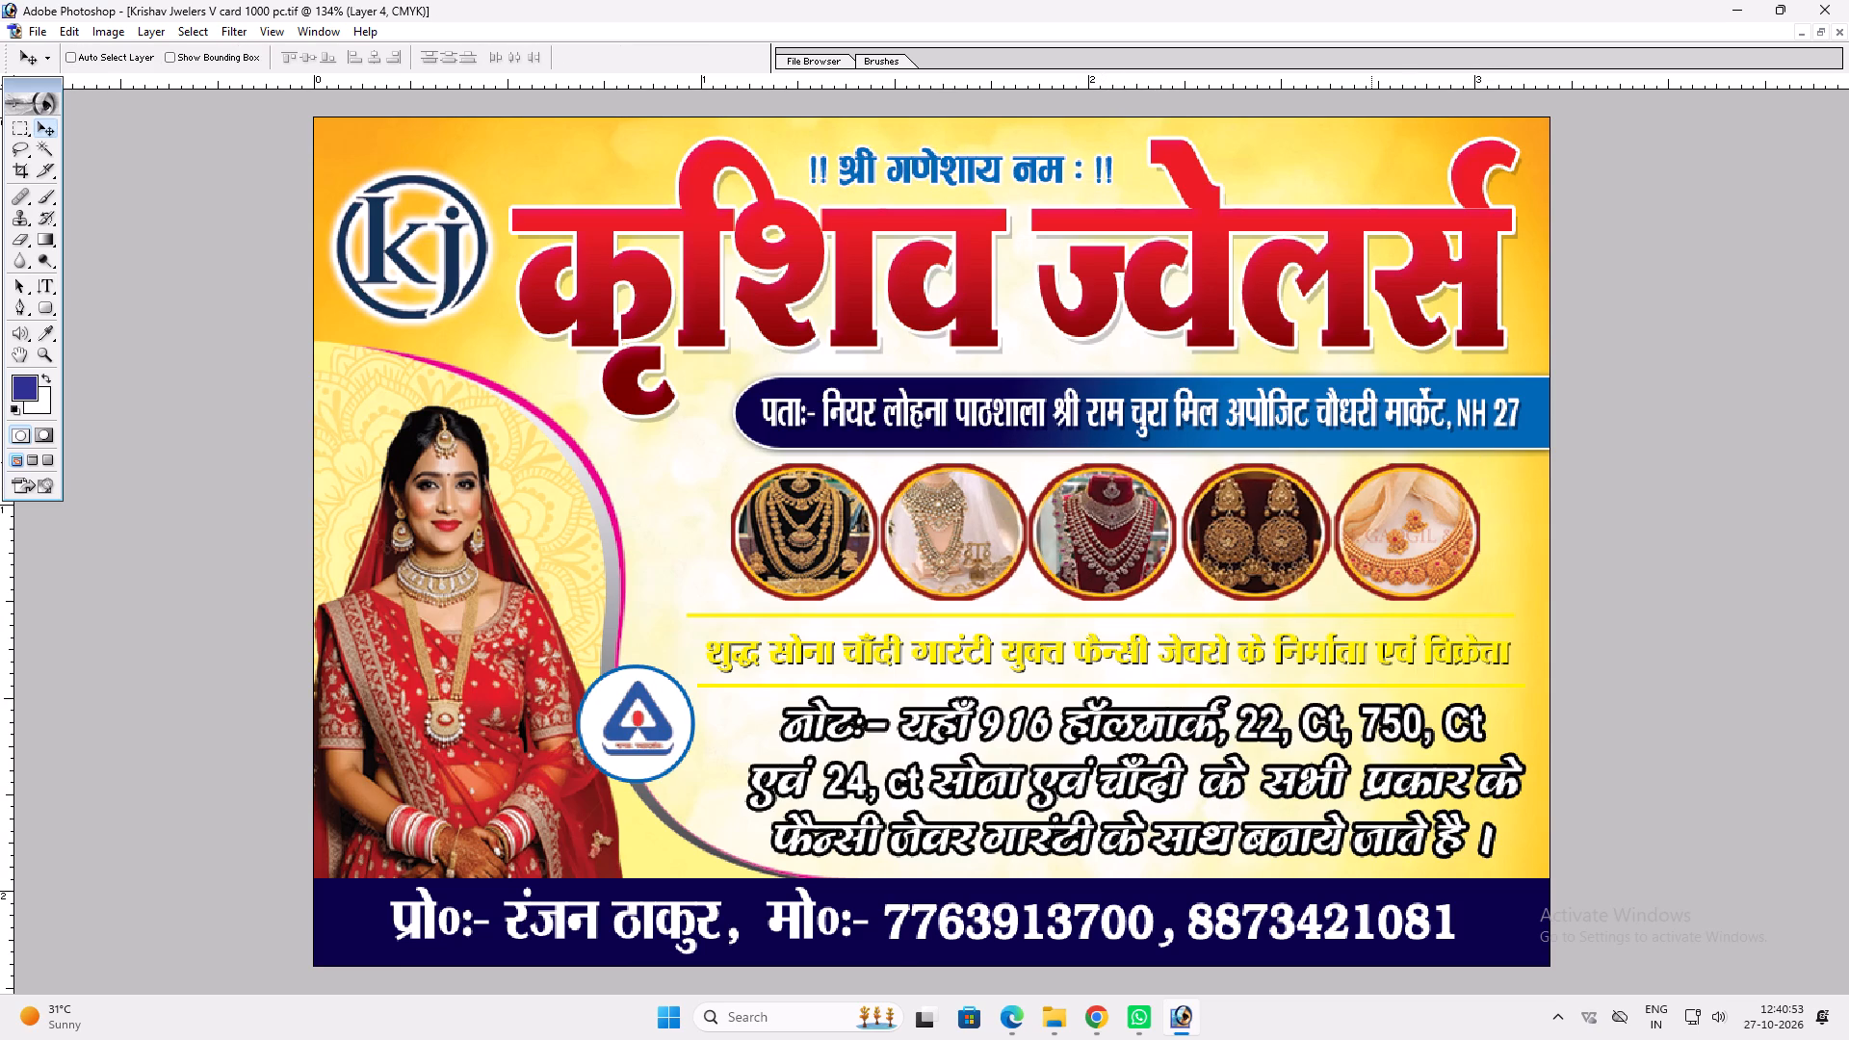
Recolour the overlay of the yellow rule above the शुद्ध सोना line to cyan 0, magenta 100, yellow 0.
ctrl+click(1301, 616)
key(alt+l)
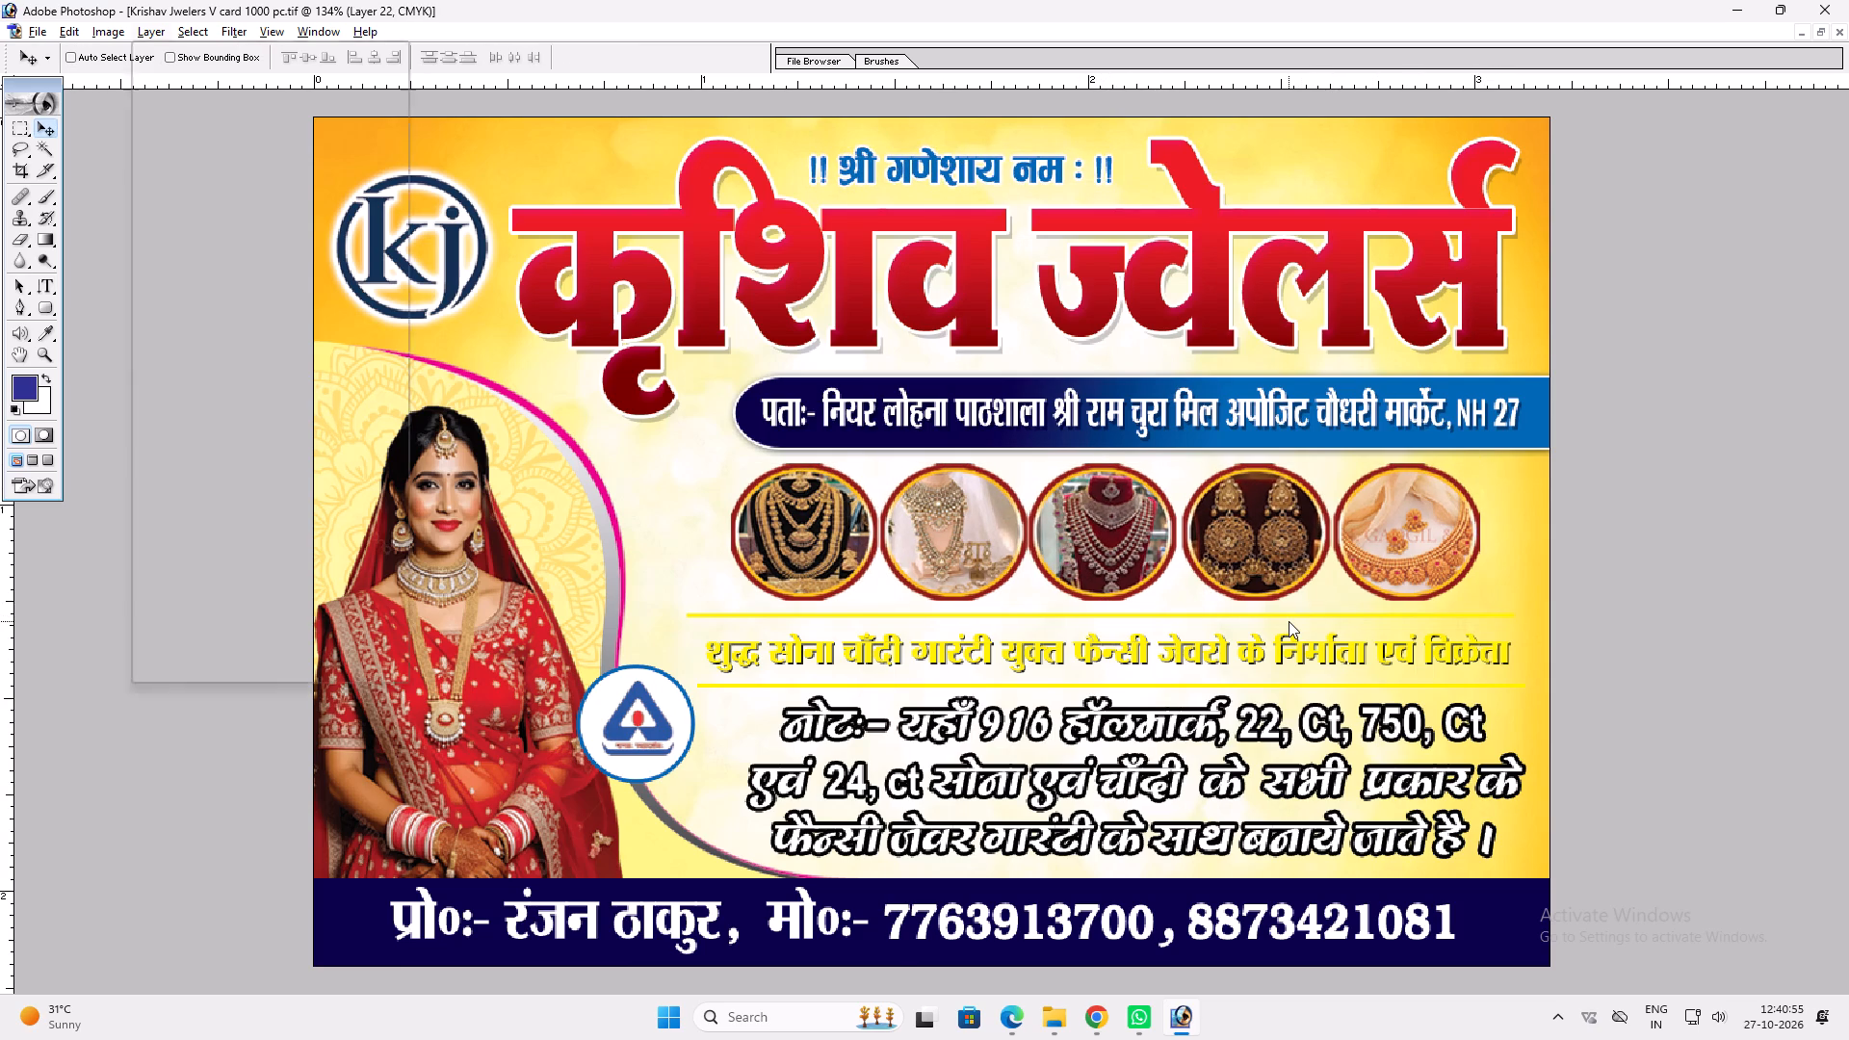
key(alt+y)
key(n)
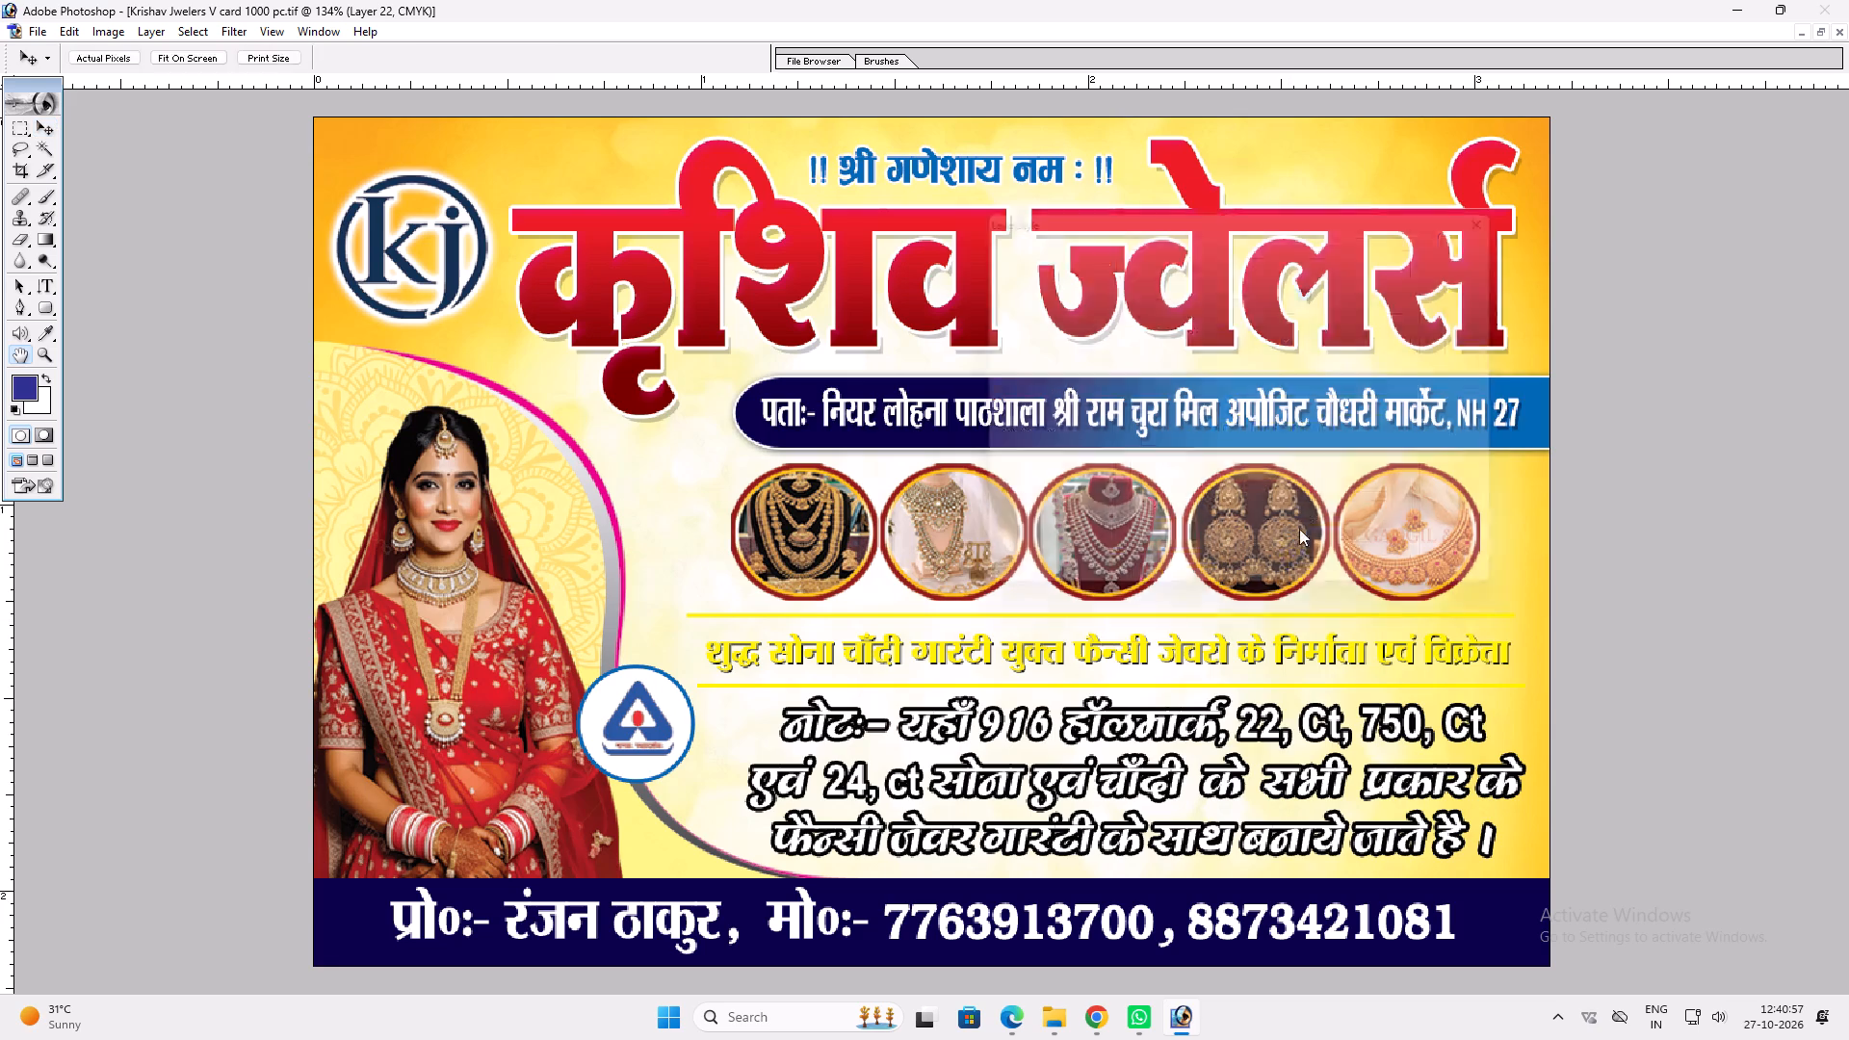
click(1080, 424)
click(1080, 431)
click(1324, 255)
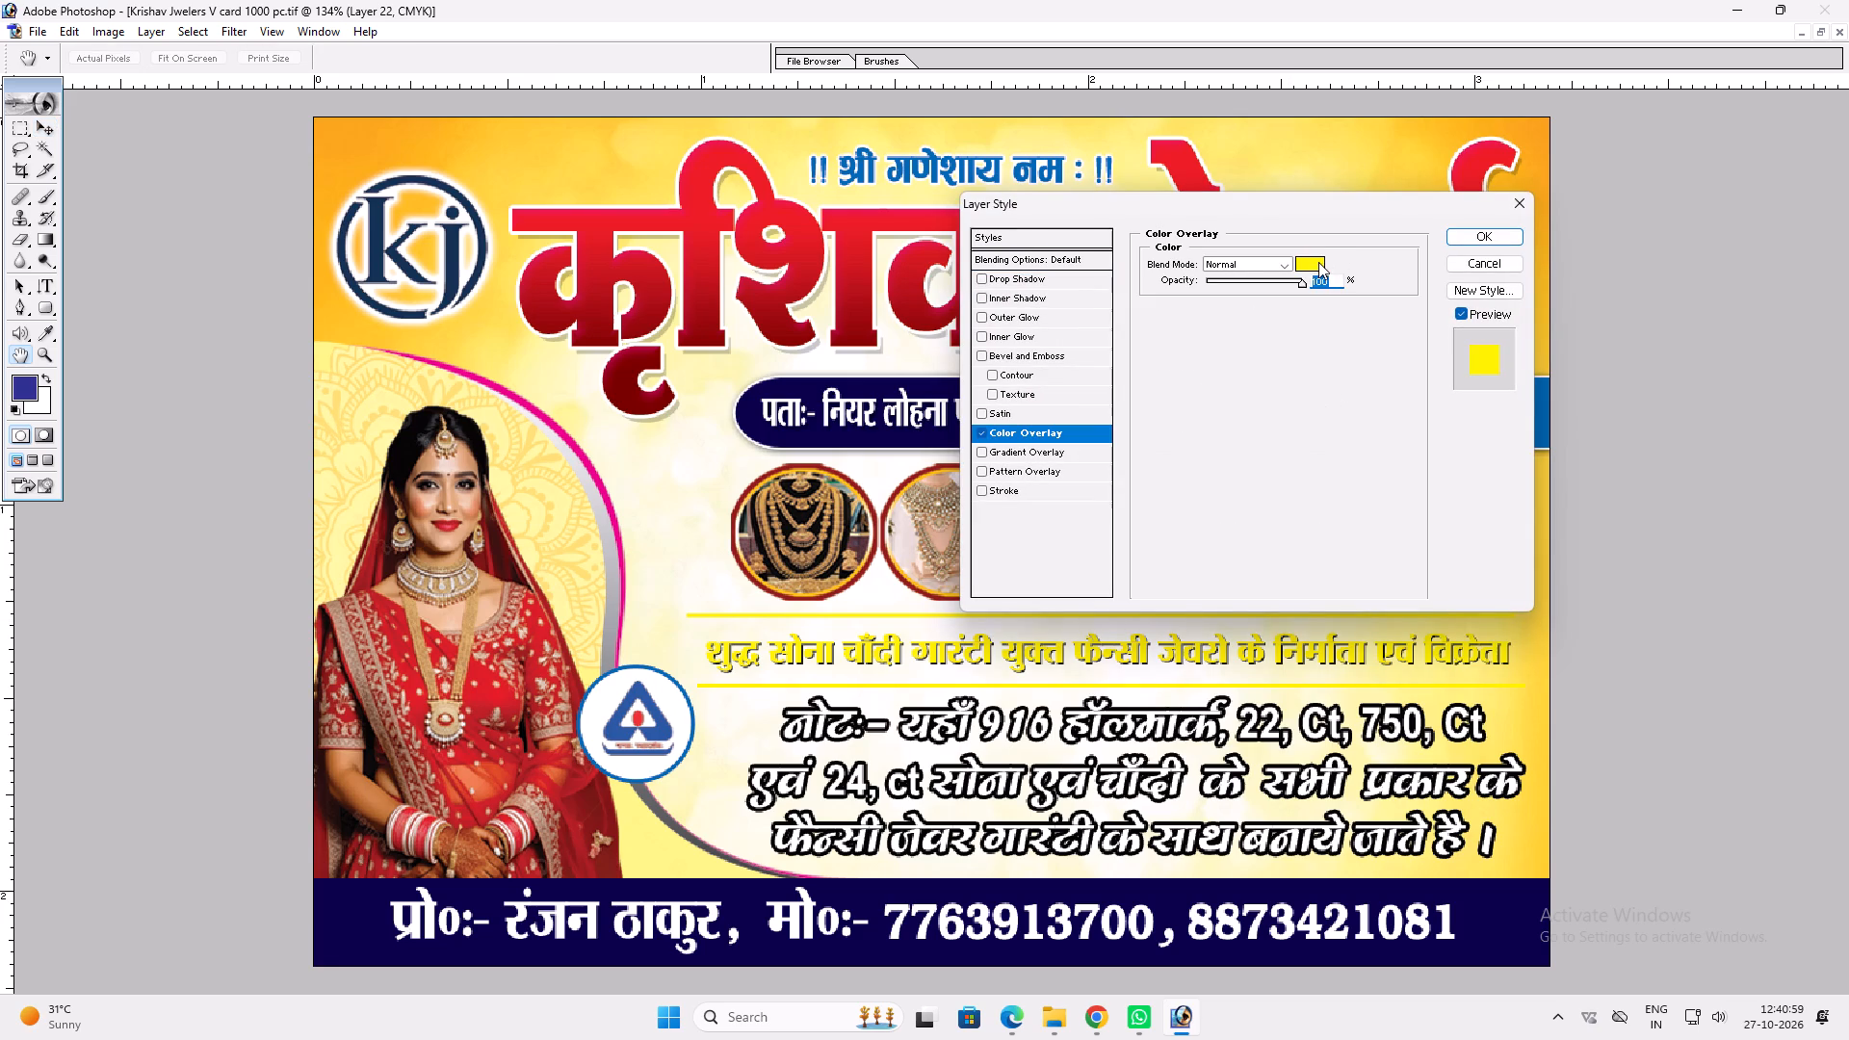
click(1309, 263)
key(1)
key(shift+Tab)
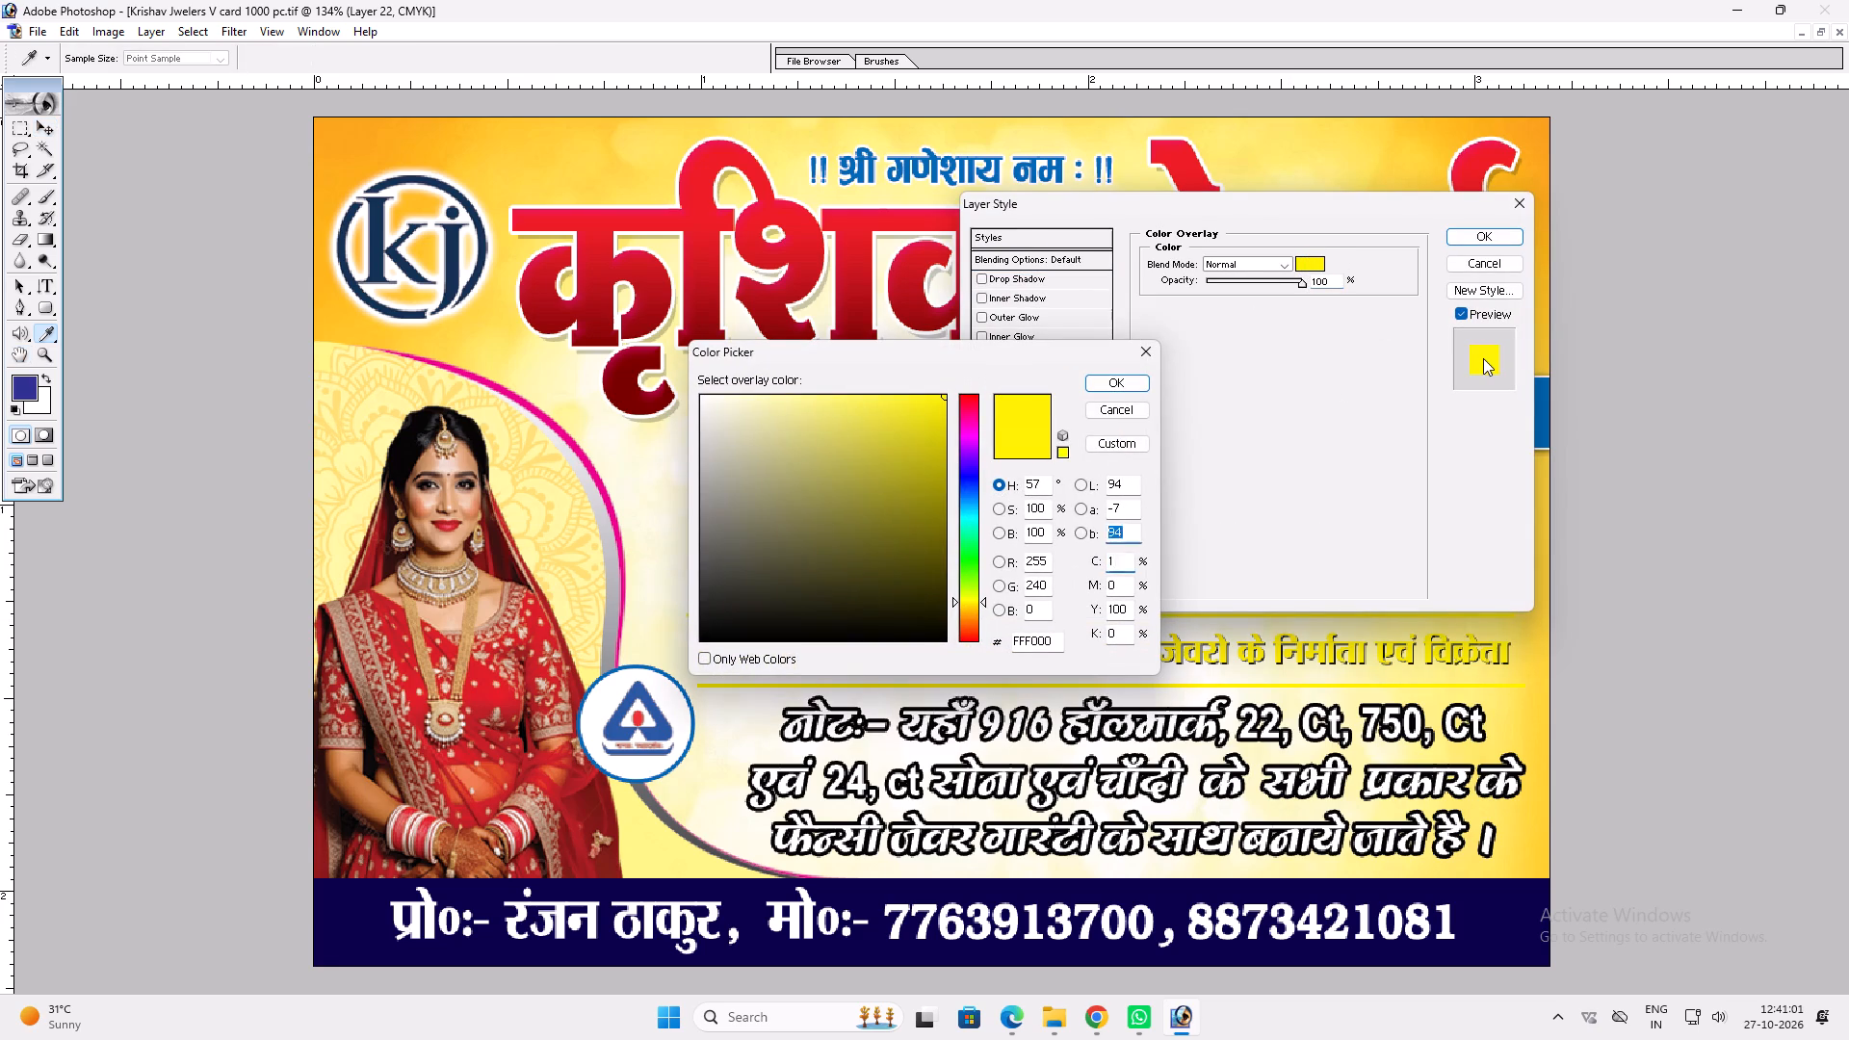
key(Tab)
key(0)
key(Tab)
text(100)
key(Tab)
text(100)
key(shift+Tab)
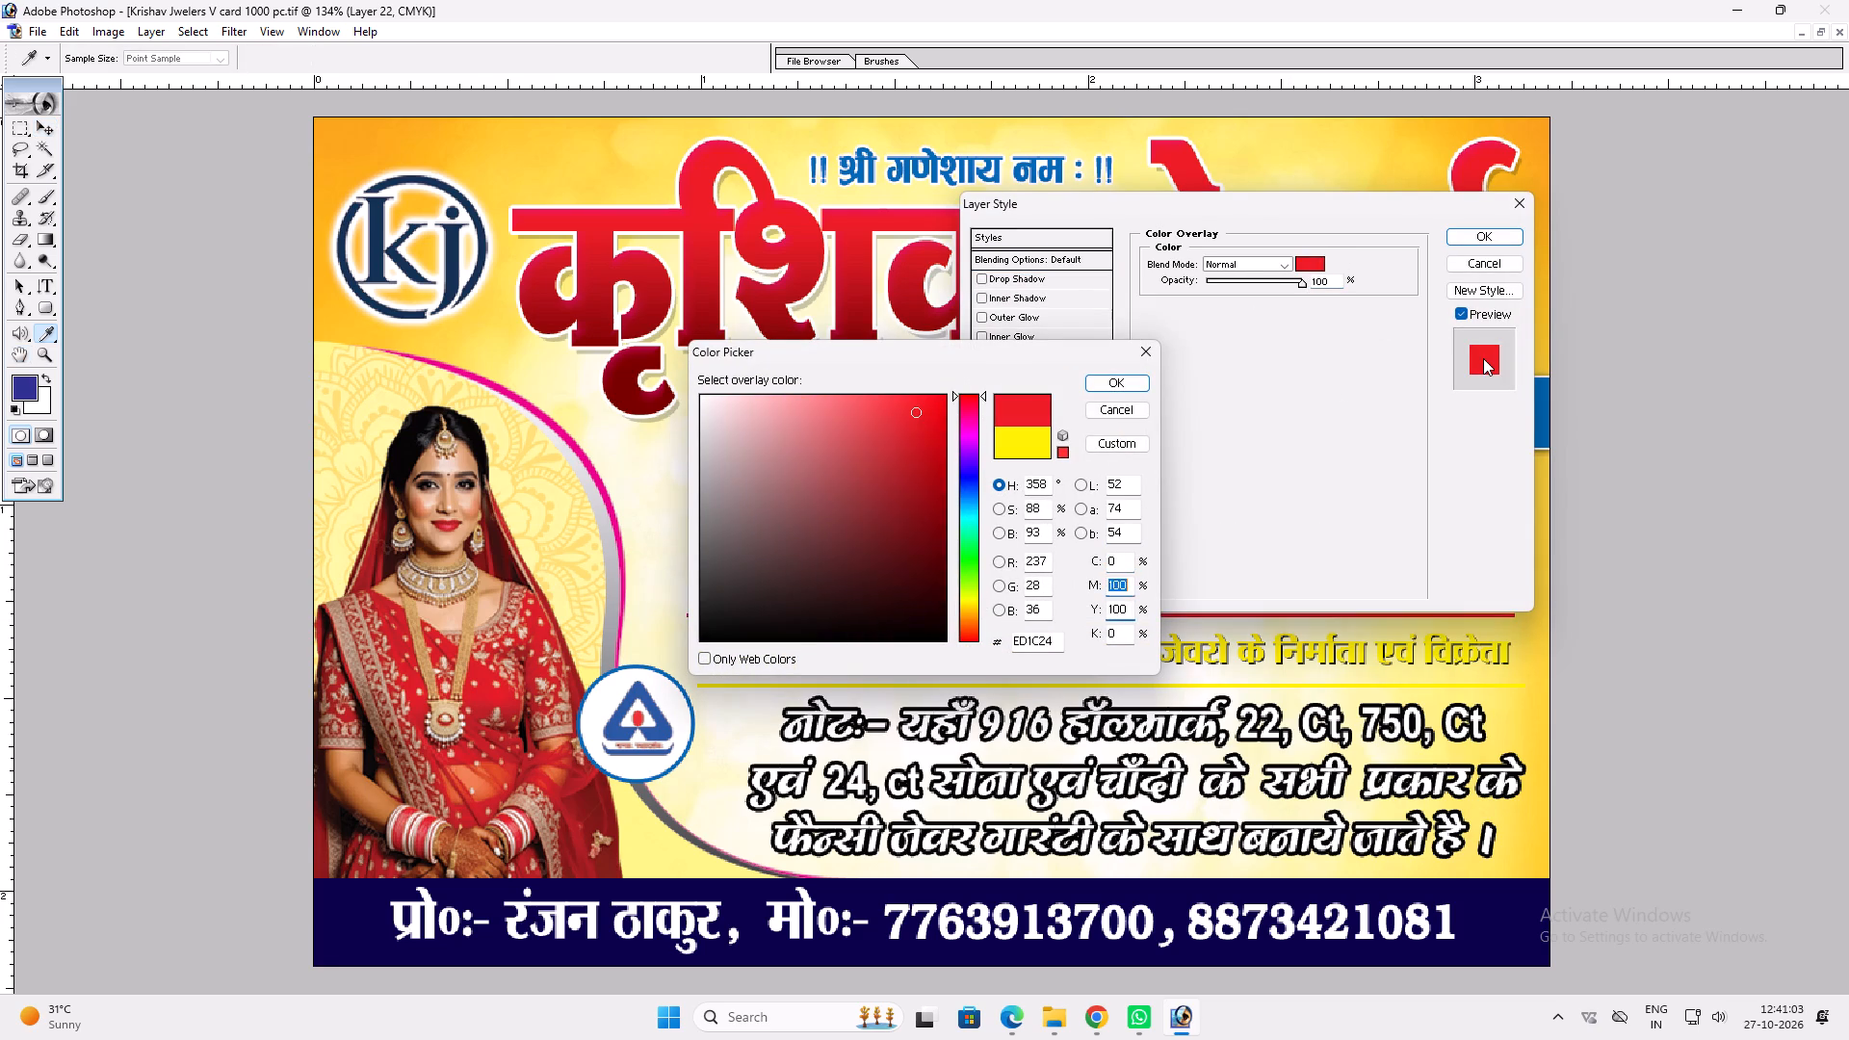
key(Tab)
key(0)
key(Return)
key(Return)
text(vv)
Copy the magenta rule's layer style to the yellow rule below the शुद्ध सोना line.
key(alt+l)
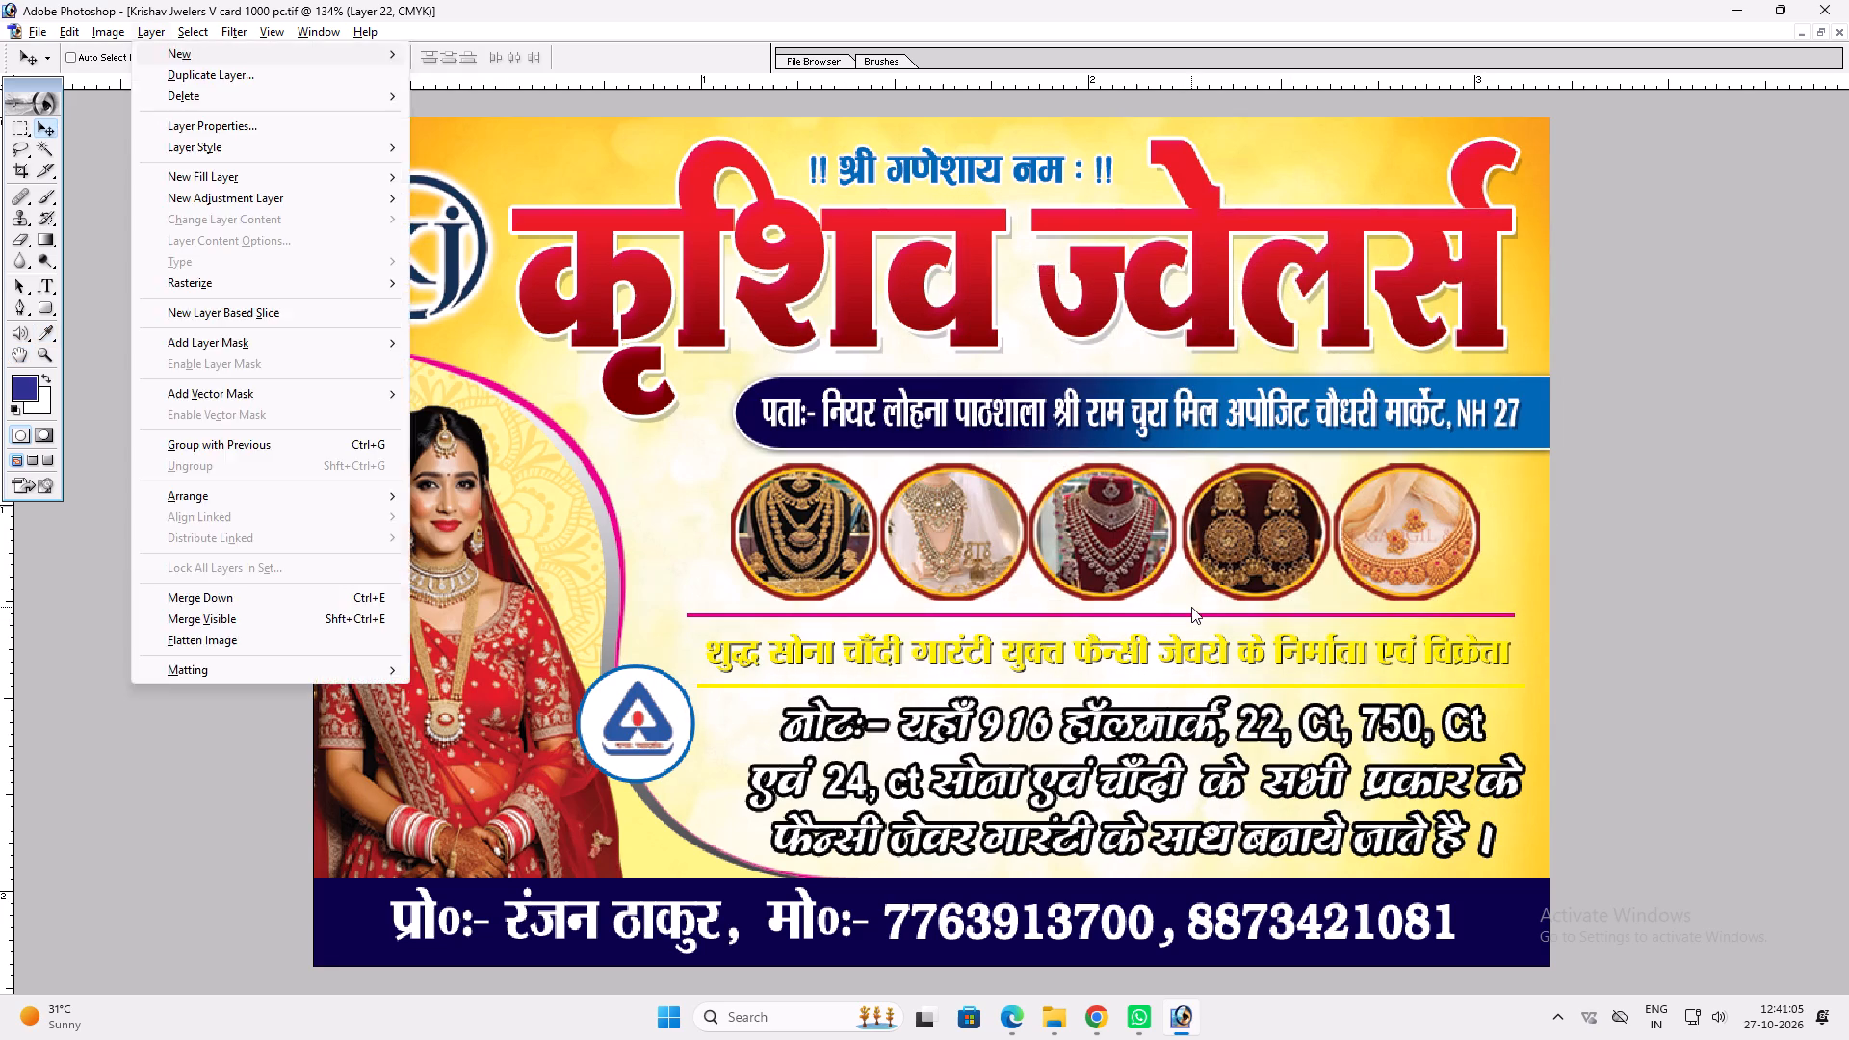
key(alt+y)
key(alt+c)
ctrl+double_click(1191, 685)
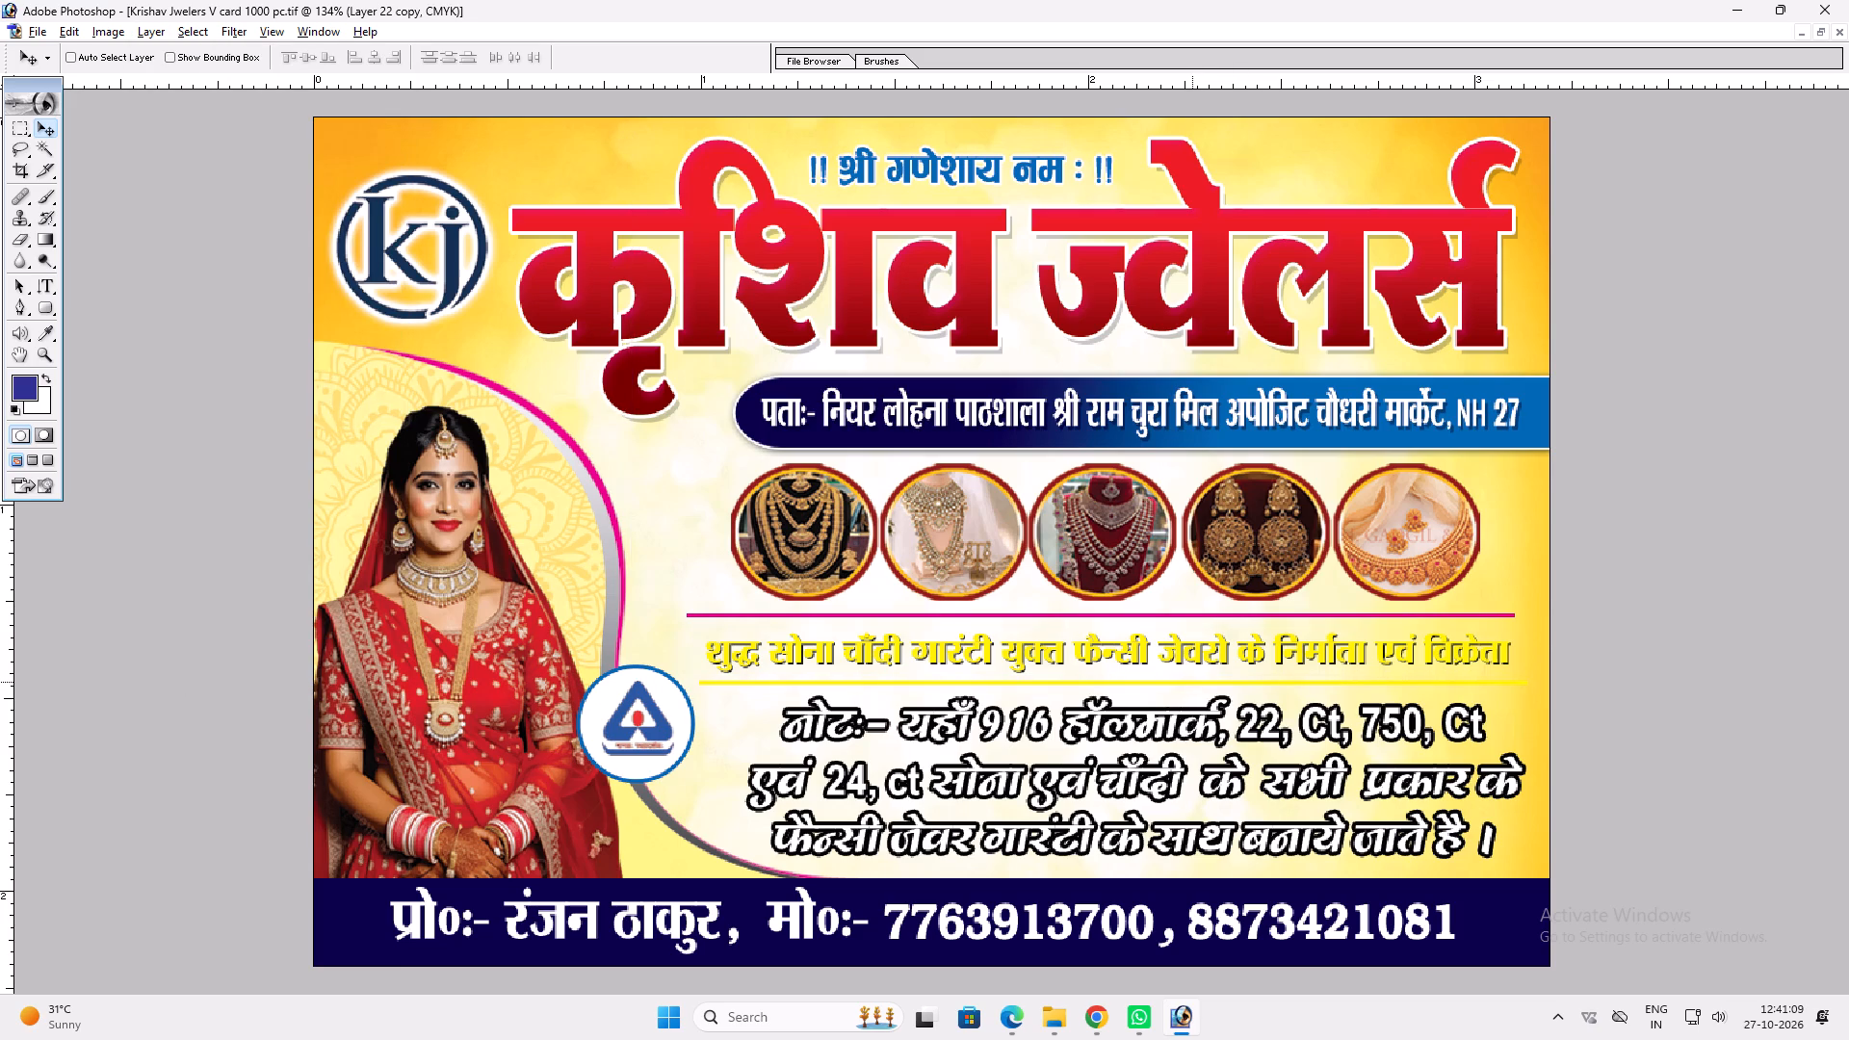
key(alt+l)
key(alt+y)
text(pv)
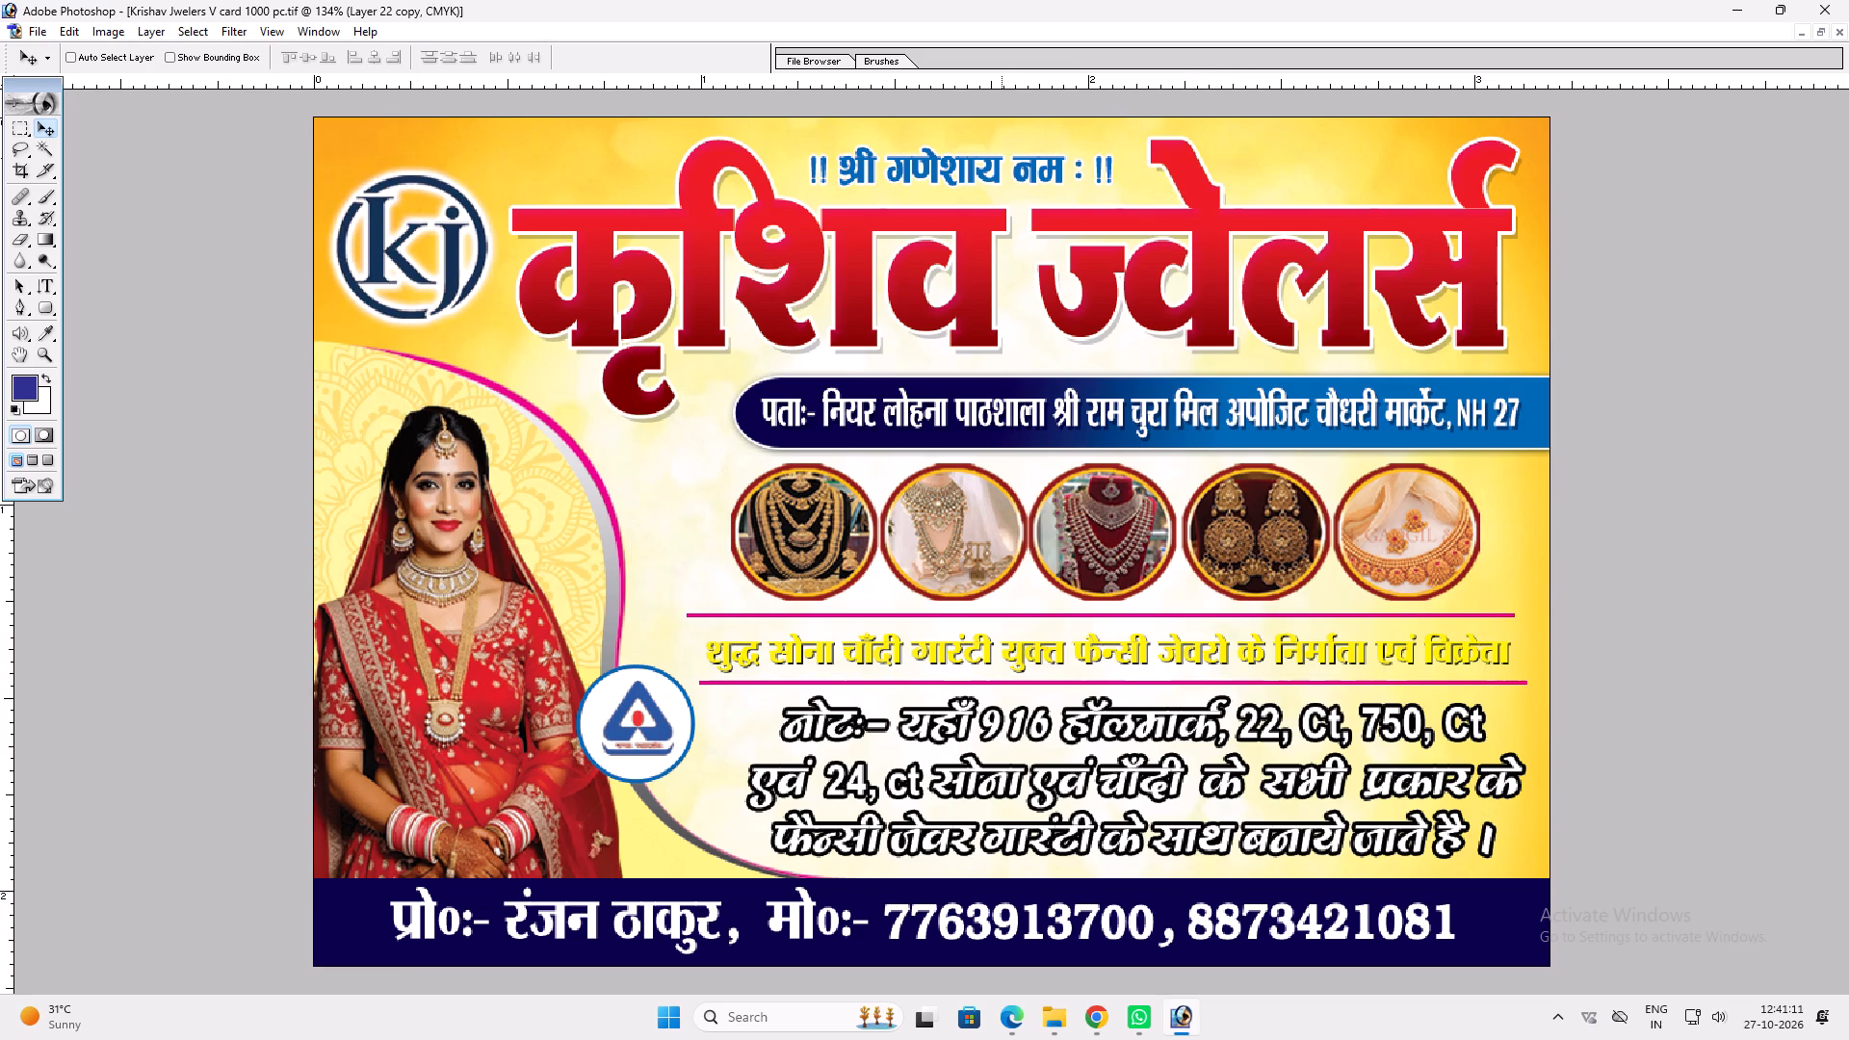
Copy the layer style of the श्री गणेशाय नमः line to the शुद्ध सोना चाँदी line.
ctrl+click(996, 157)
ctrl+click(999, 169)
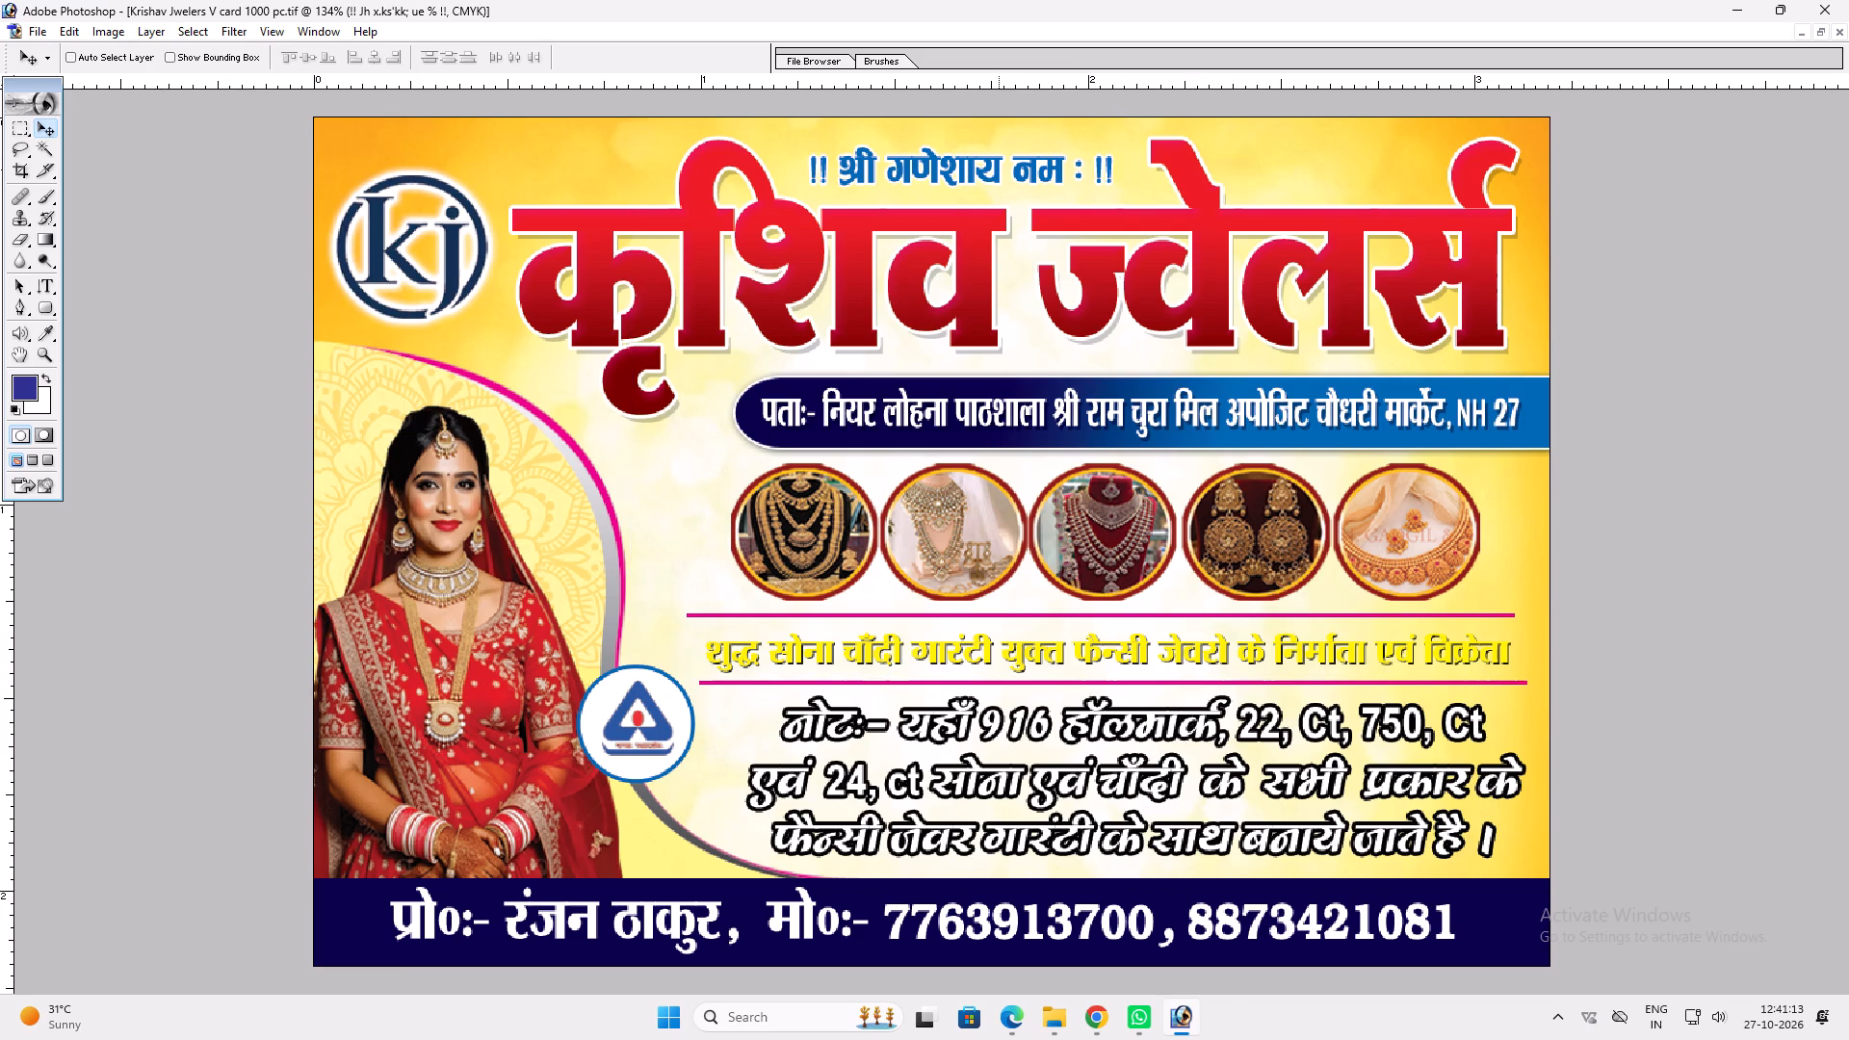
key(alt+l)
key(alt+l)
key(alt+y)
key(alt+c)
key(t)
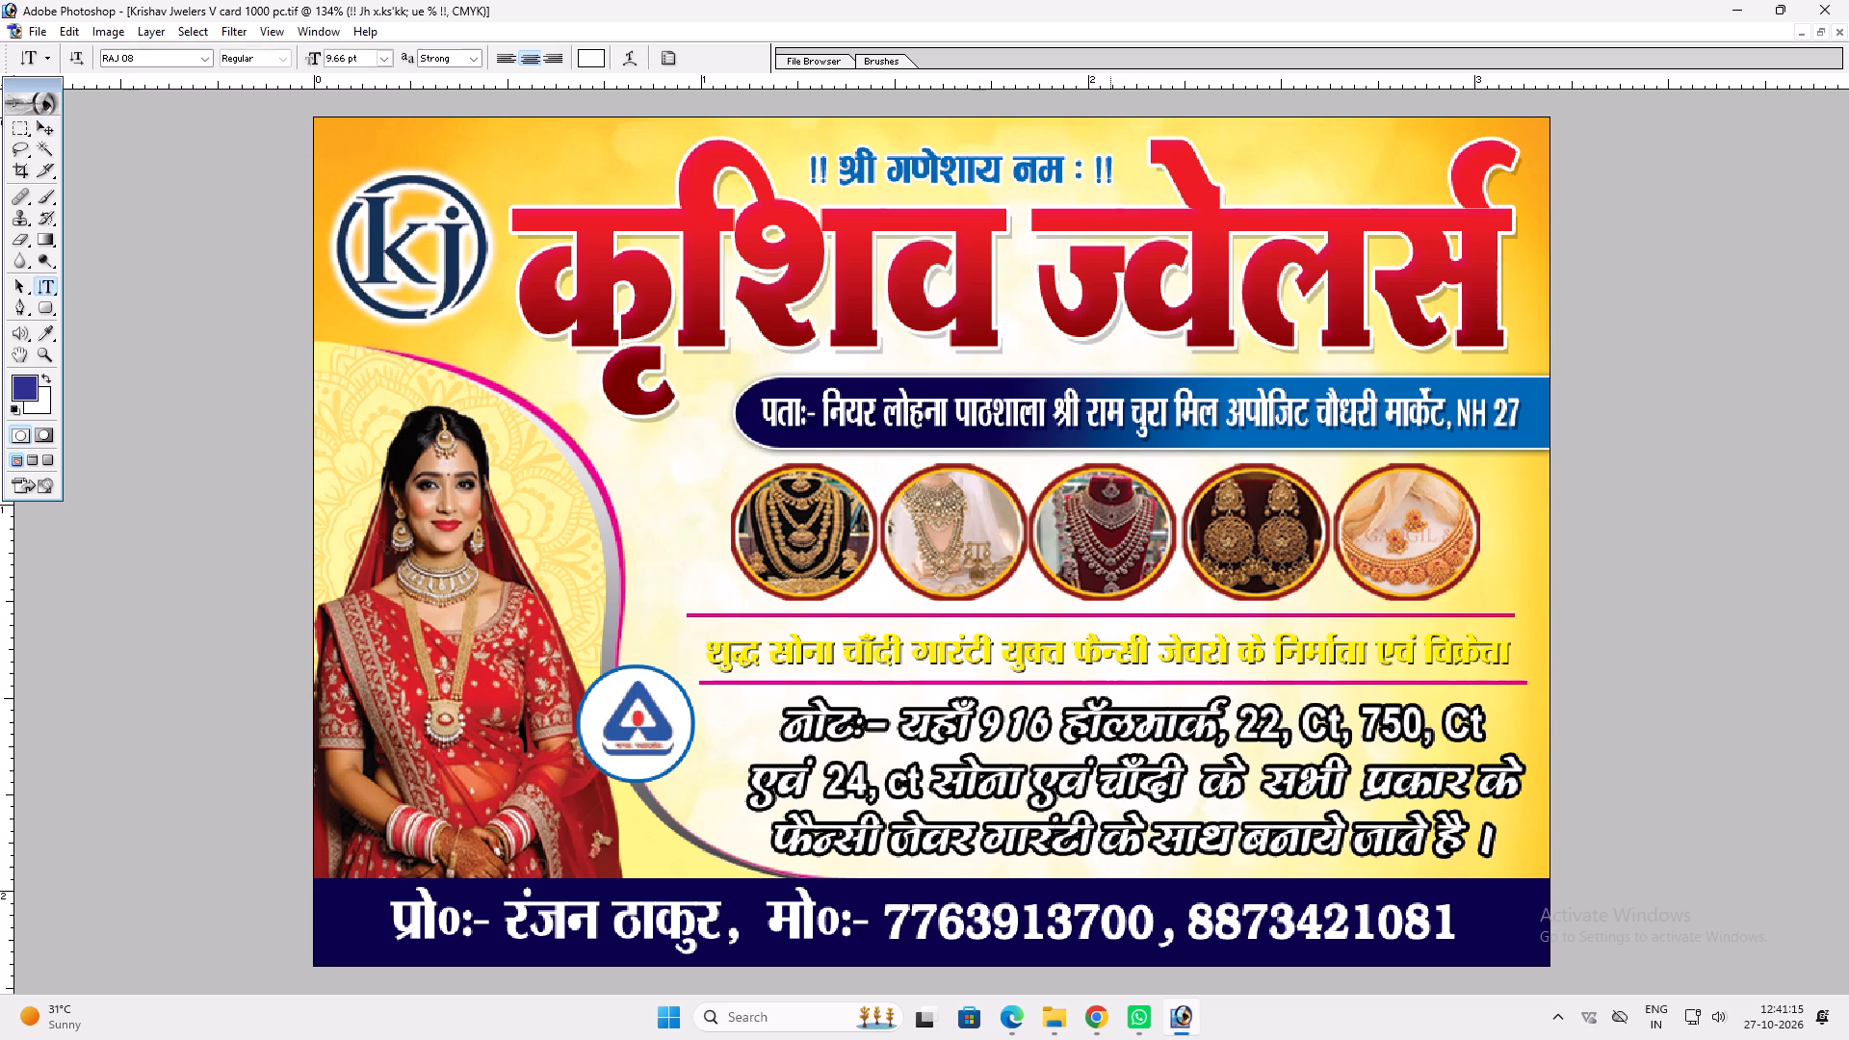
click(1092, 659)
key(Return)
key(alt+l)
key(alt+y)
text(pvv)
Enlarge the शुद्ध सोना चाँदी line very slightly and sit it a little higher between the two magenta rules.
click(1068, 653)
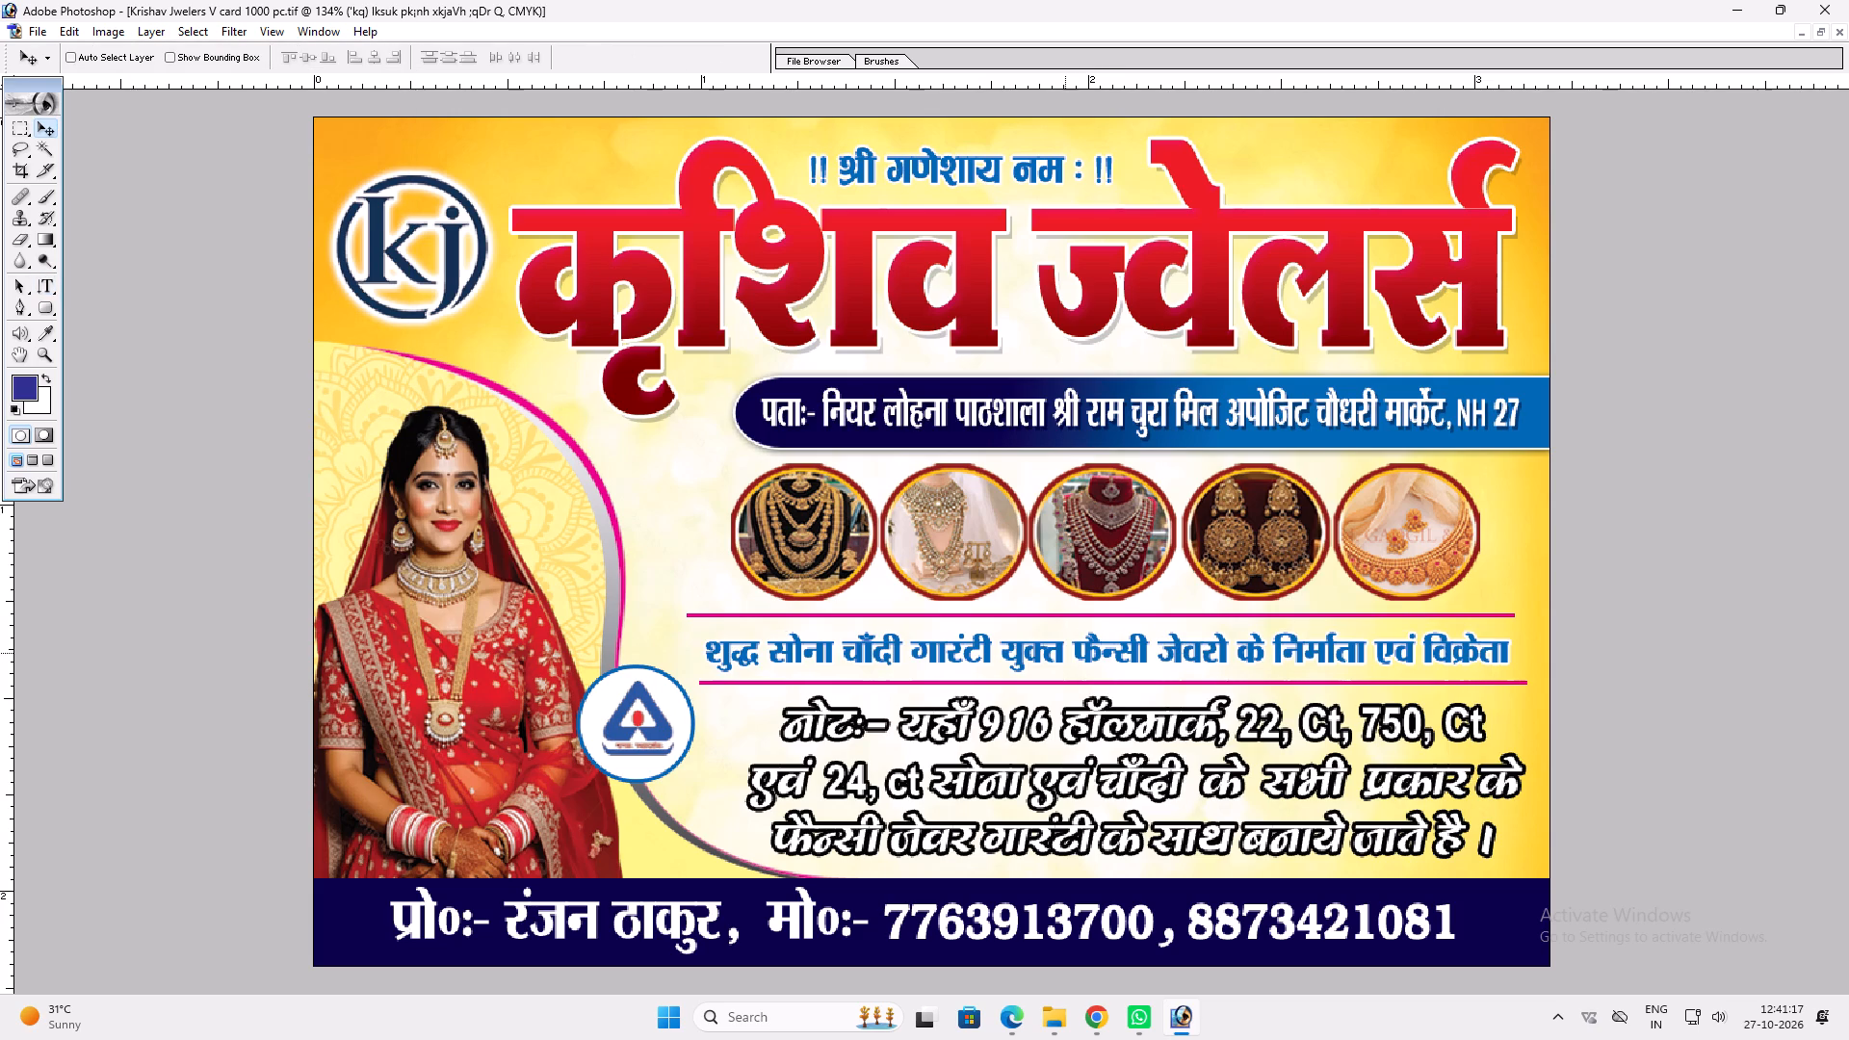
key(ctrl+t)
shift+drag(1503, 649, 1512, 645)
key(shift+Return)
Add a danda (।) at the end of the शुद्ध सोना चाँदी line.
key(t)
click(1426, 636)
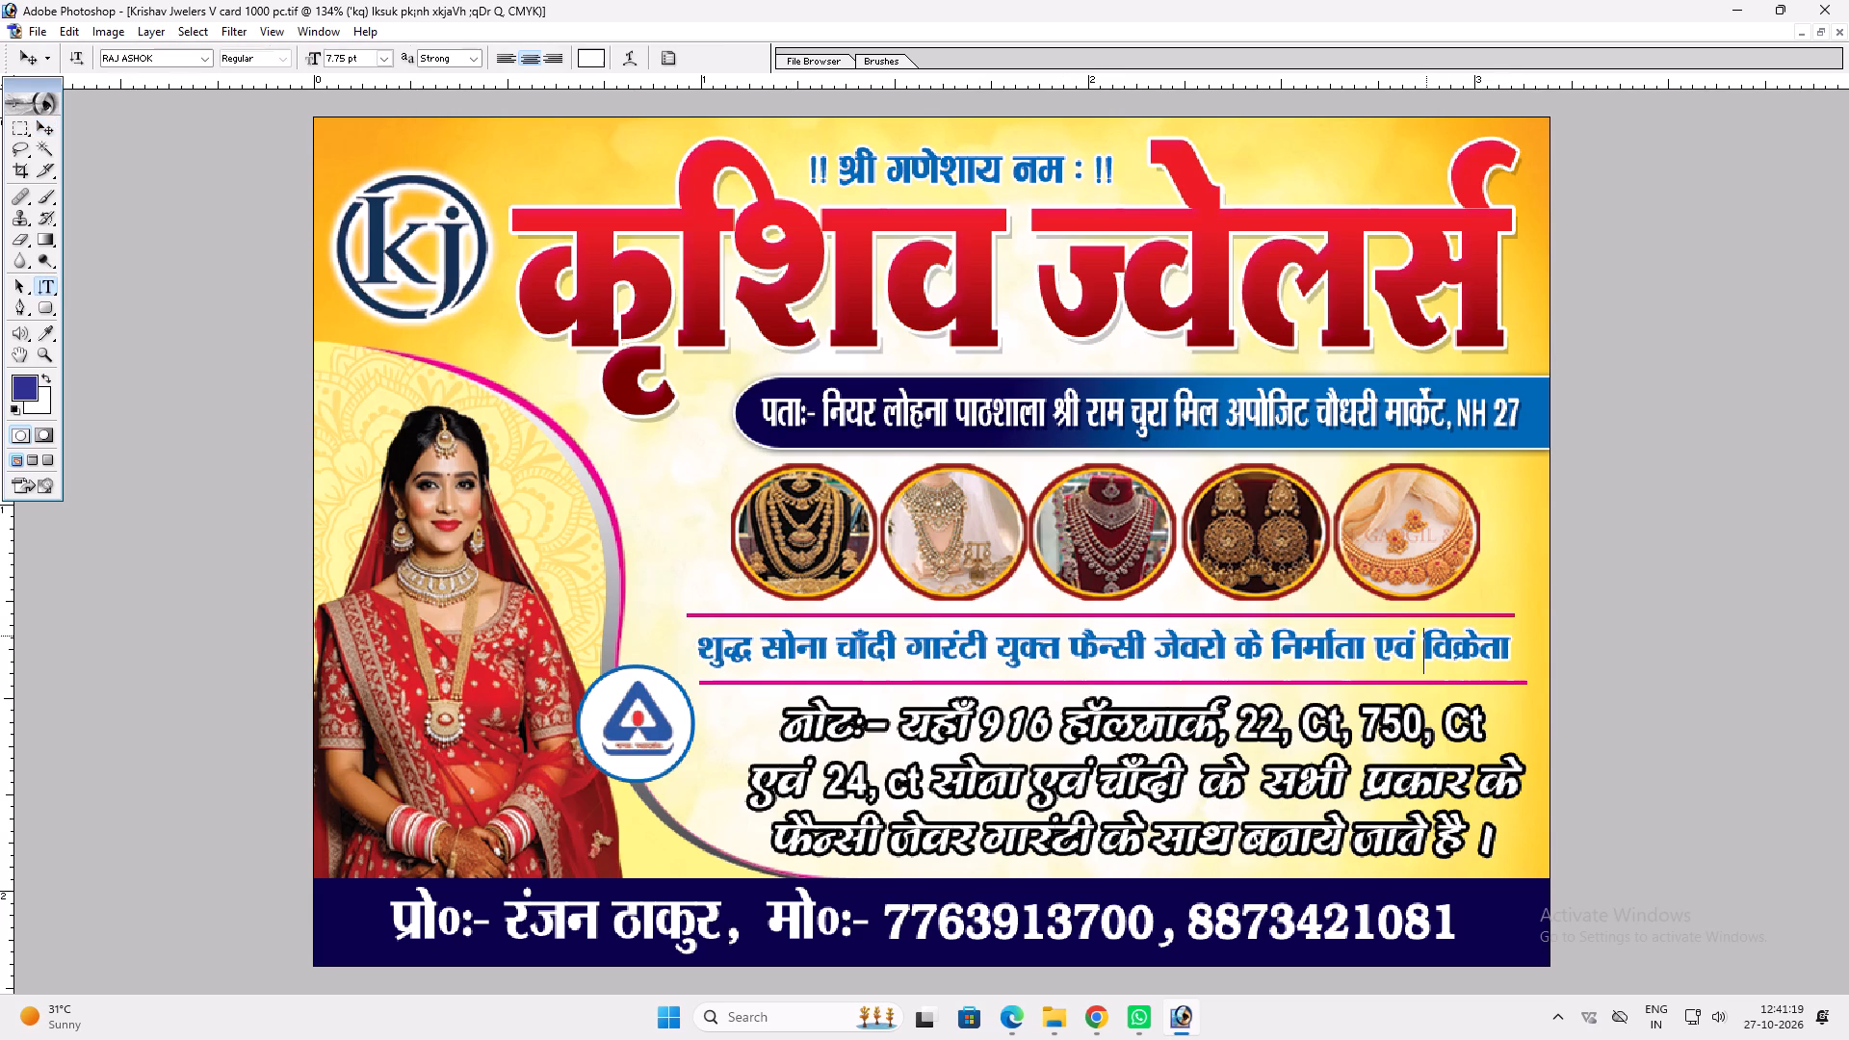
key(End)
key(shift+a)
key(shift+Return)
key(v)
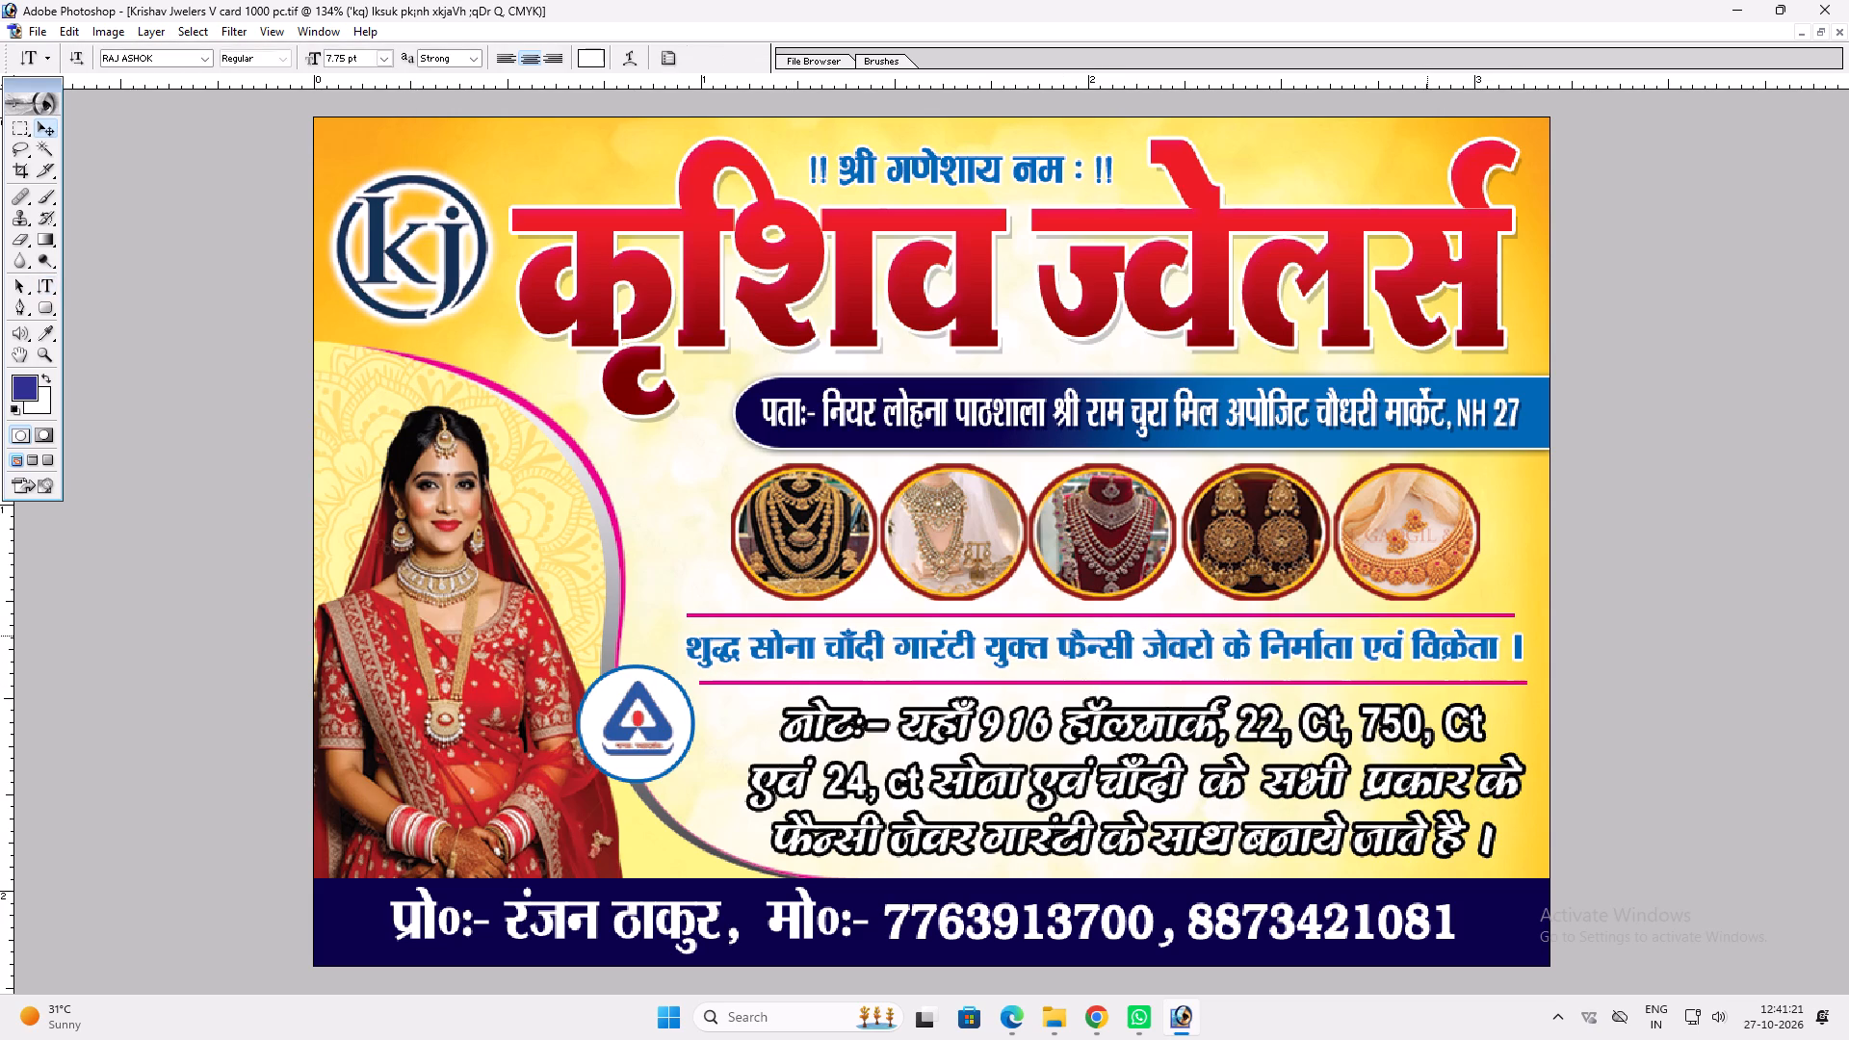
Shrink the शुद्ध सोना चाँदी line slightly so it fits the width of the magenta rules.
key(ctrl+t)
alt+shift+drag(1519, 662, 1509, 658)
key(shift+Return)
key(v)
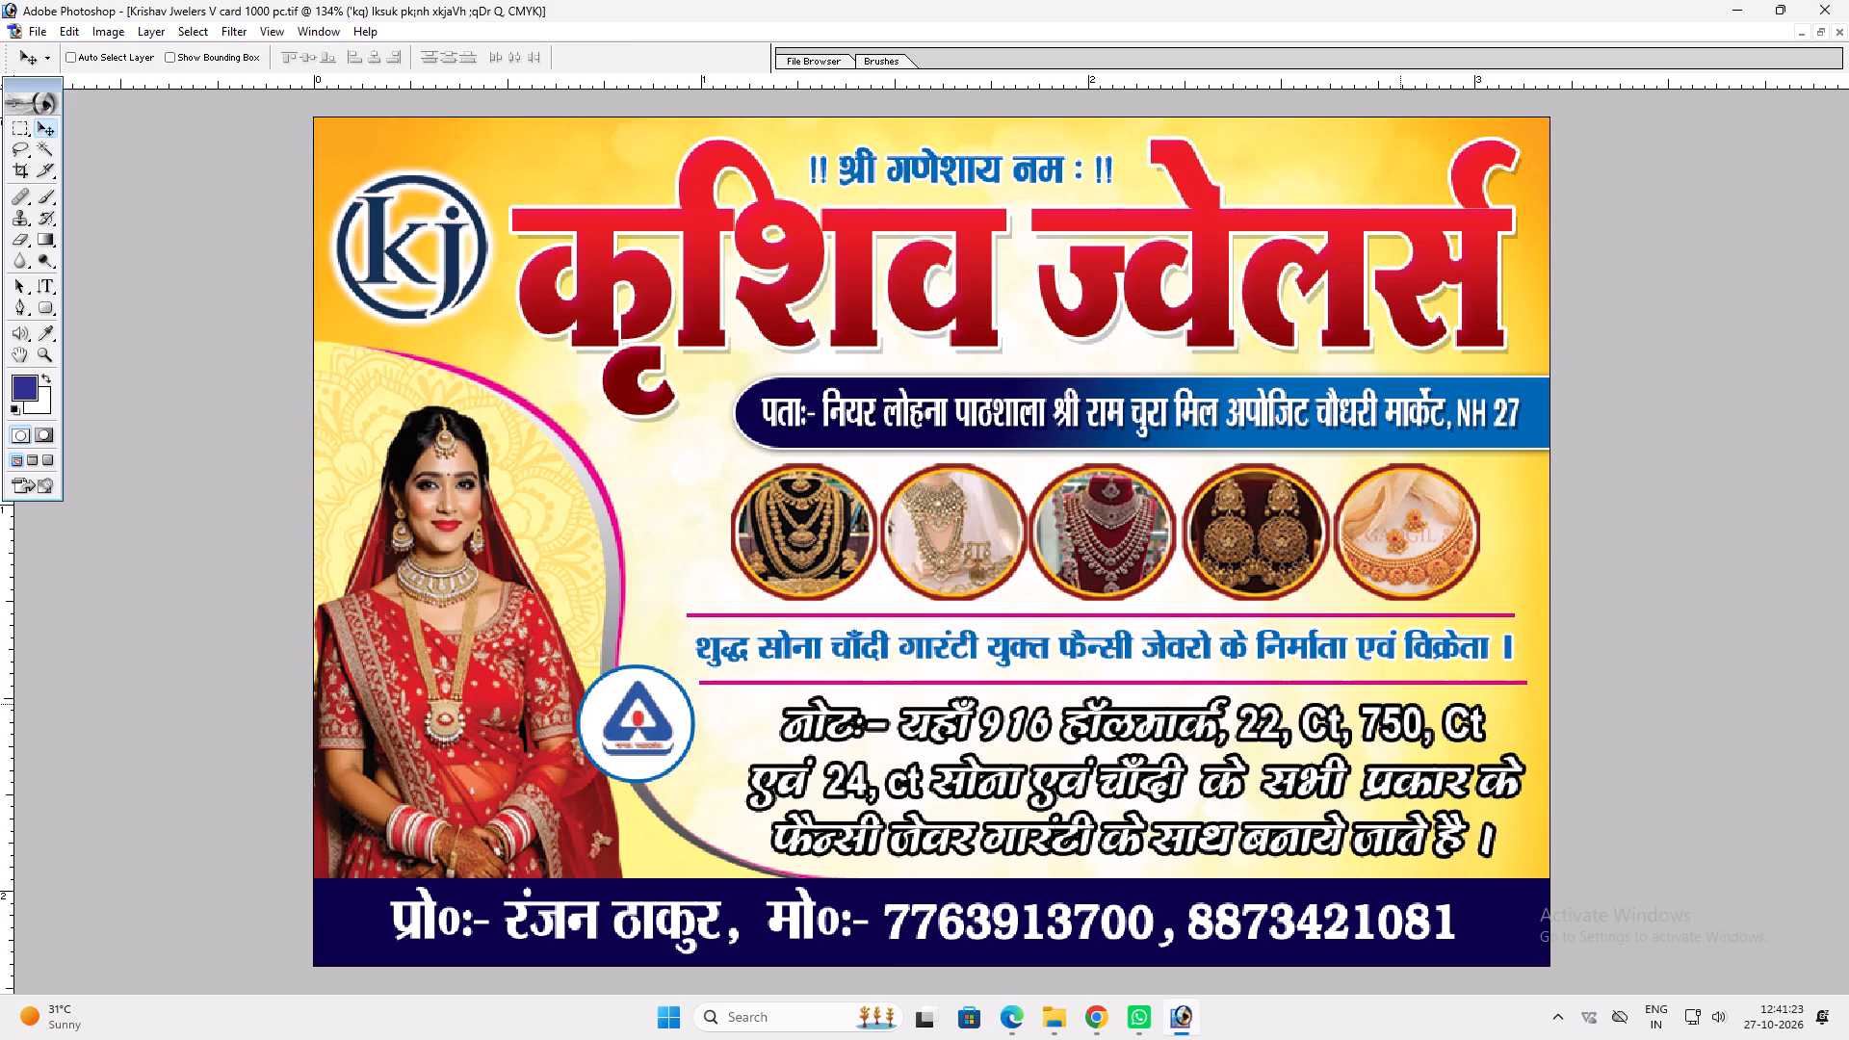
Change the colour overlay of the three-line नोट paragraph from white to a dark red.
ctrl+click(1373, 713)
key(alt+l)
key(alt+y)
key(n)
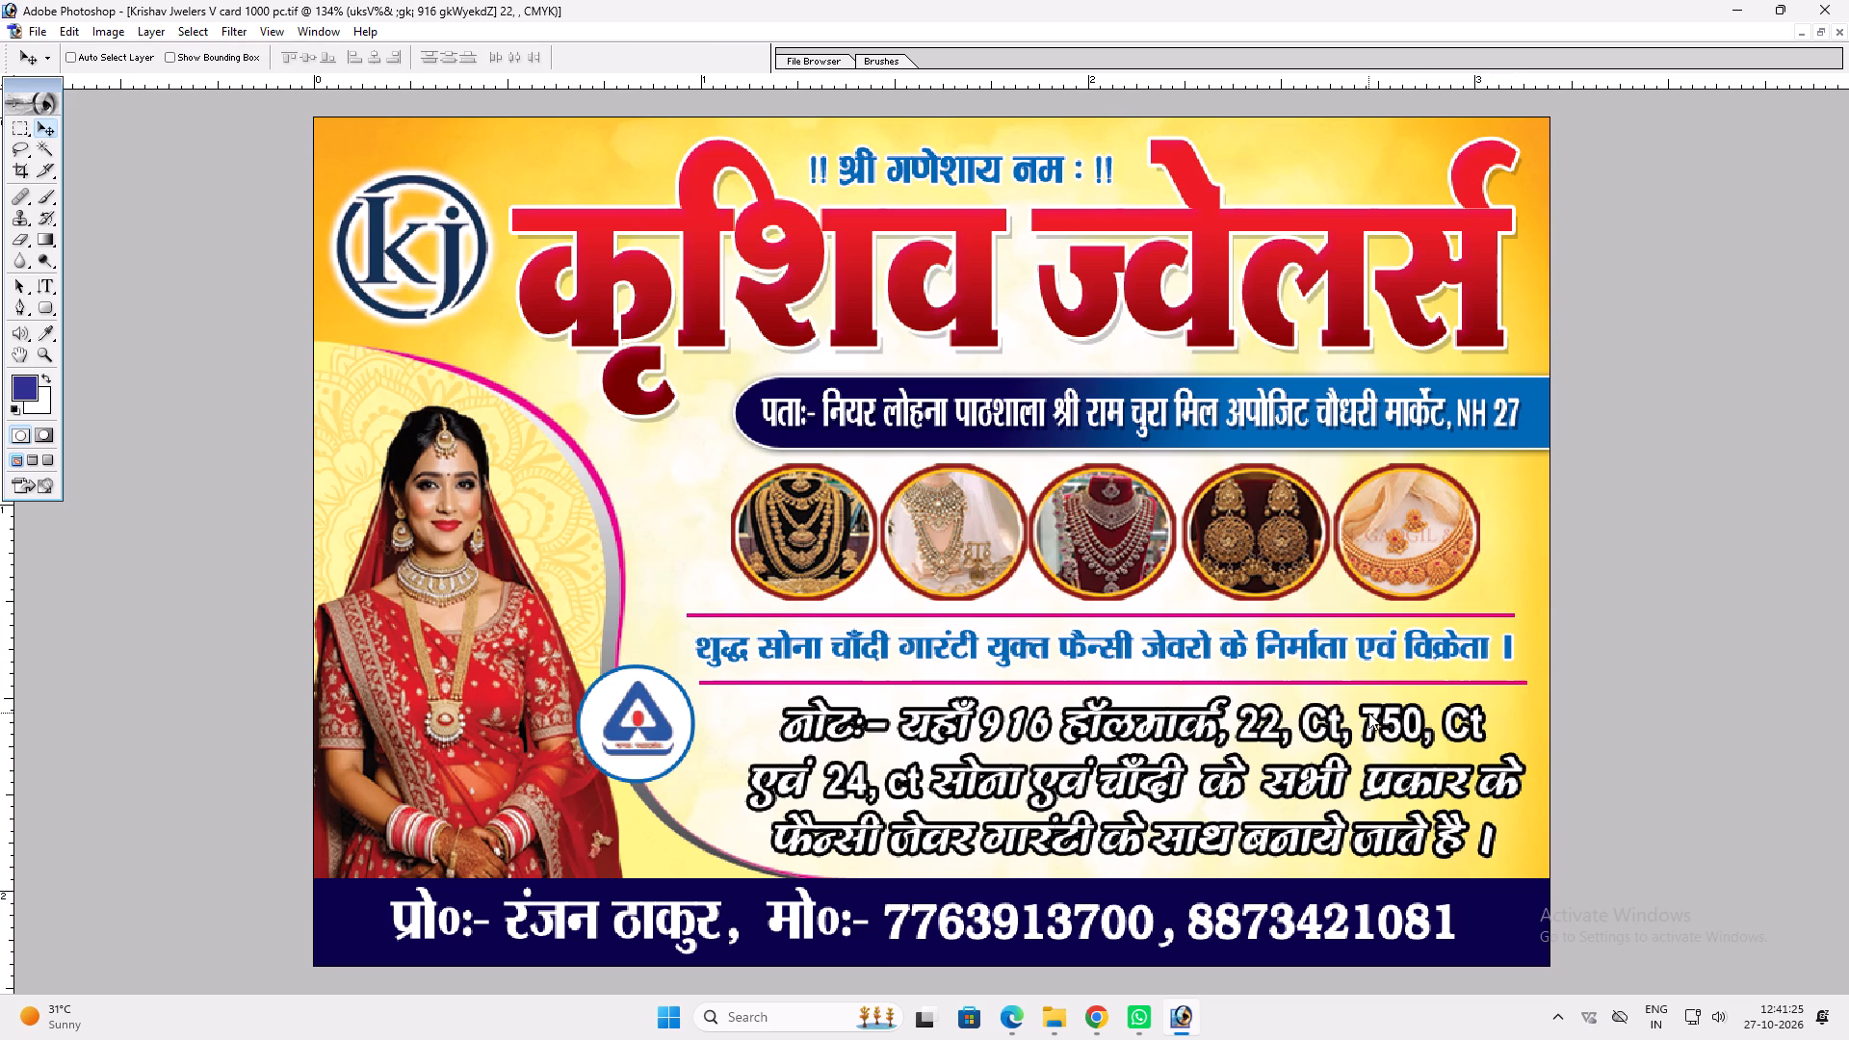
click(1070, 433)
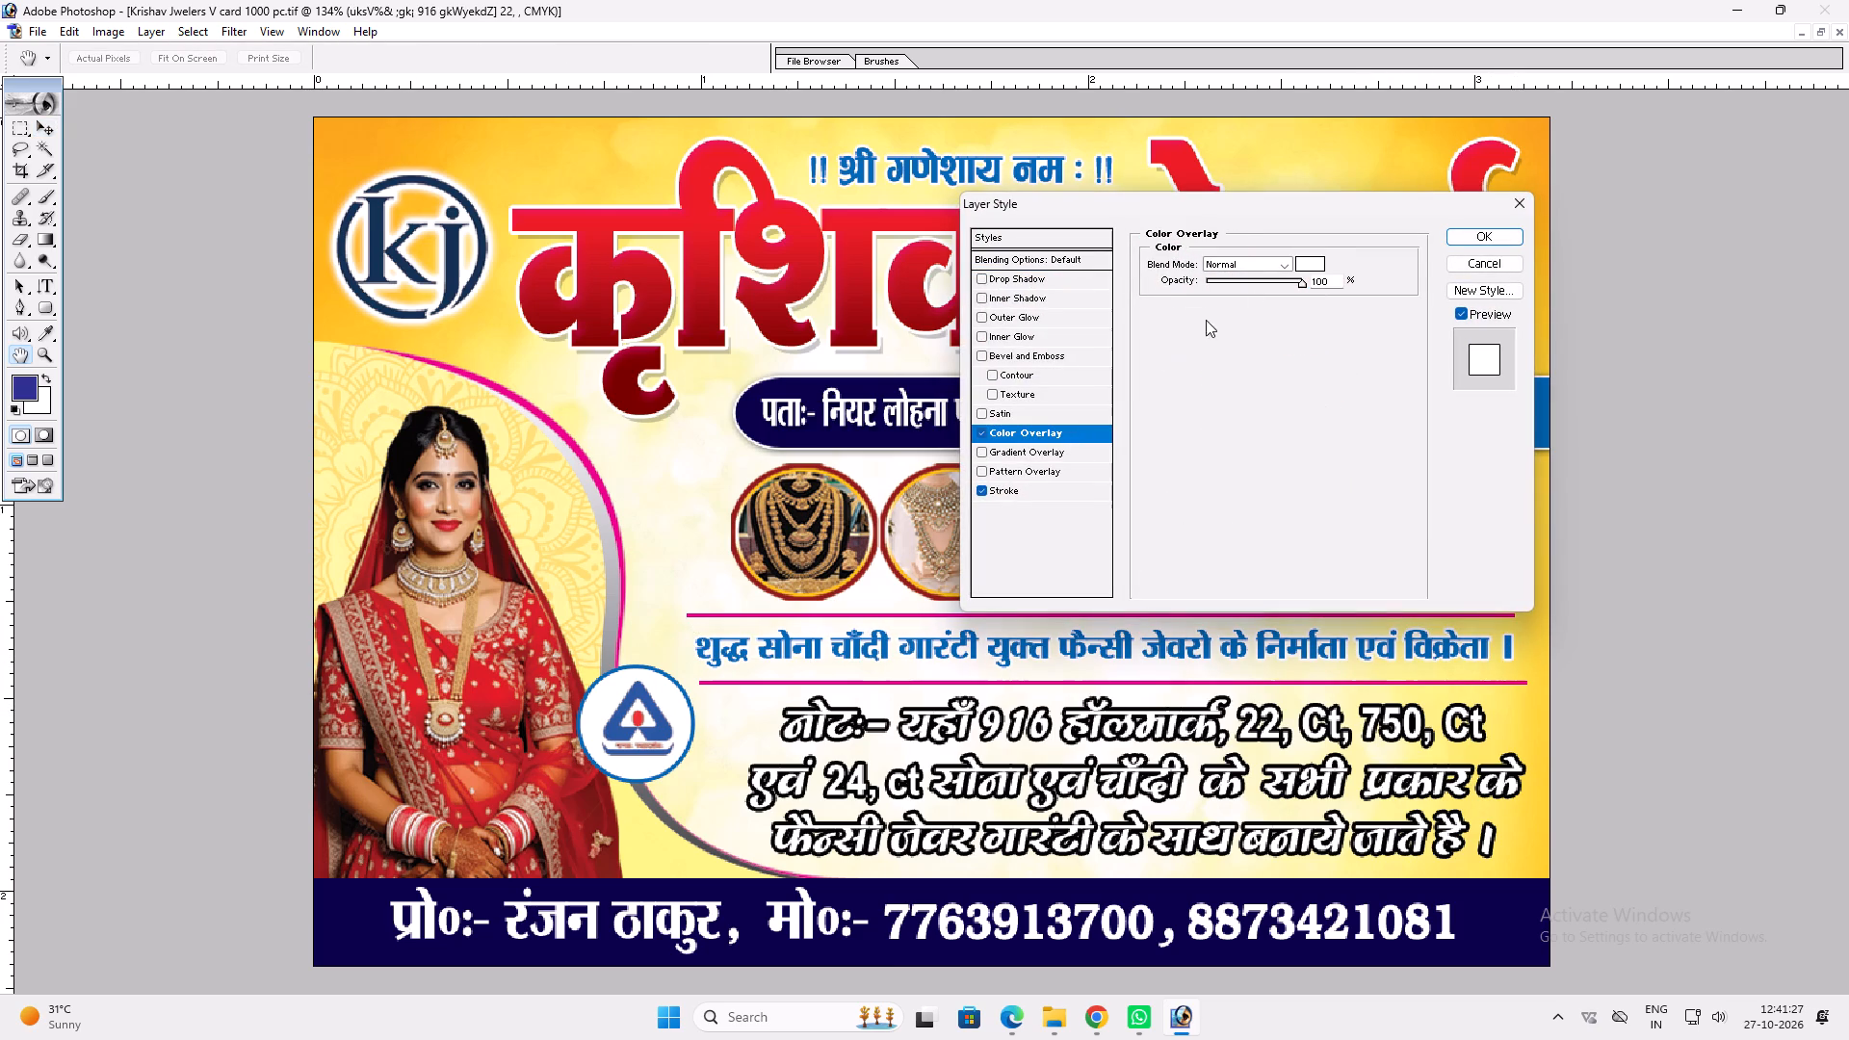
click(1305, 261)
drag(930, 516, 941, 520)
key(Return)
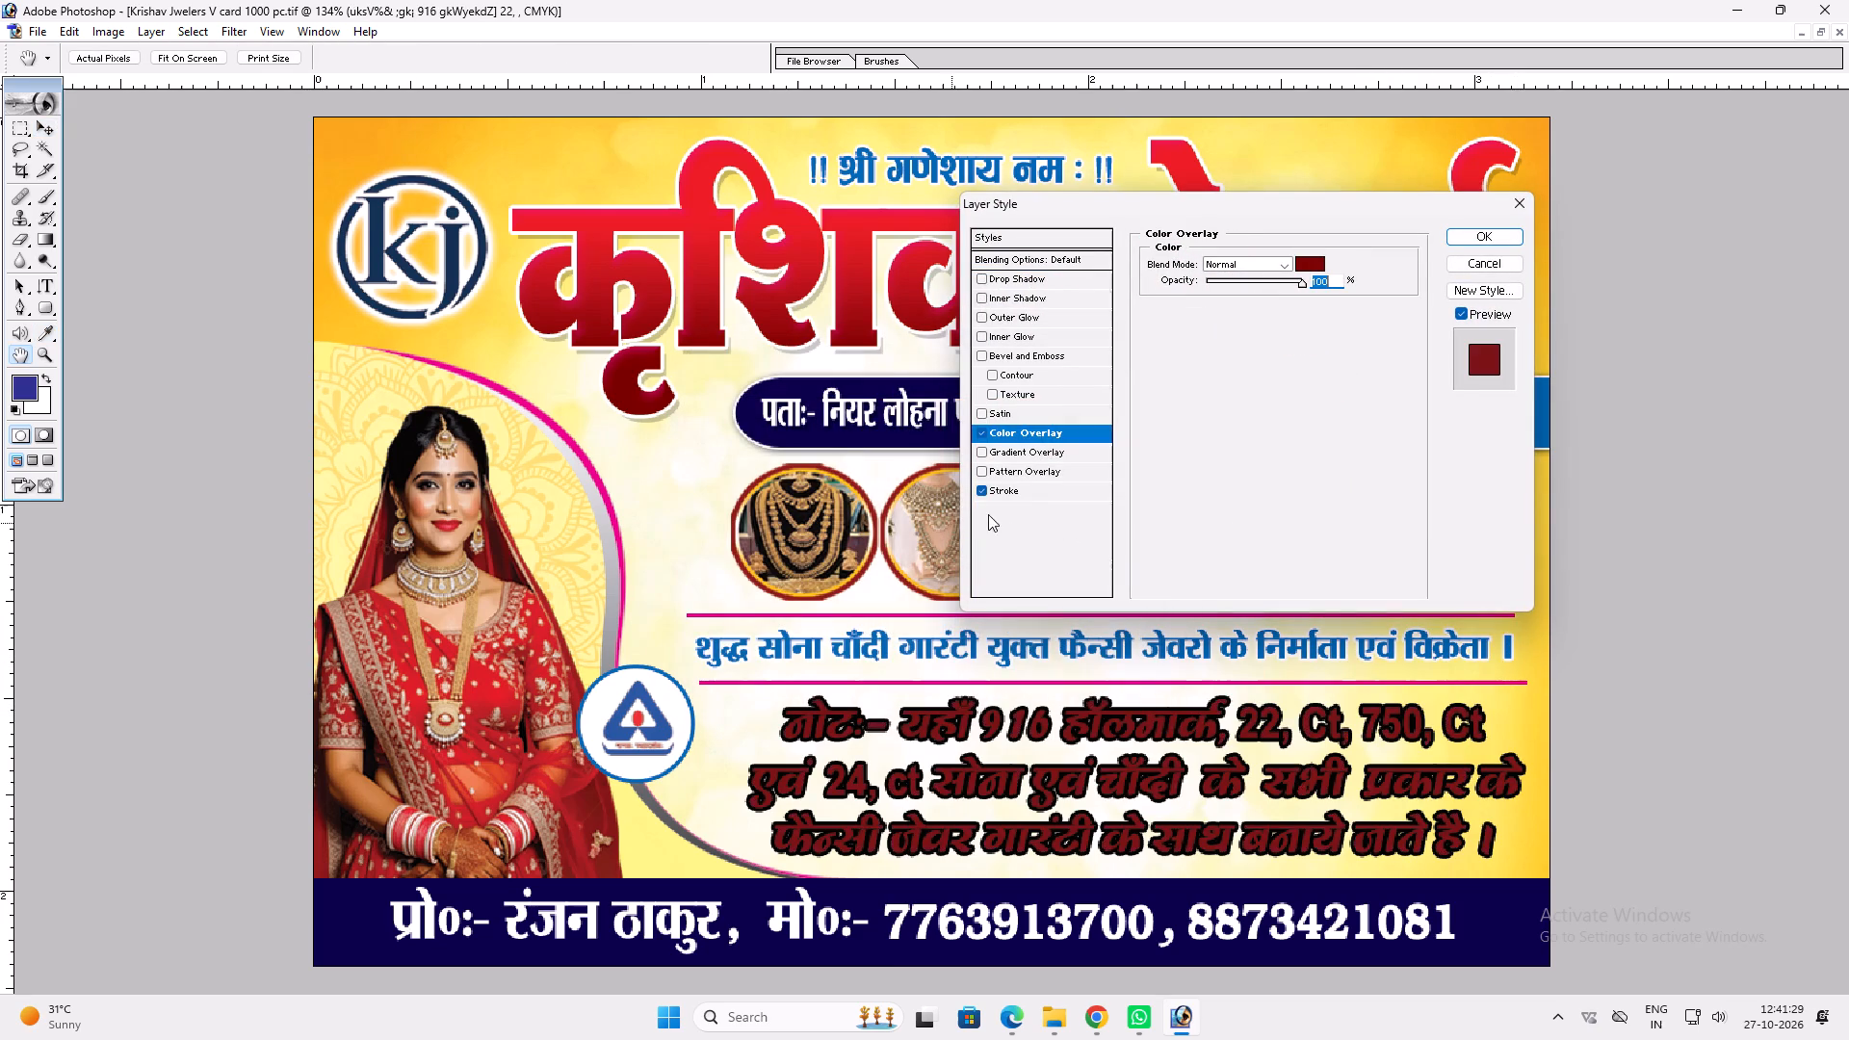
Change the stroke colour of the नोट paragraph to white, keeping the stroke switched on.
click(1016, 494)
click(977, 493)
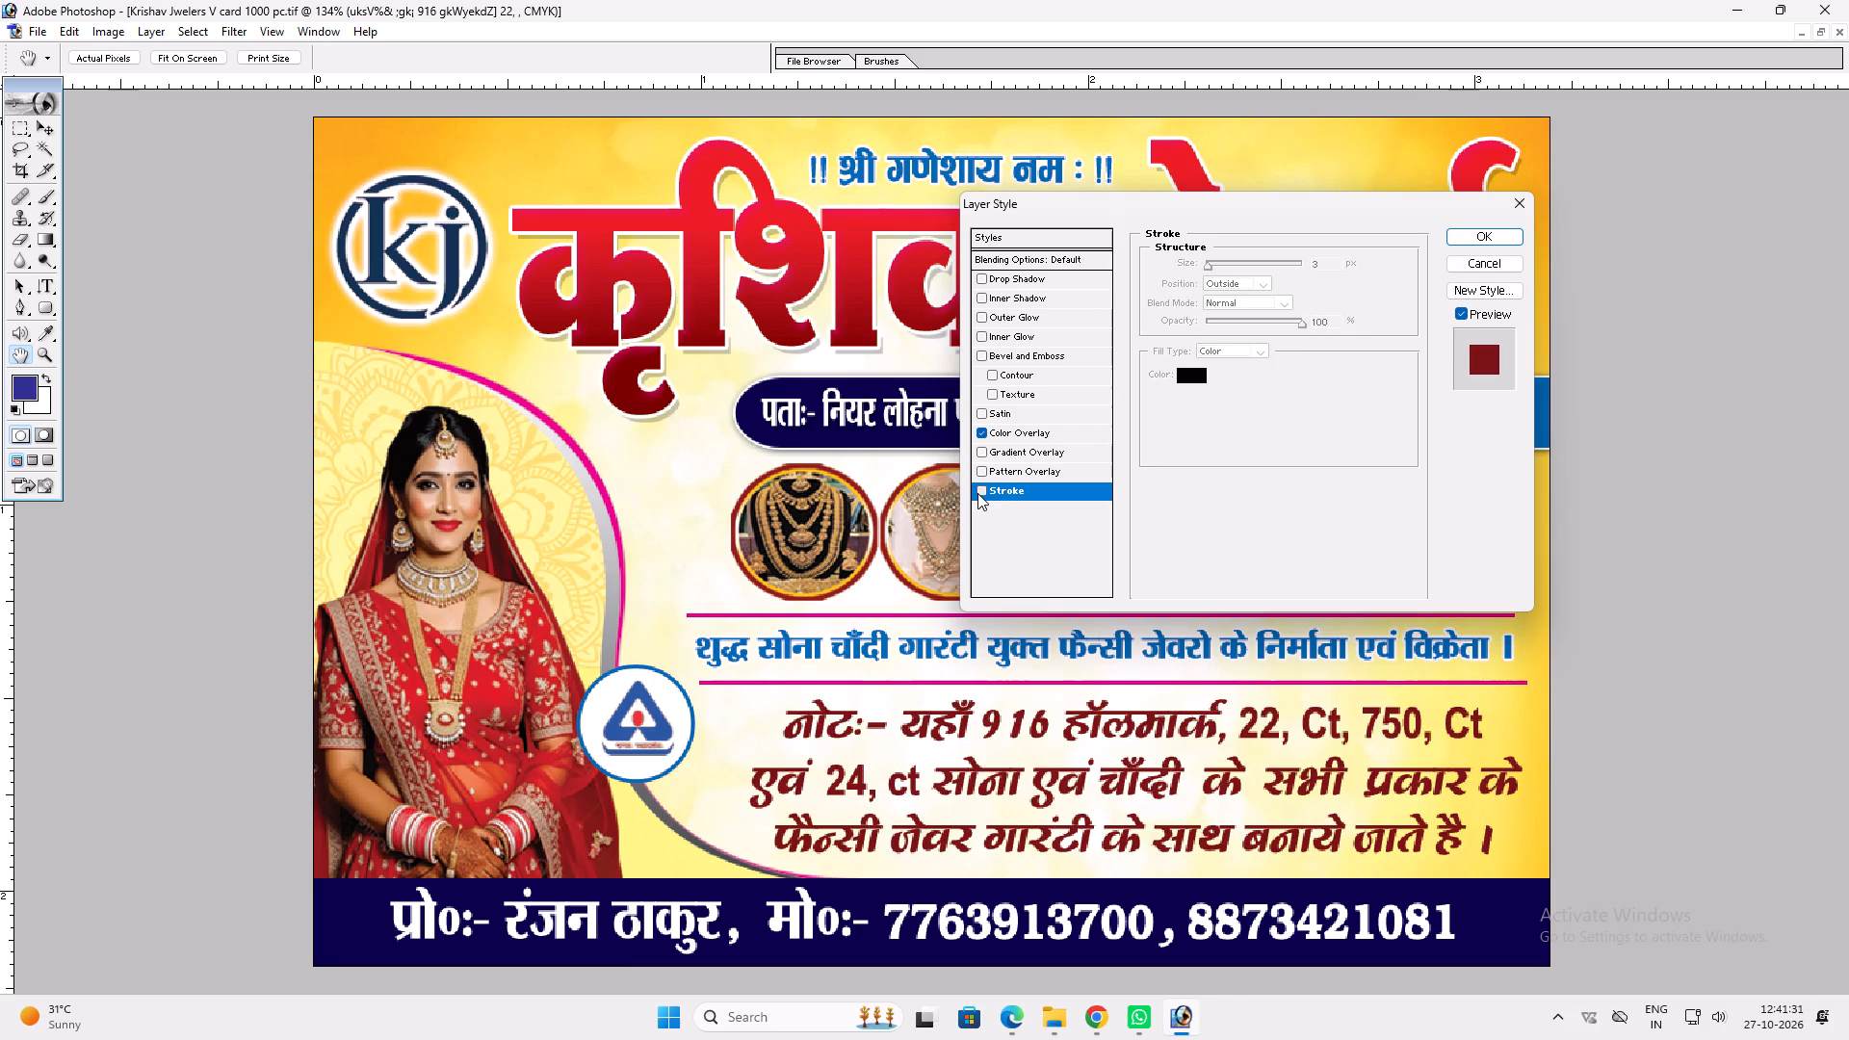
click(1008, 493)
click(1189, 375)
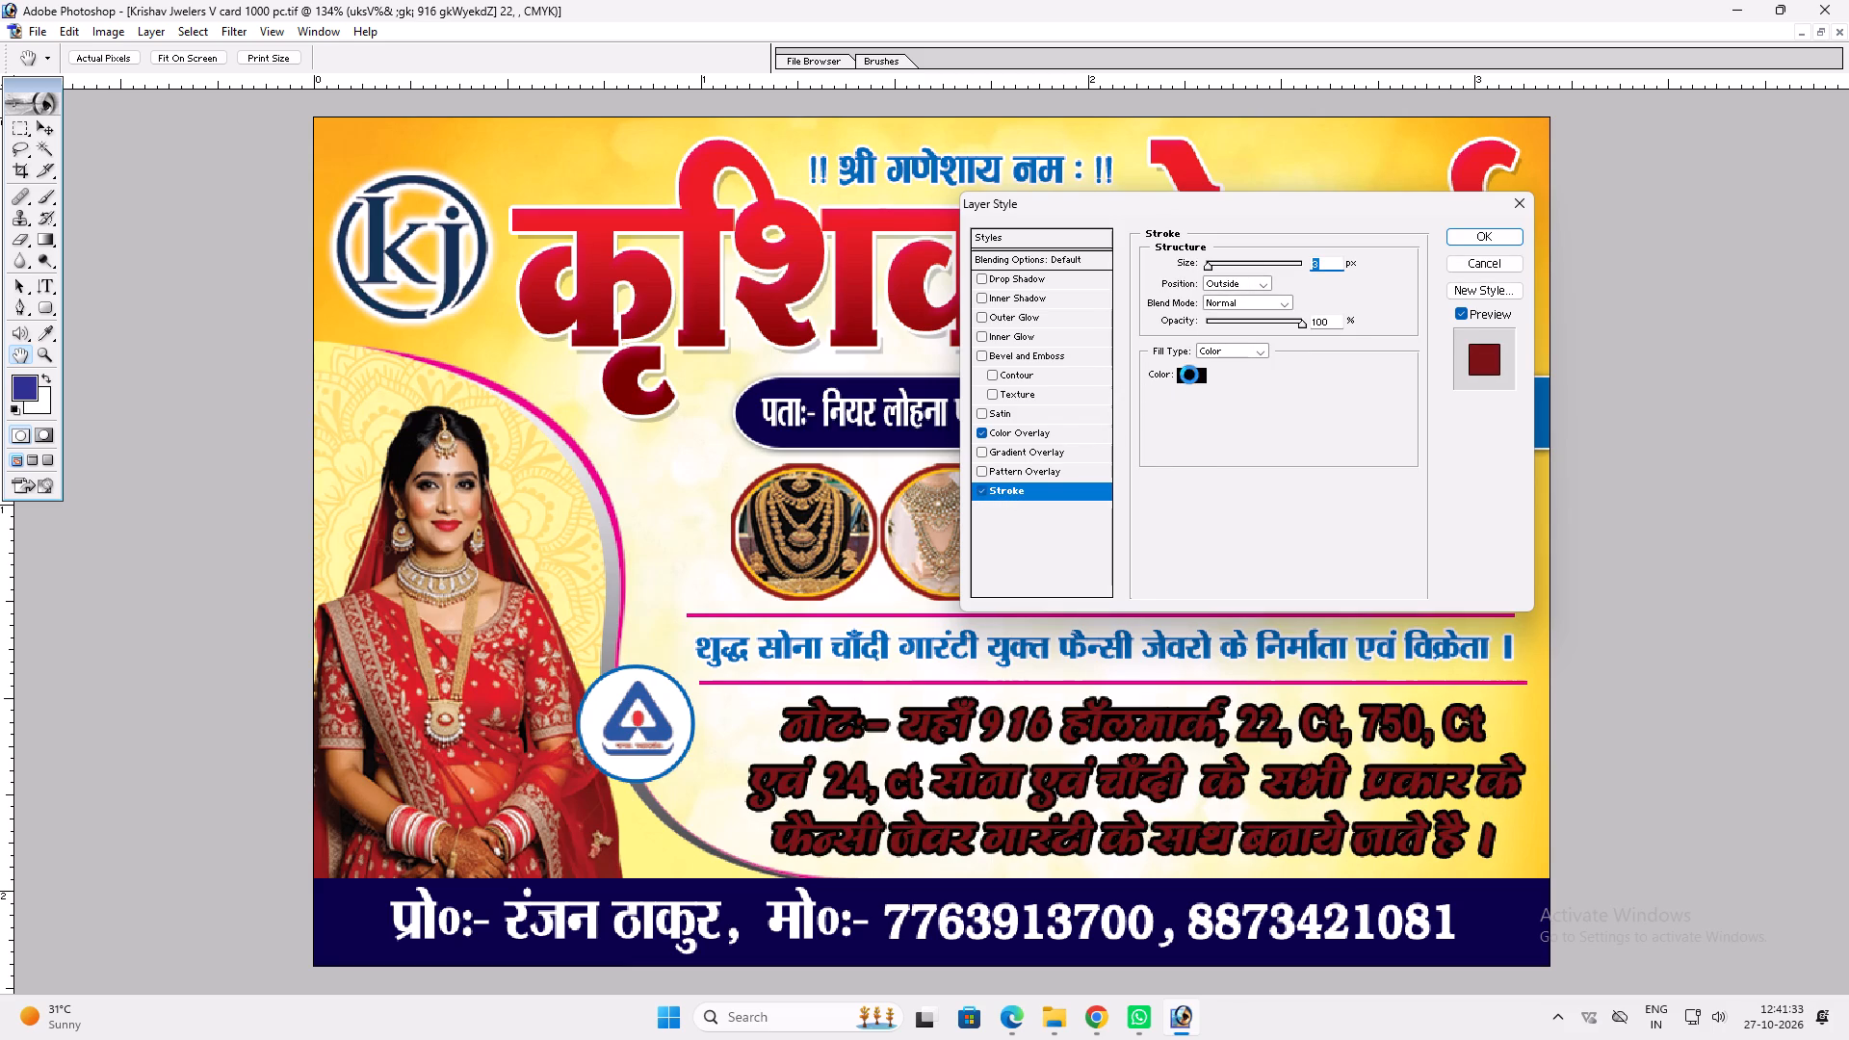
drag(772, 486, 543, 250)
key(Return)
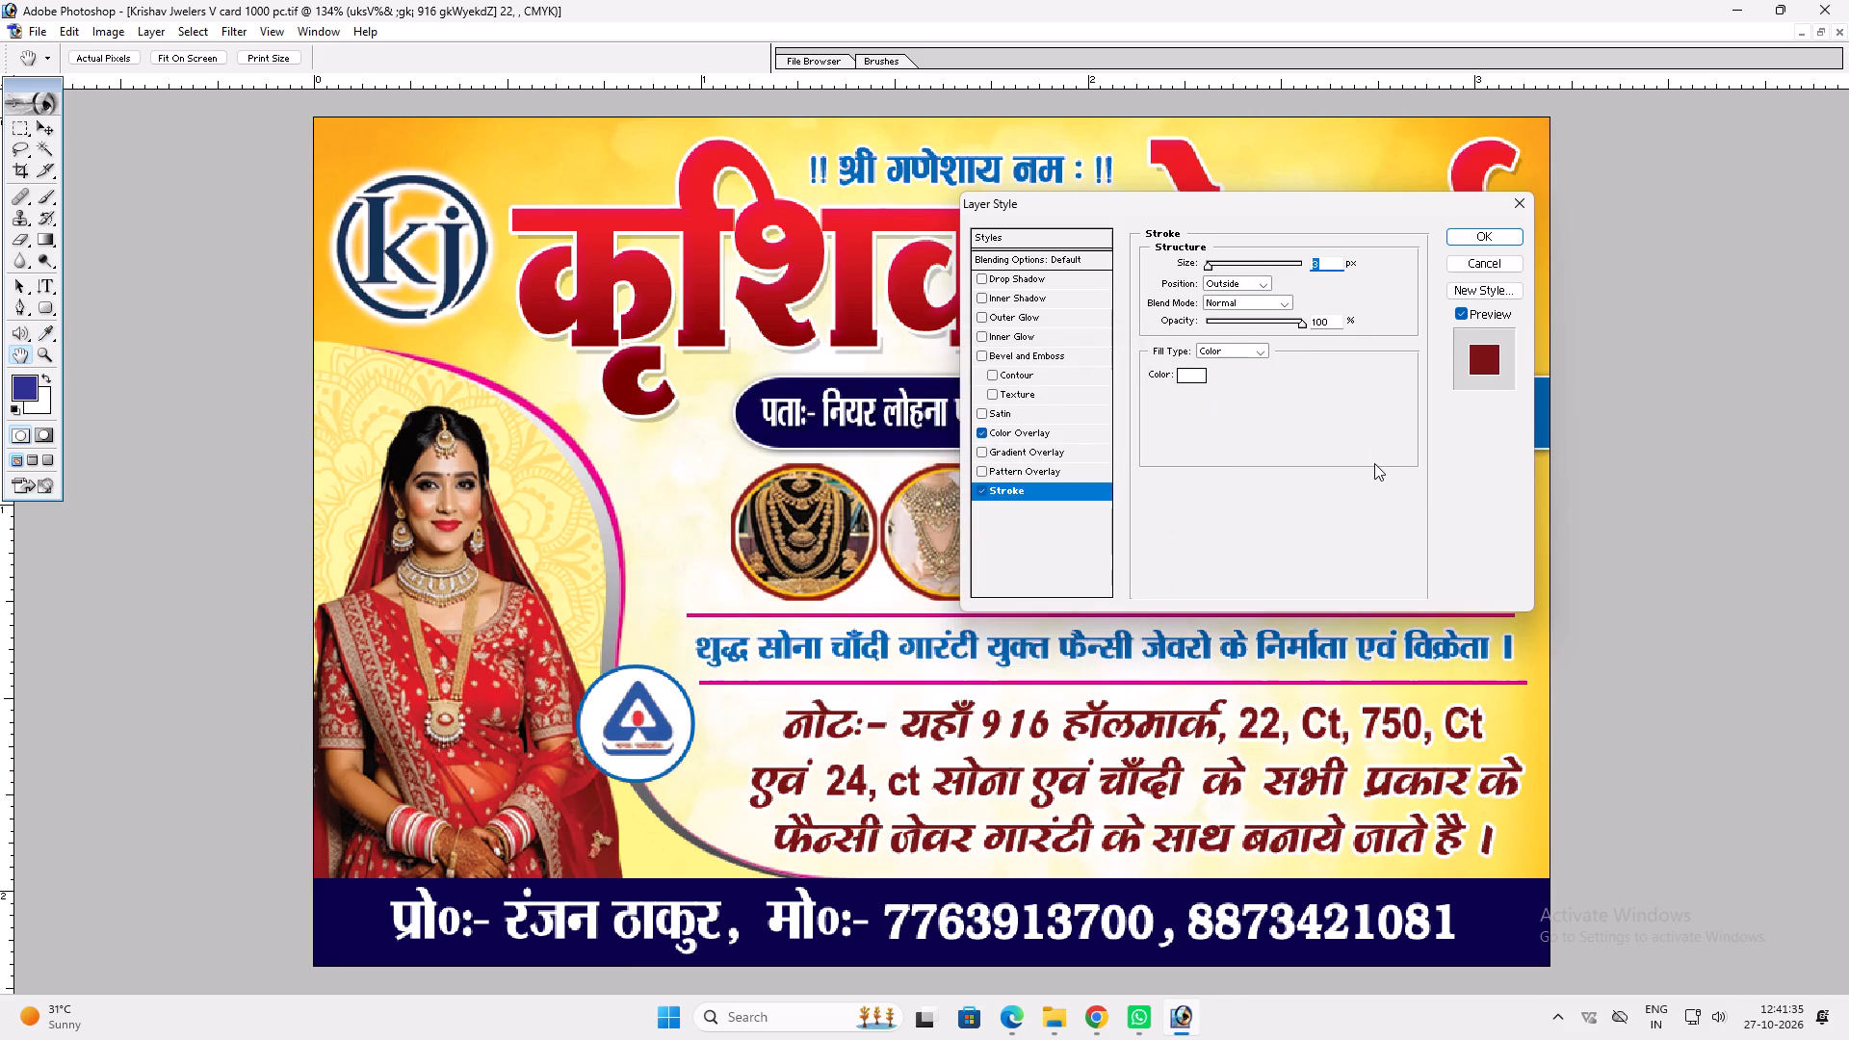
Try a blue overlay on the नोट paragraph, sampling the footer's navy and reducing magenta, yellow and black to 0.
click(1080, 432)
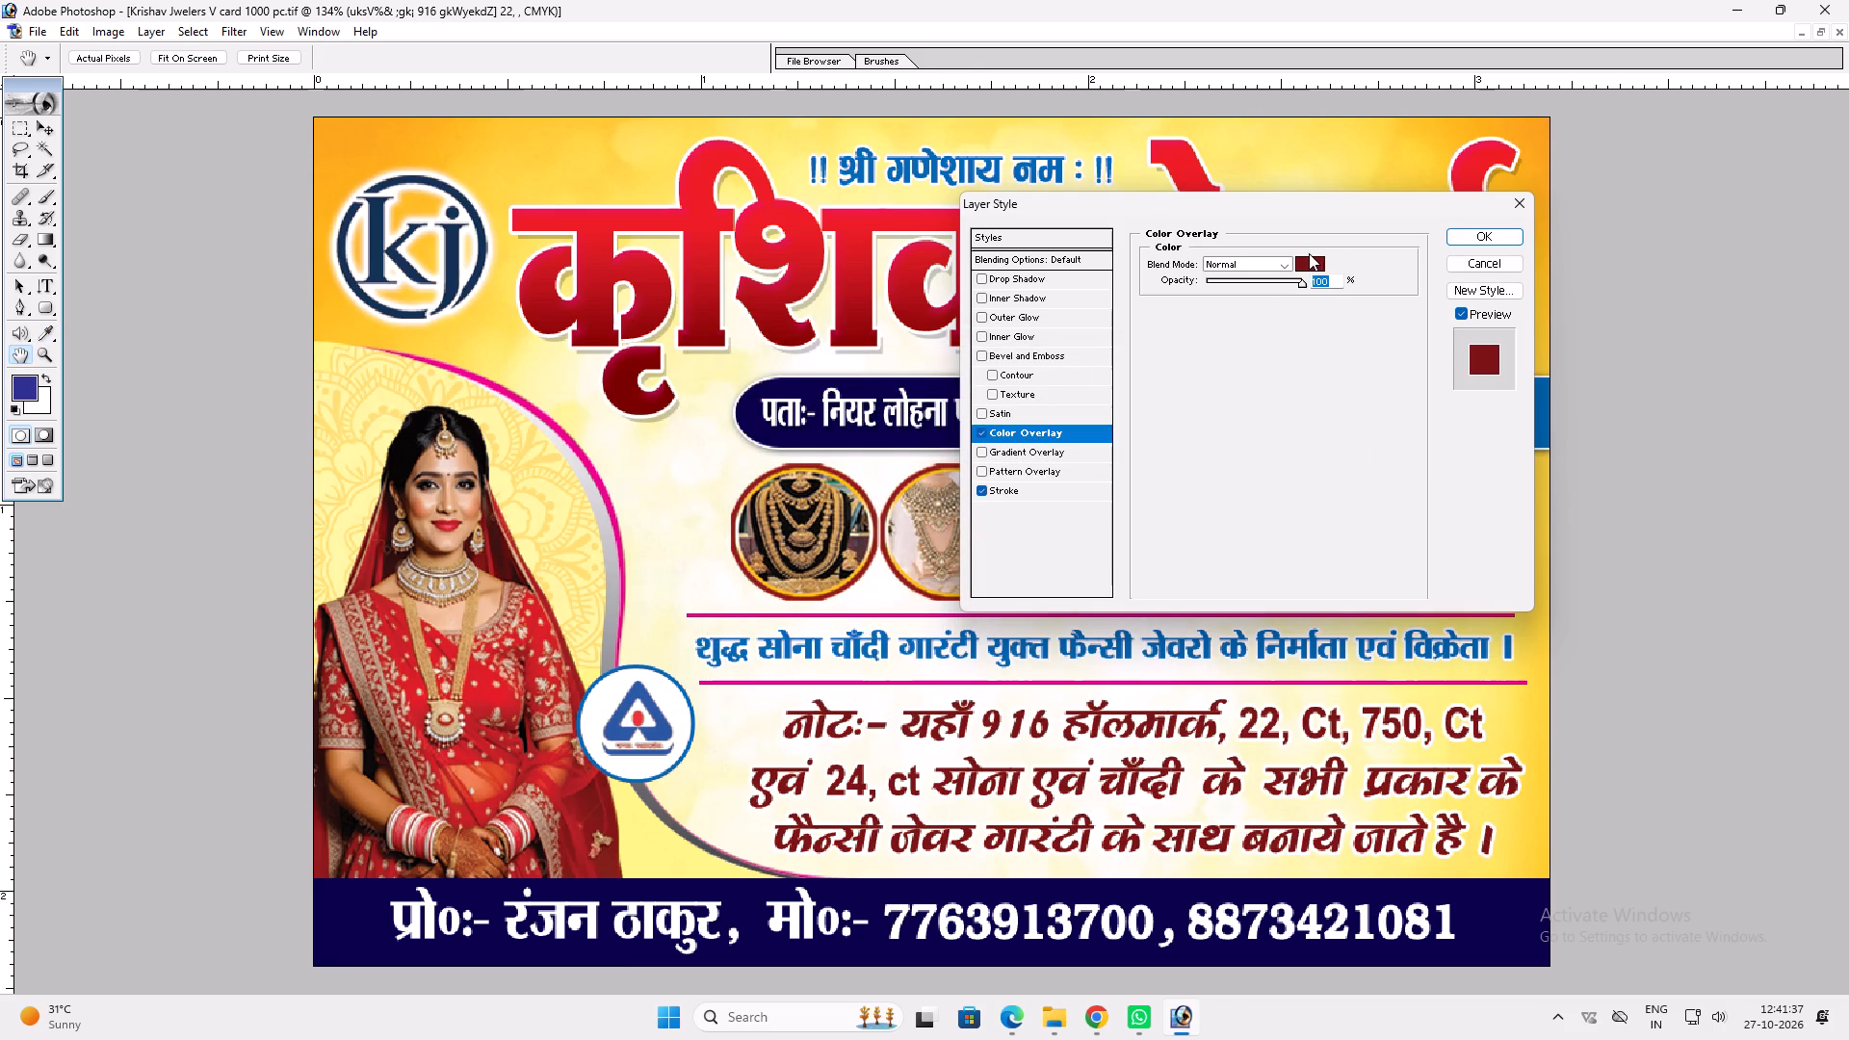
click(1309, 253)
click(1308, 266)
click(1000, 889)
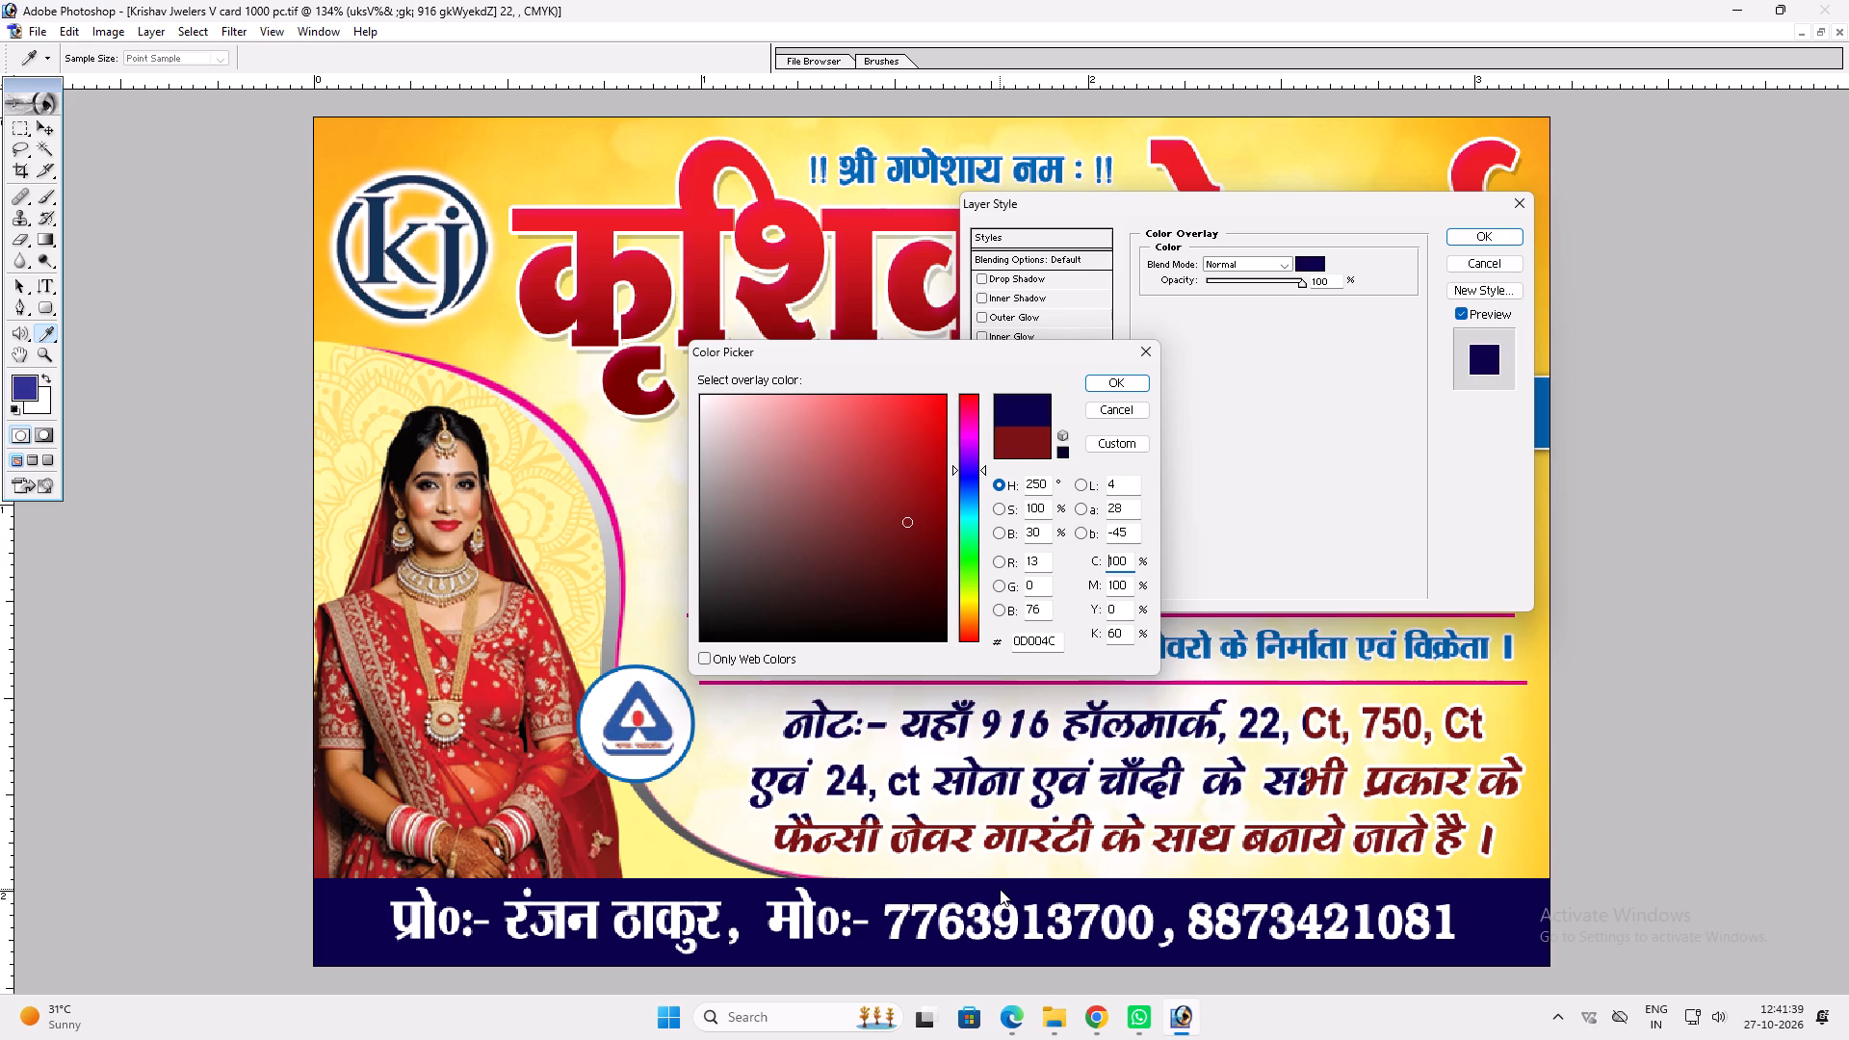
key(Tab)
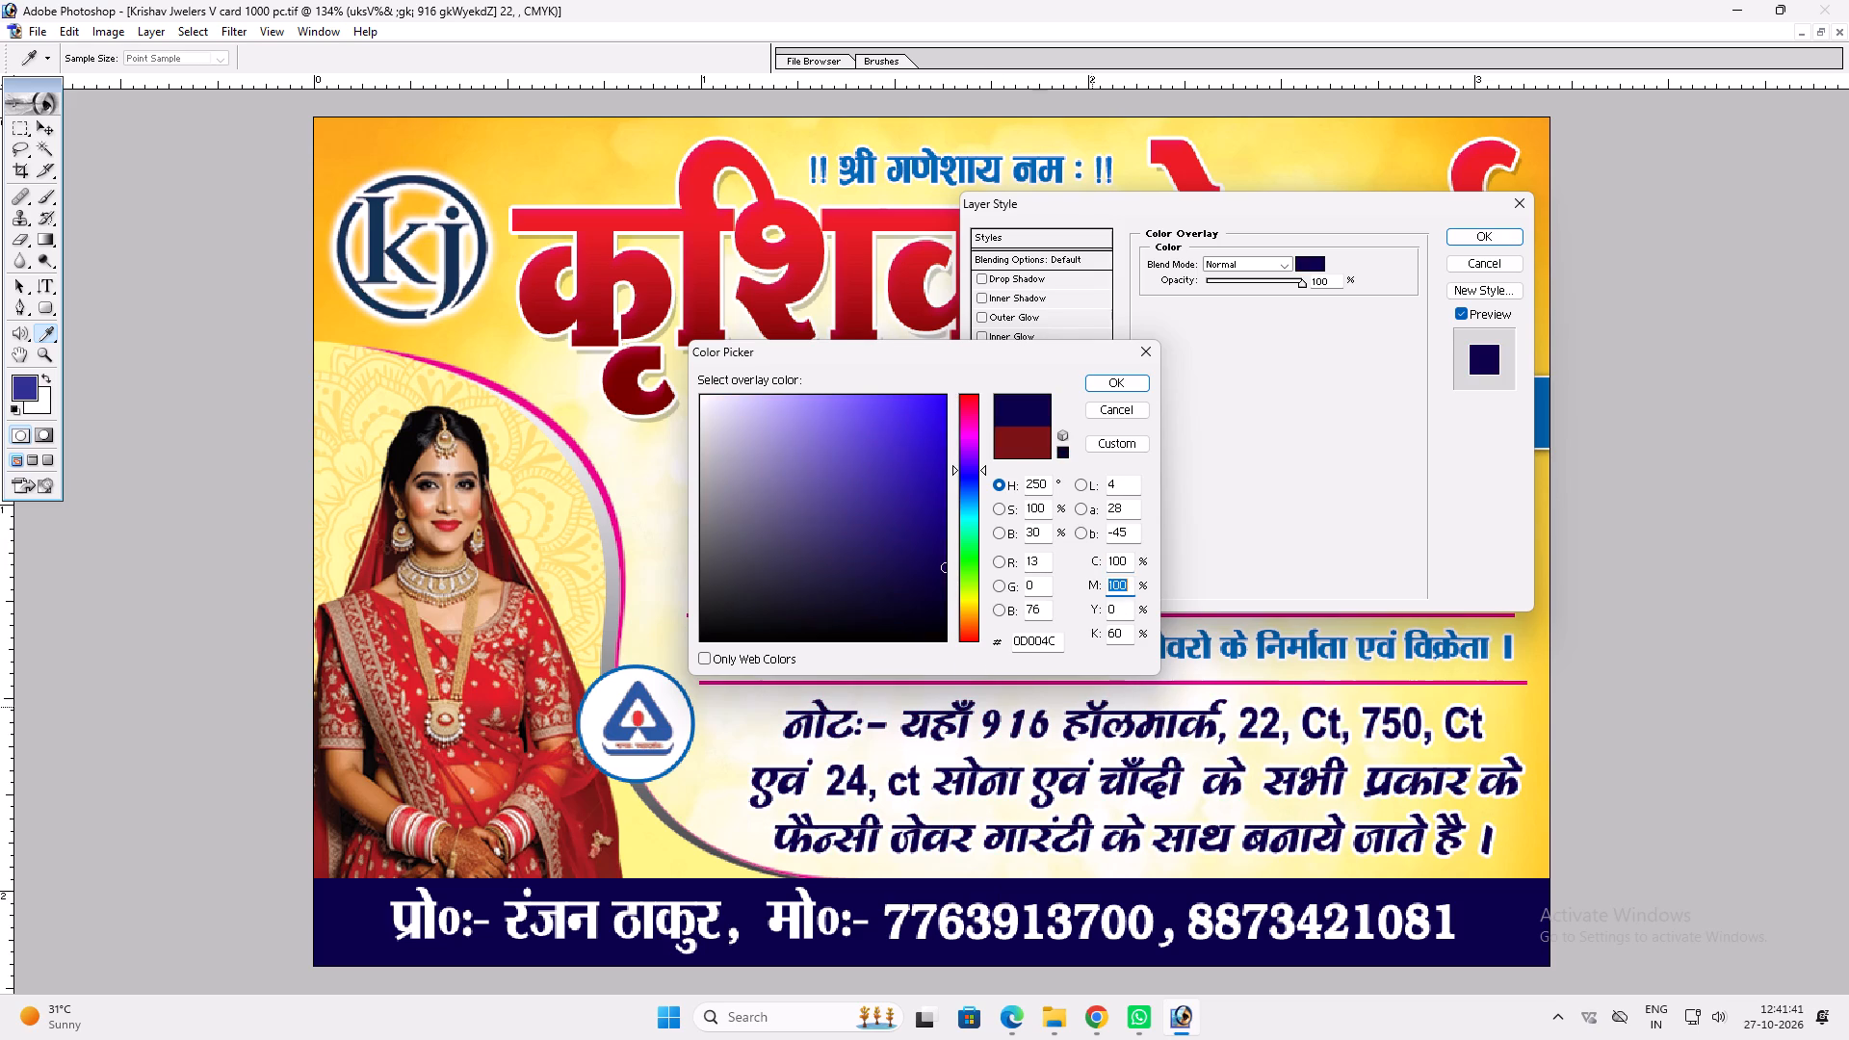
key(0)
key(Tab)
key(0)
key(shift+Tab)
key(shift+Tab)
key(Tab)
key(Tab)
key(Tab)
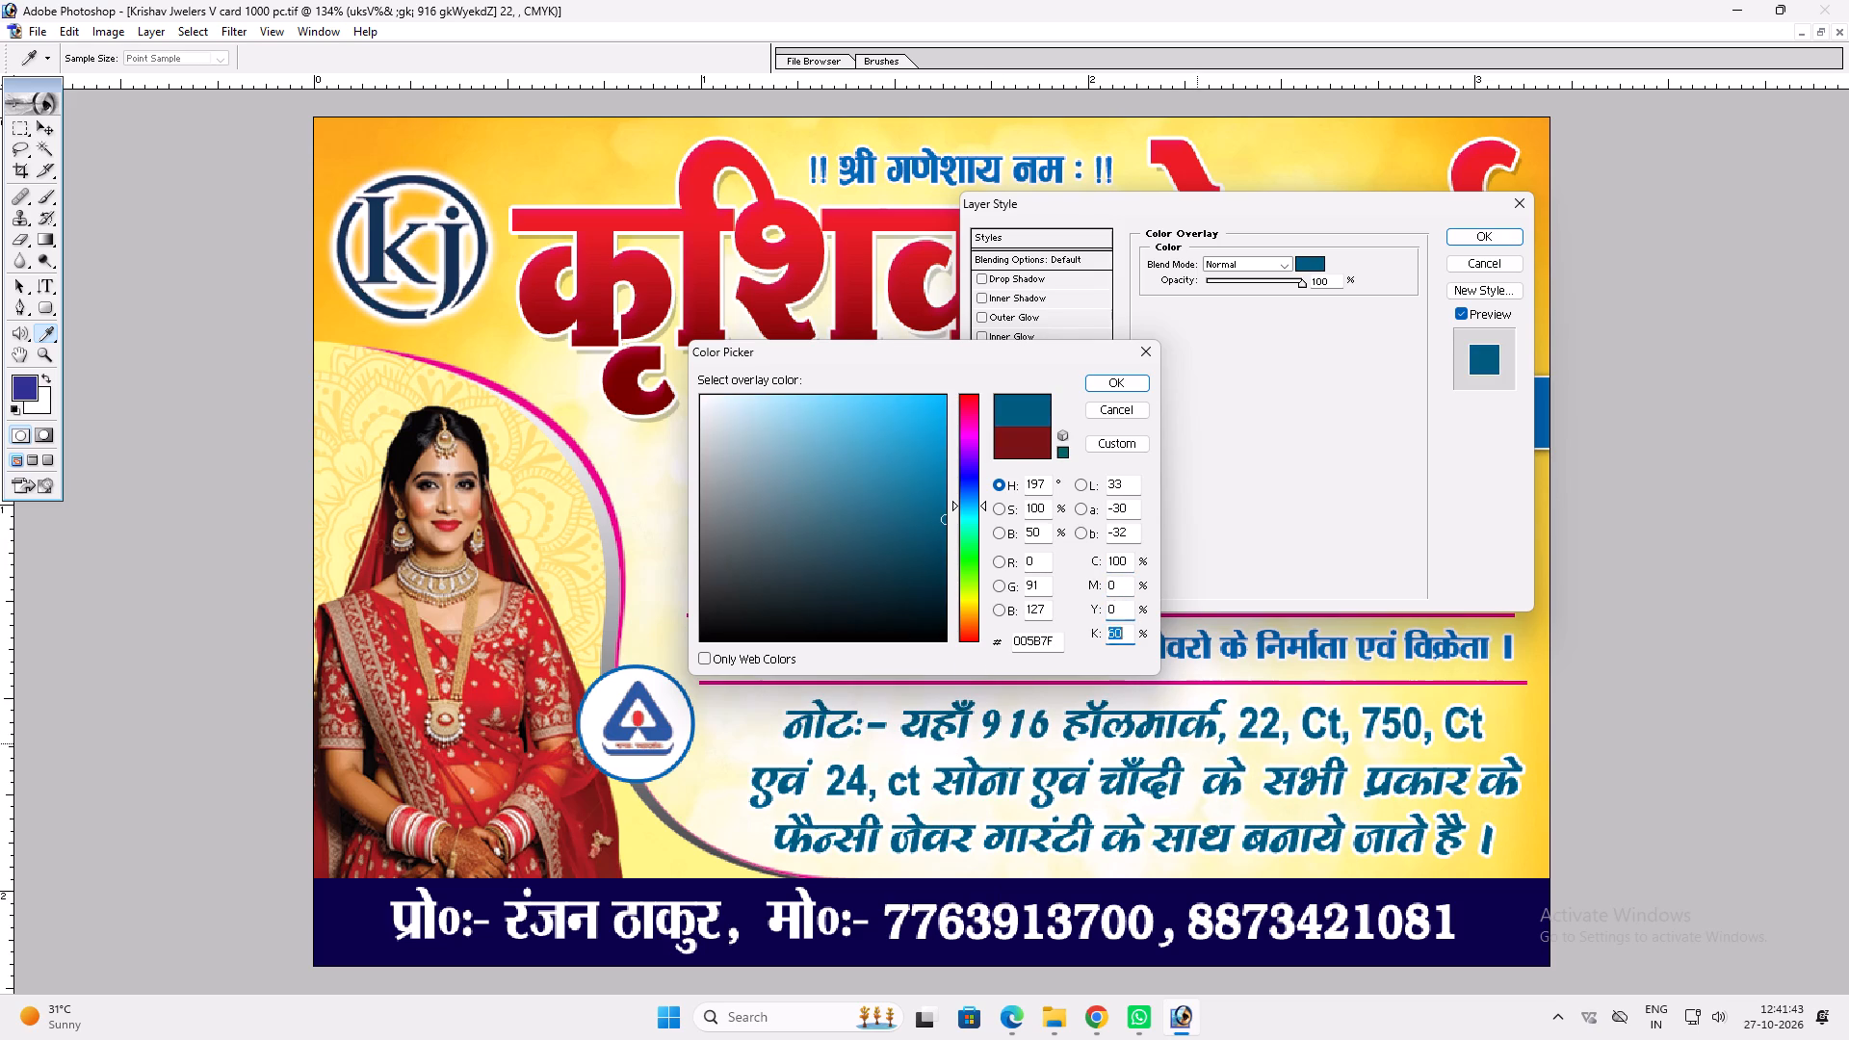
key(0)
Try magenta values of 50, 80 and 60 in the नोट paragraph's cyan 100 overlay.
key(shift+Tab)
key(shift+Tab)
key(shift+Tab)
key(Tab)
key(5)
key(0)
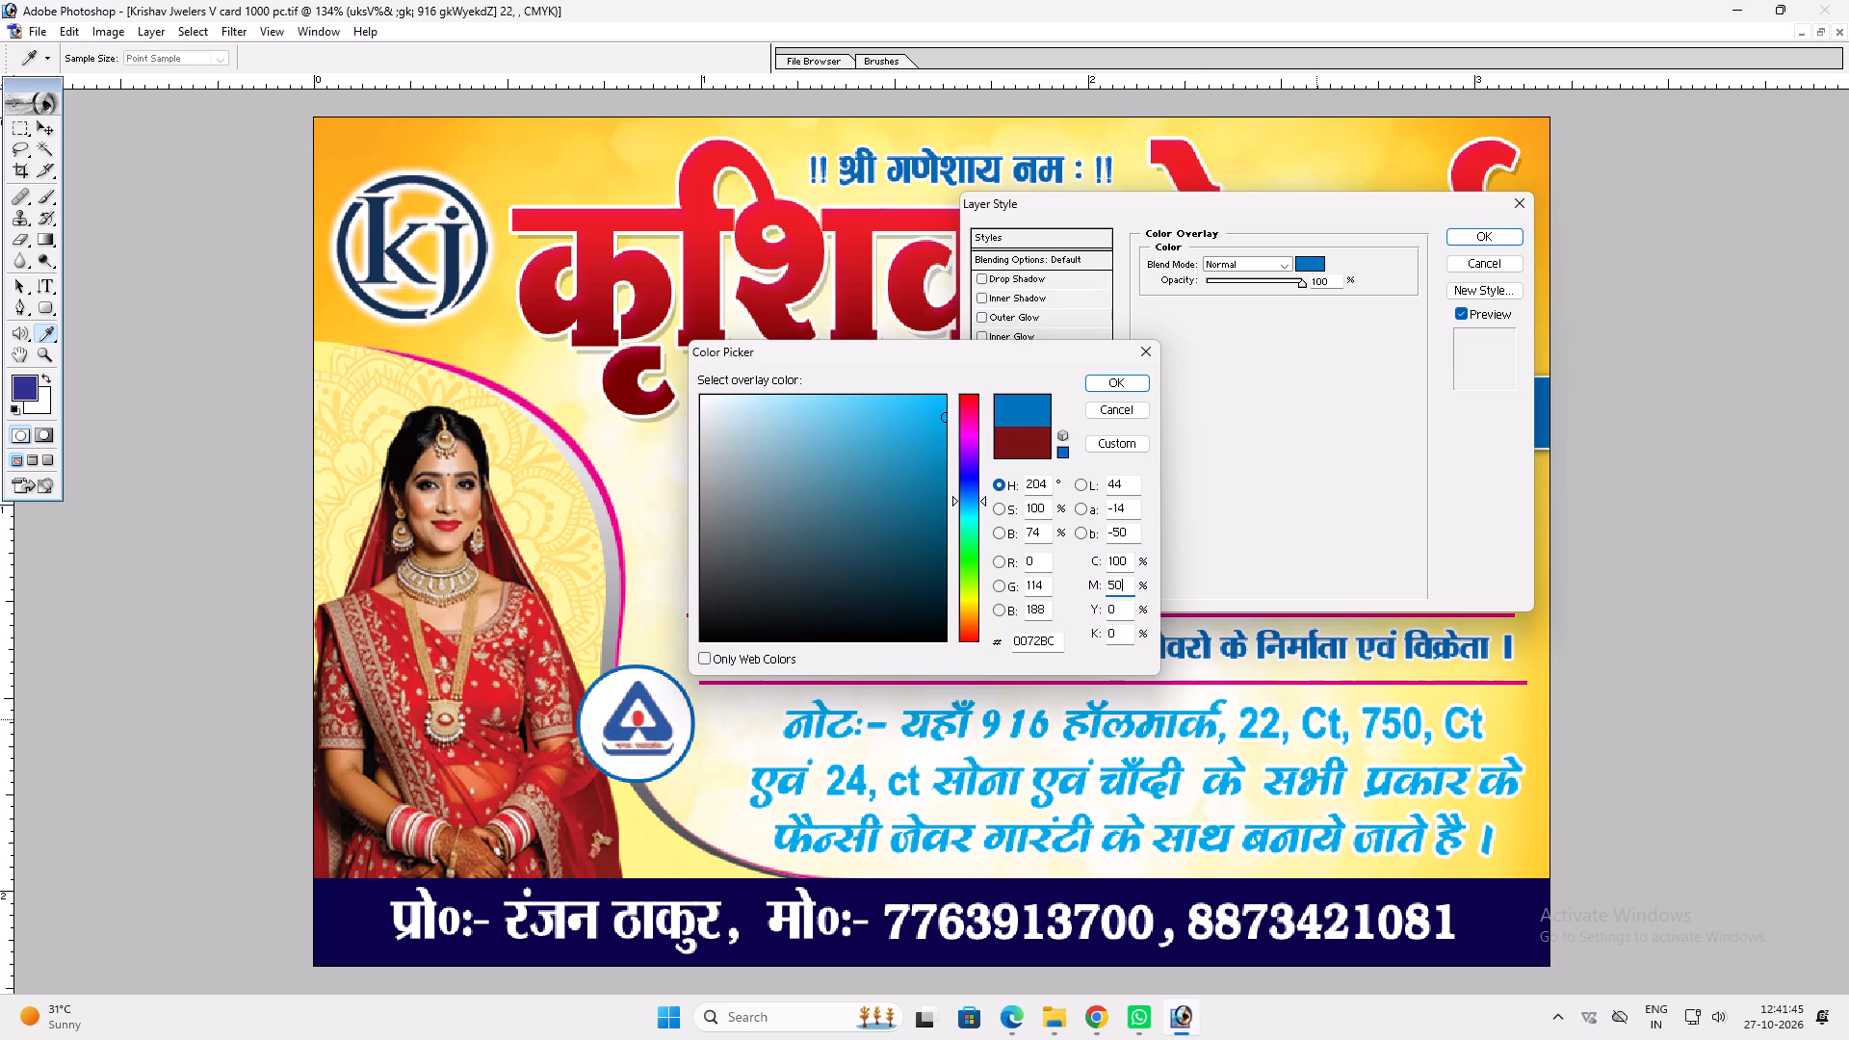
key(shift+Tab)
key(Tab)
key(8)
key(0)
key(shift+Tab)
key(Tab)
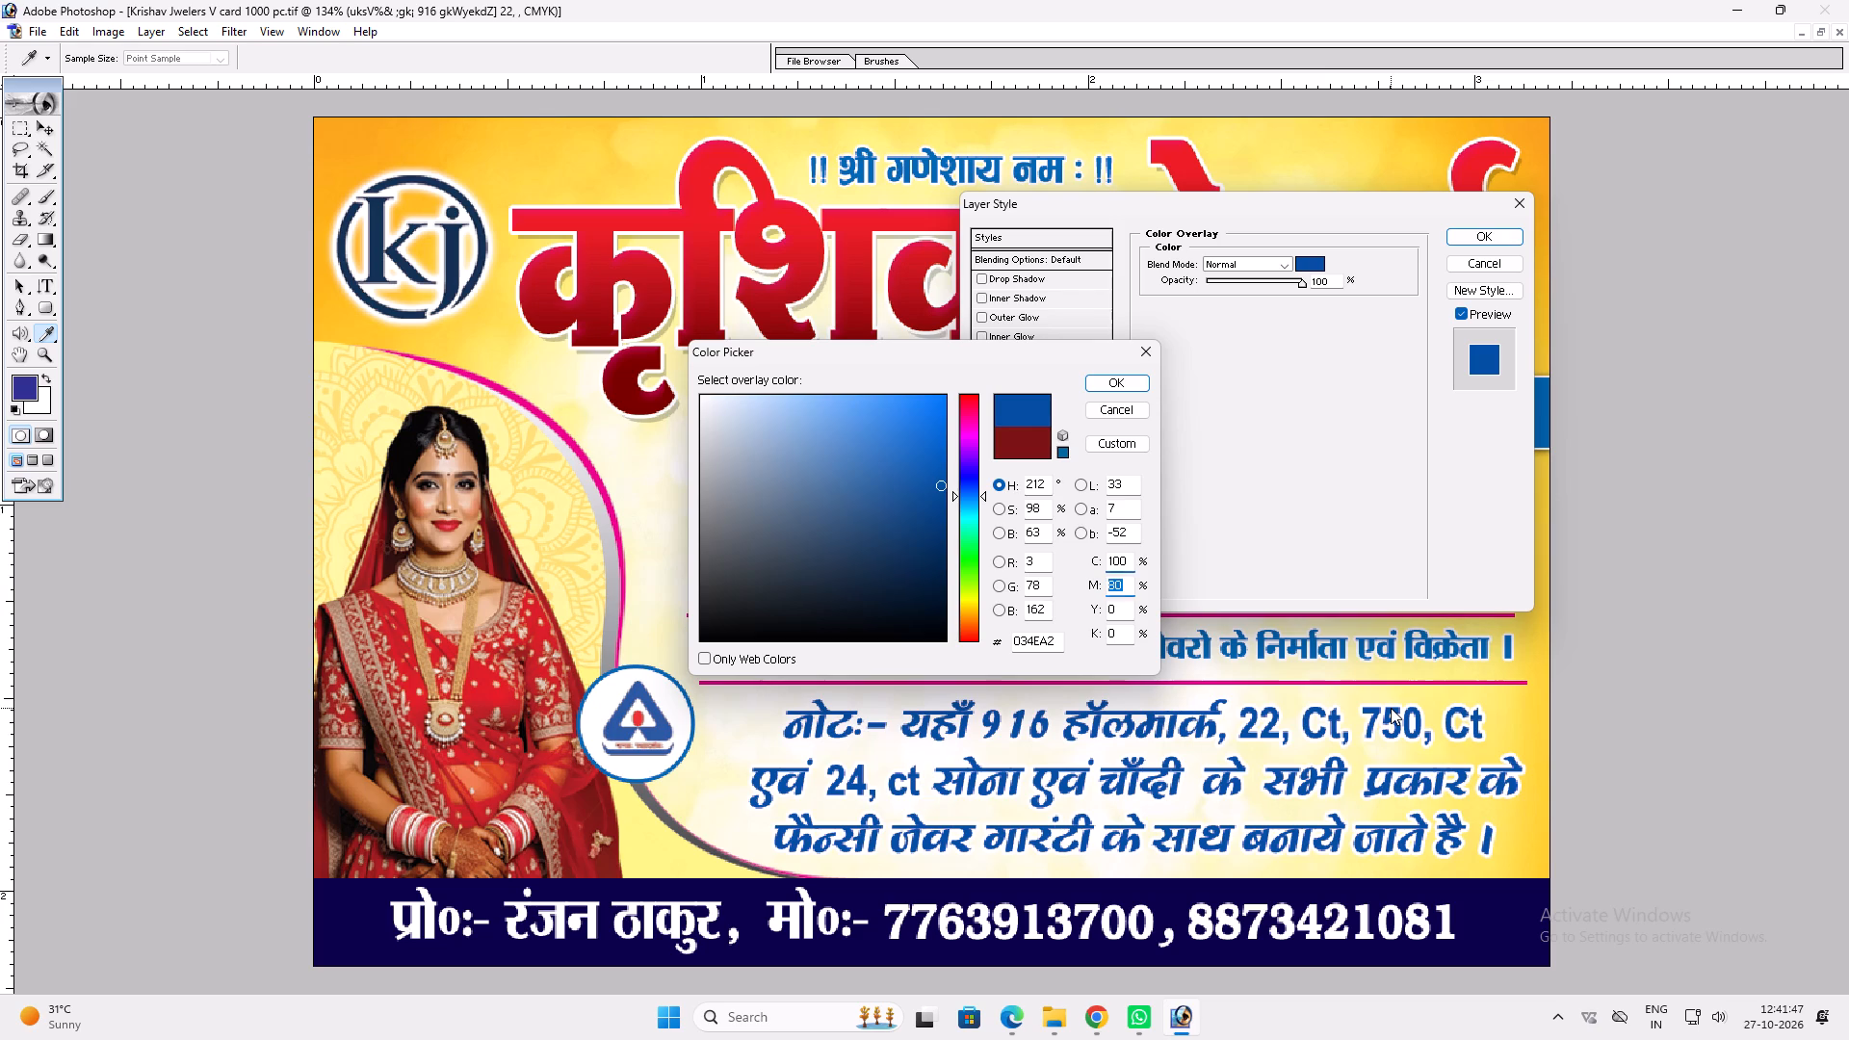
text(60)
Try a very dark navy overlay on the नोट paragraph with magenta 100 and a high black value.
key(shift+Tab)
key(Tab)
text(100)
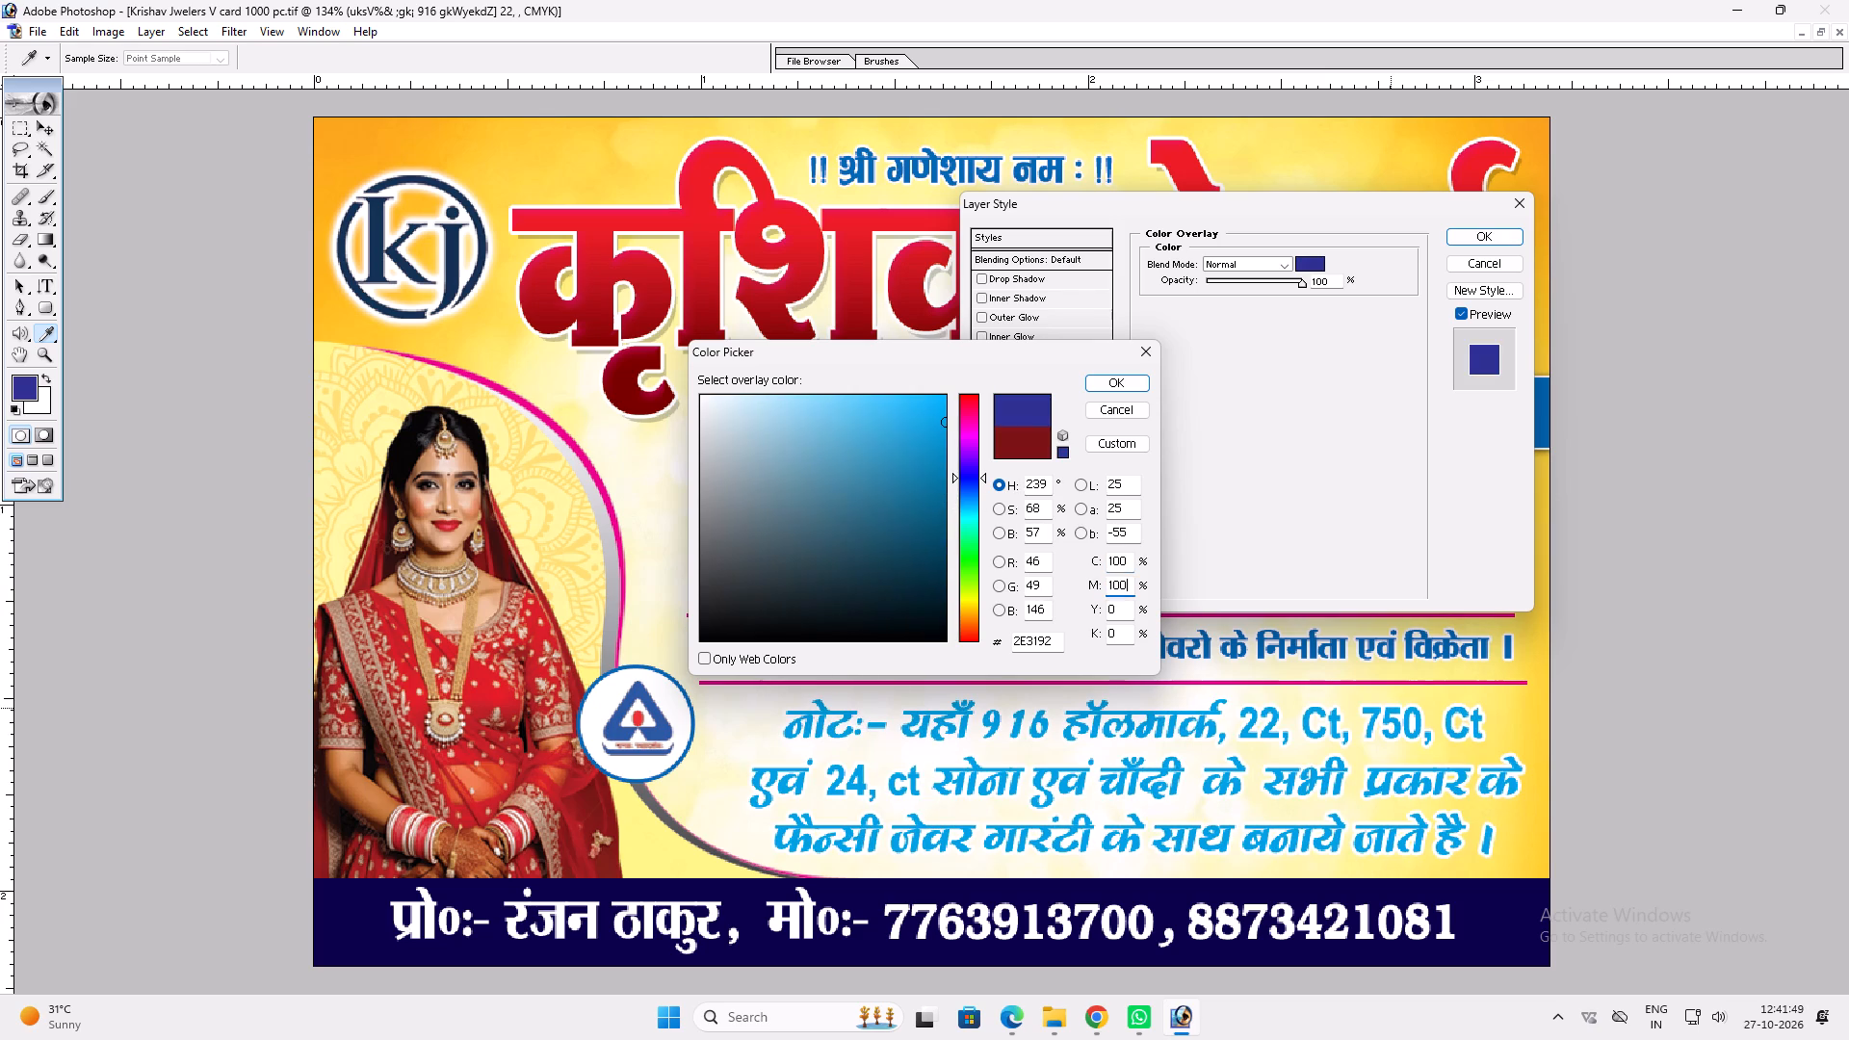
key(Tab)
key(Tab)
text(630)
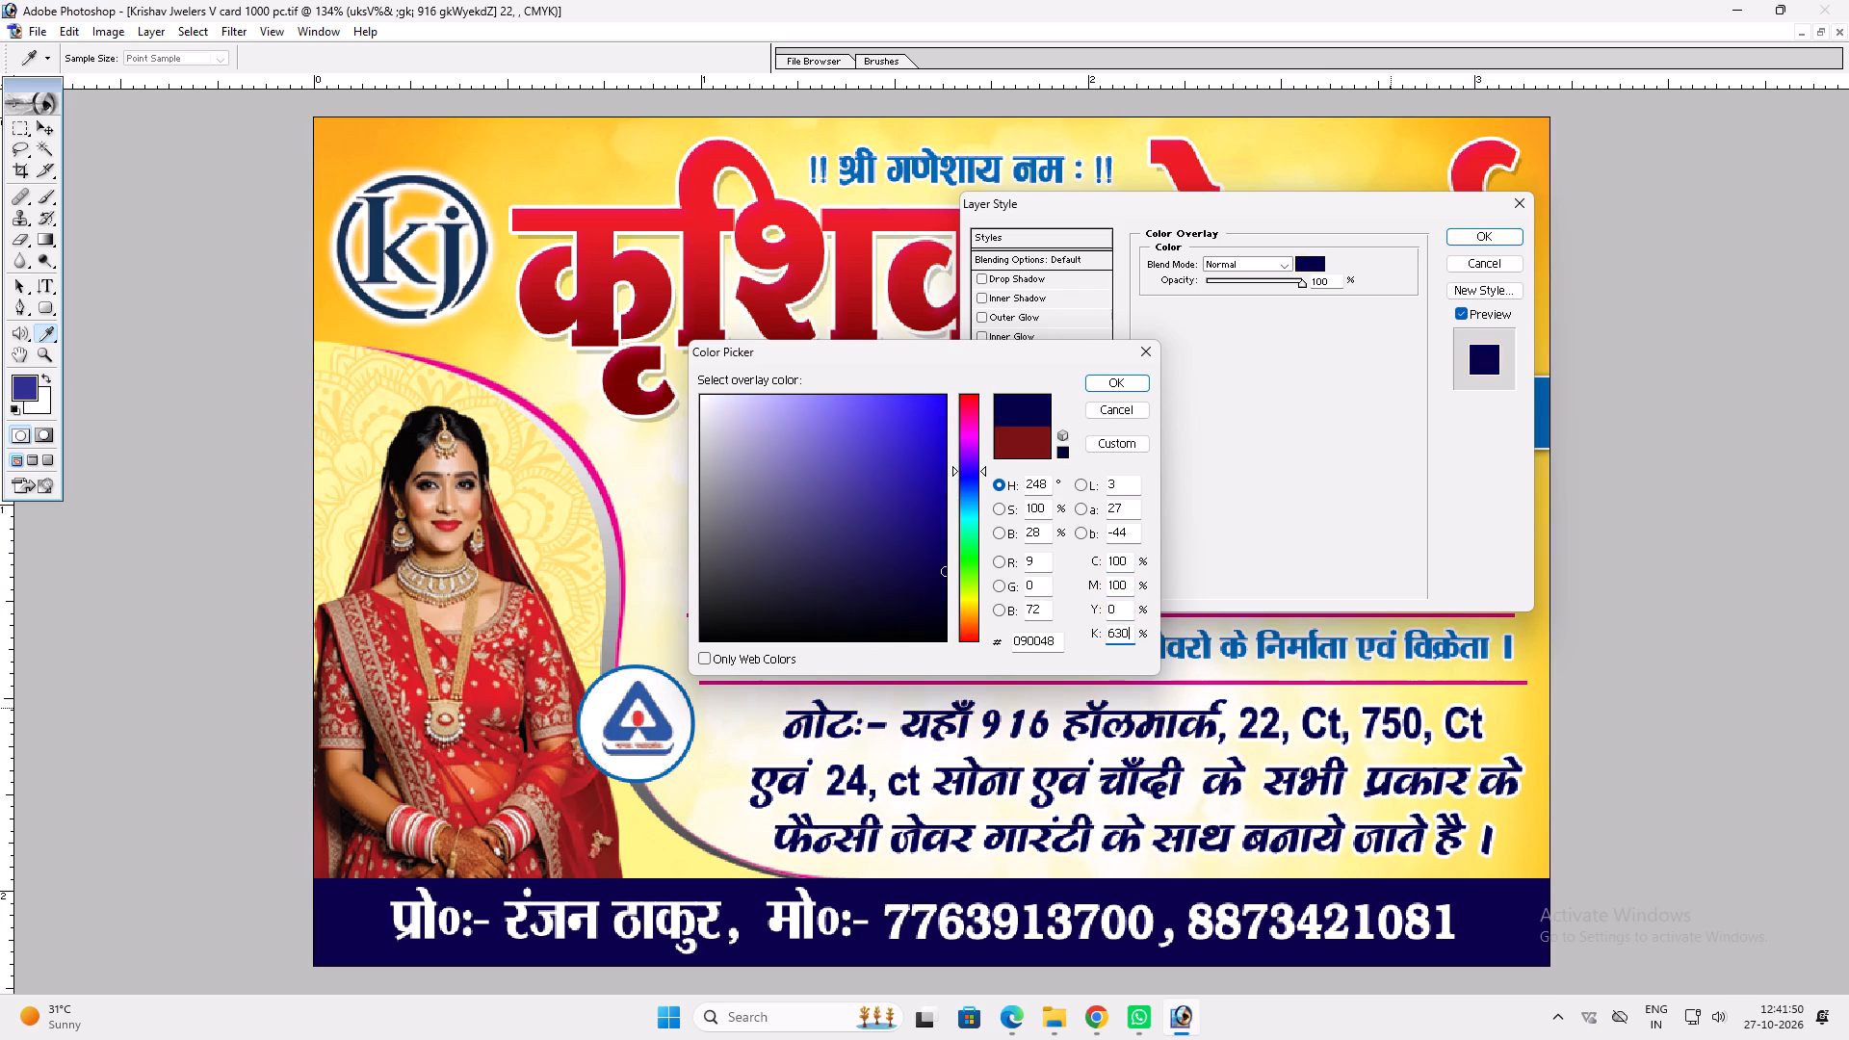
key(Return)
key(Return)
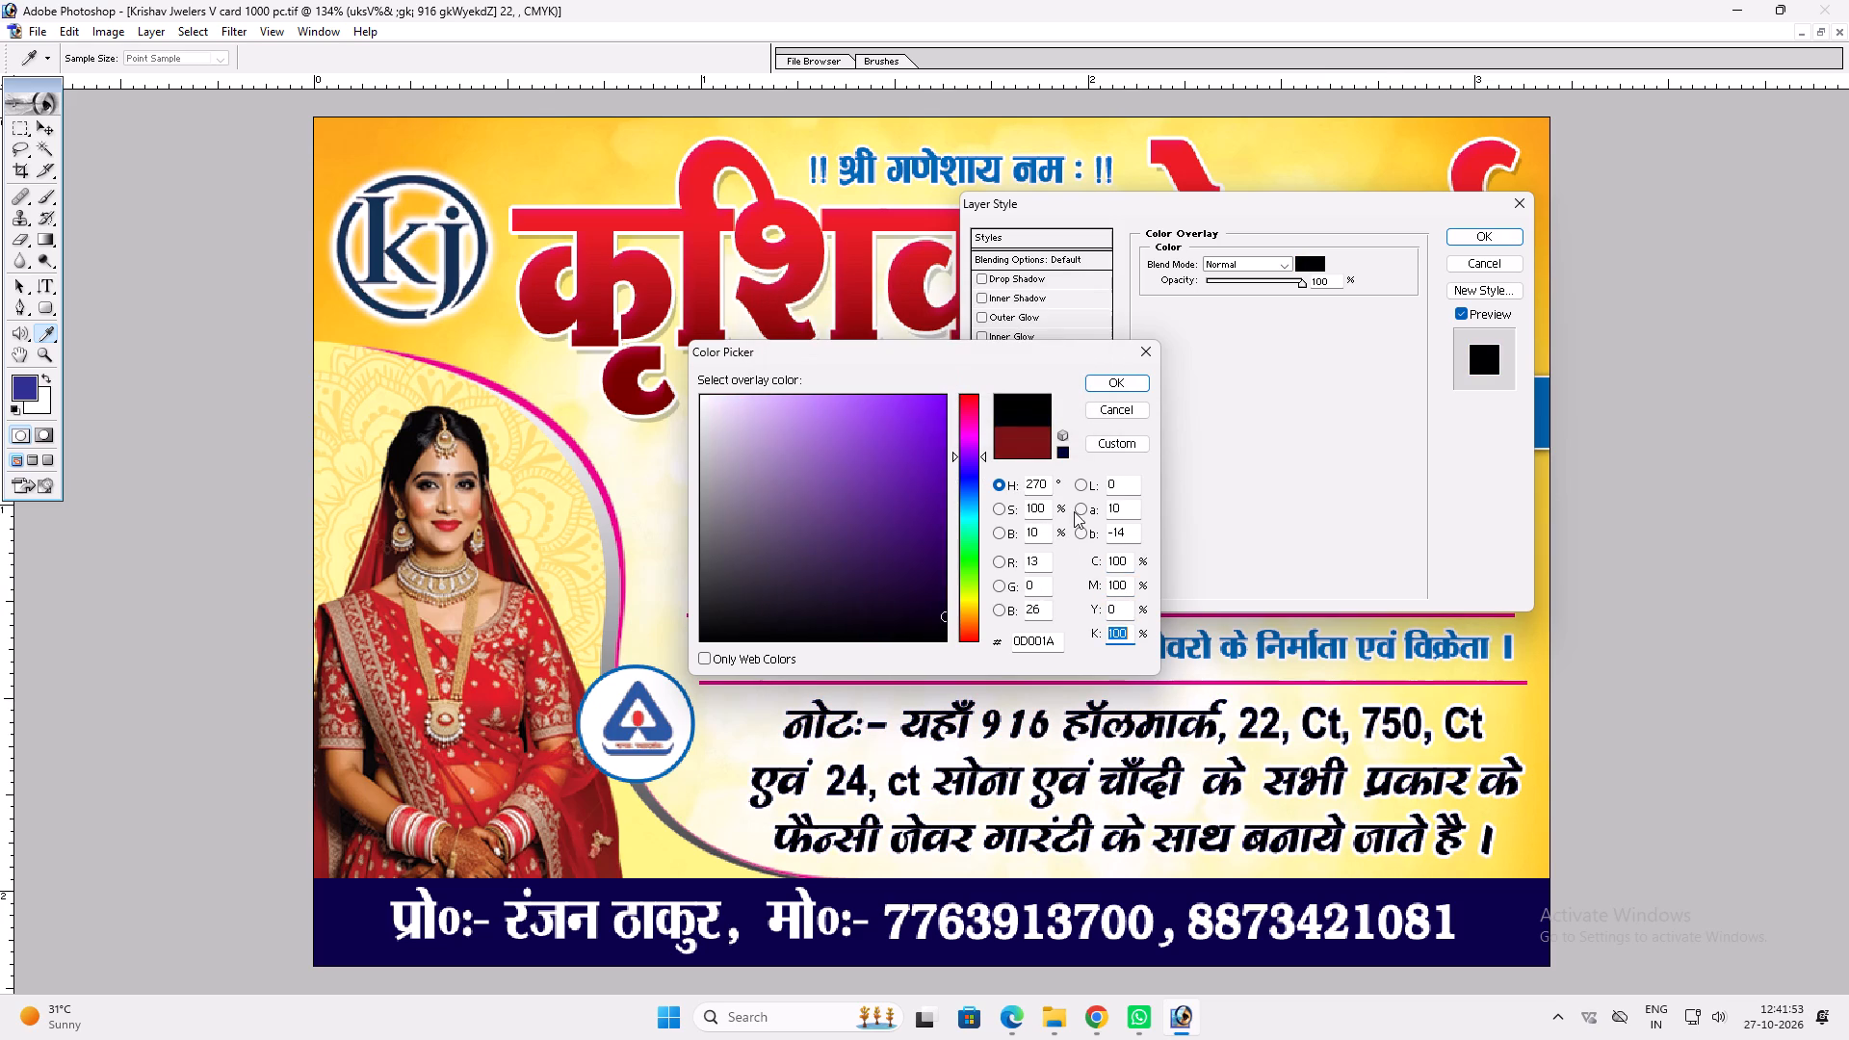
Set the नोट paragraph's overlay to dark red with cyan 0, magenta 100, yellow 100, black 60, and apply the layer style.
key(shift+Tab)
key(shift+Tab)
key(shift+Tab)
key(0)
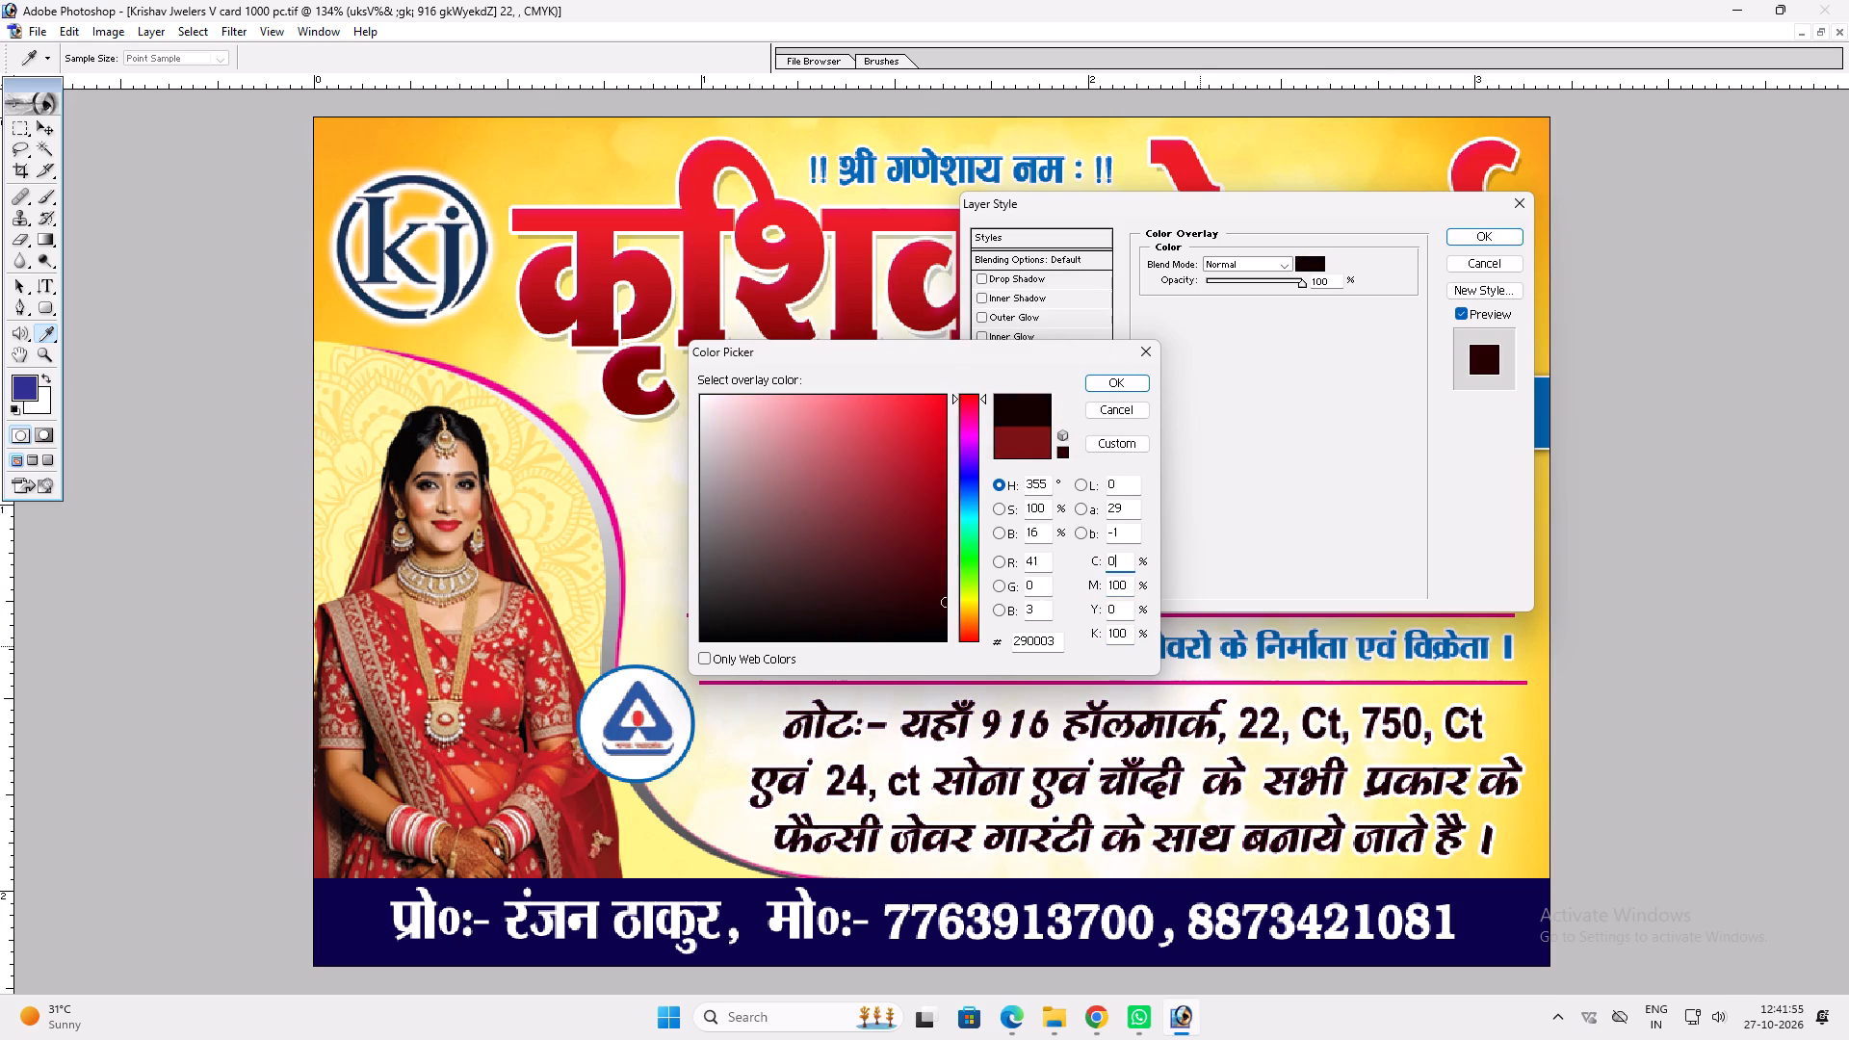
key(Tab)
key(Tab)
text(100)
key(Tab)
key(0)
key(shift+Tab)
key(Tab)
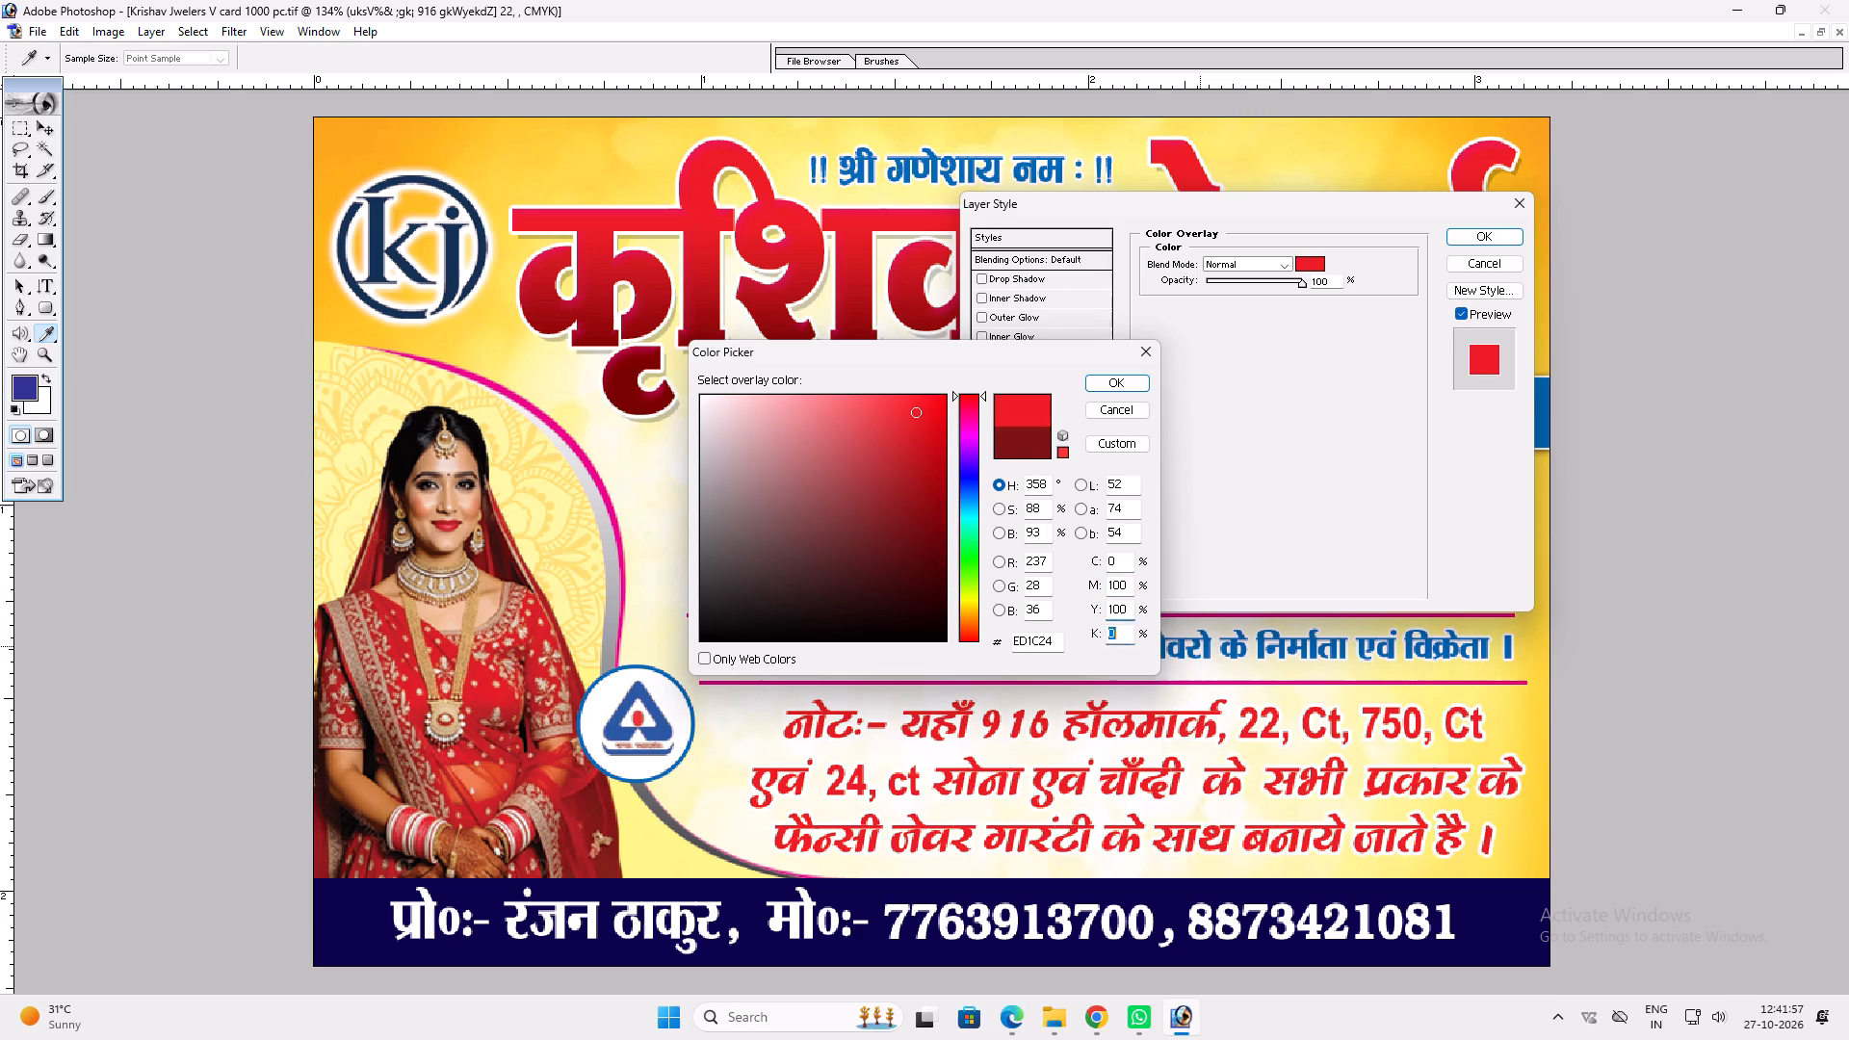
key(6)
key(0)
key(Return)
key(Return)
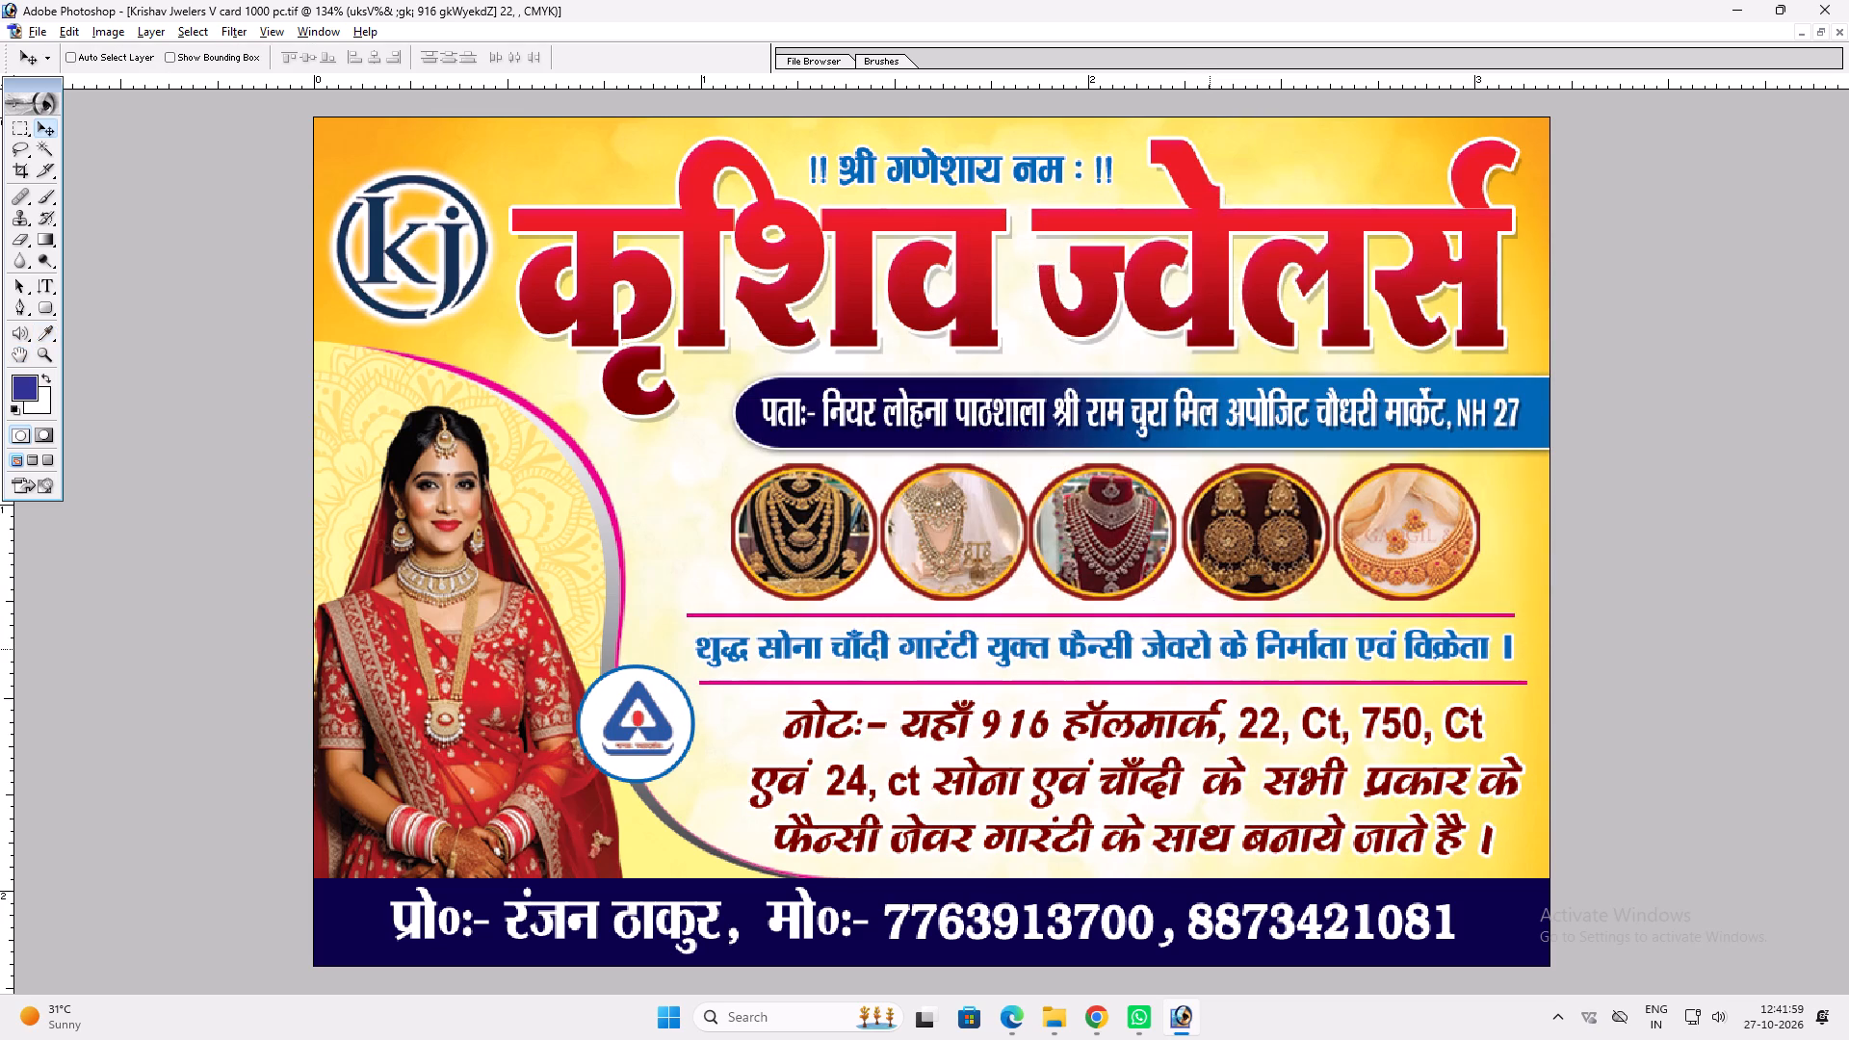
Add a drop shadow to the नोट paragraph with slightly reduced size and distance.
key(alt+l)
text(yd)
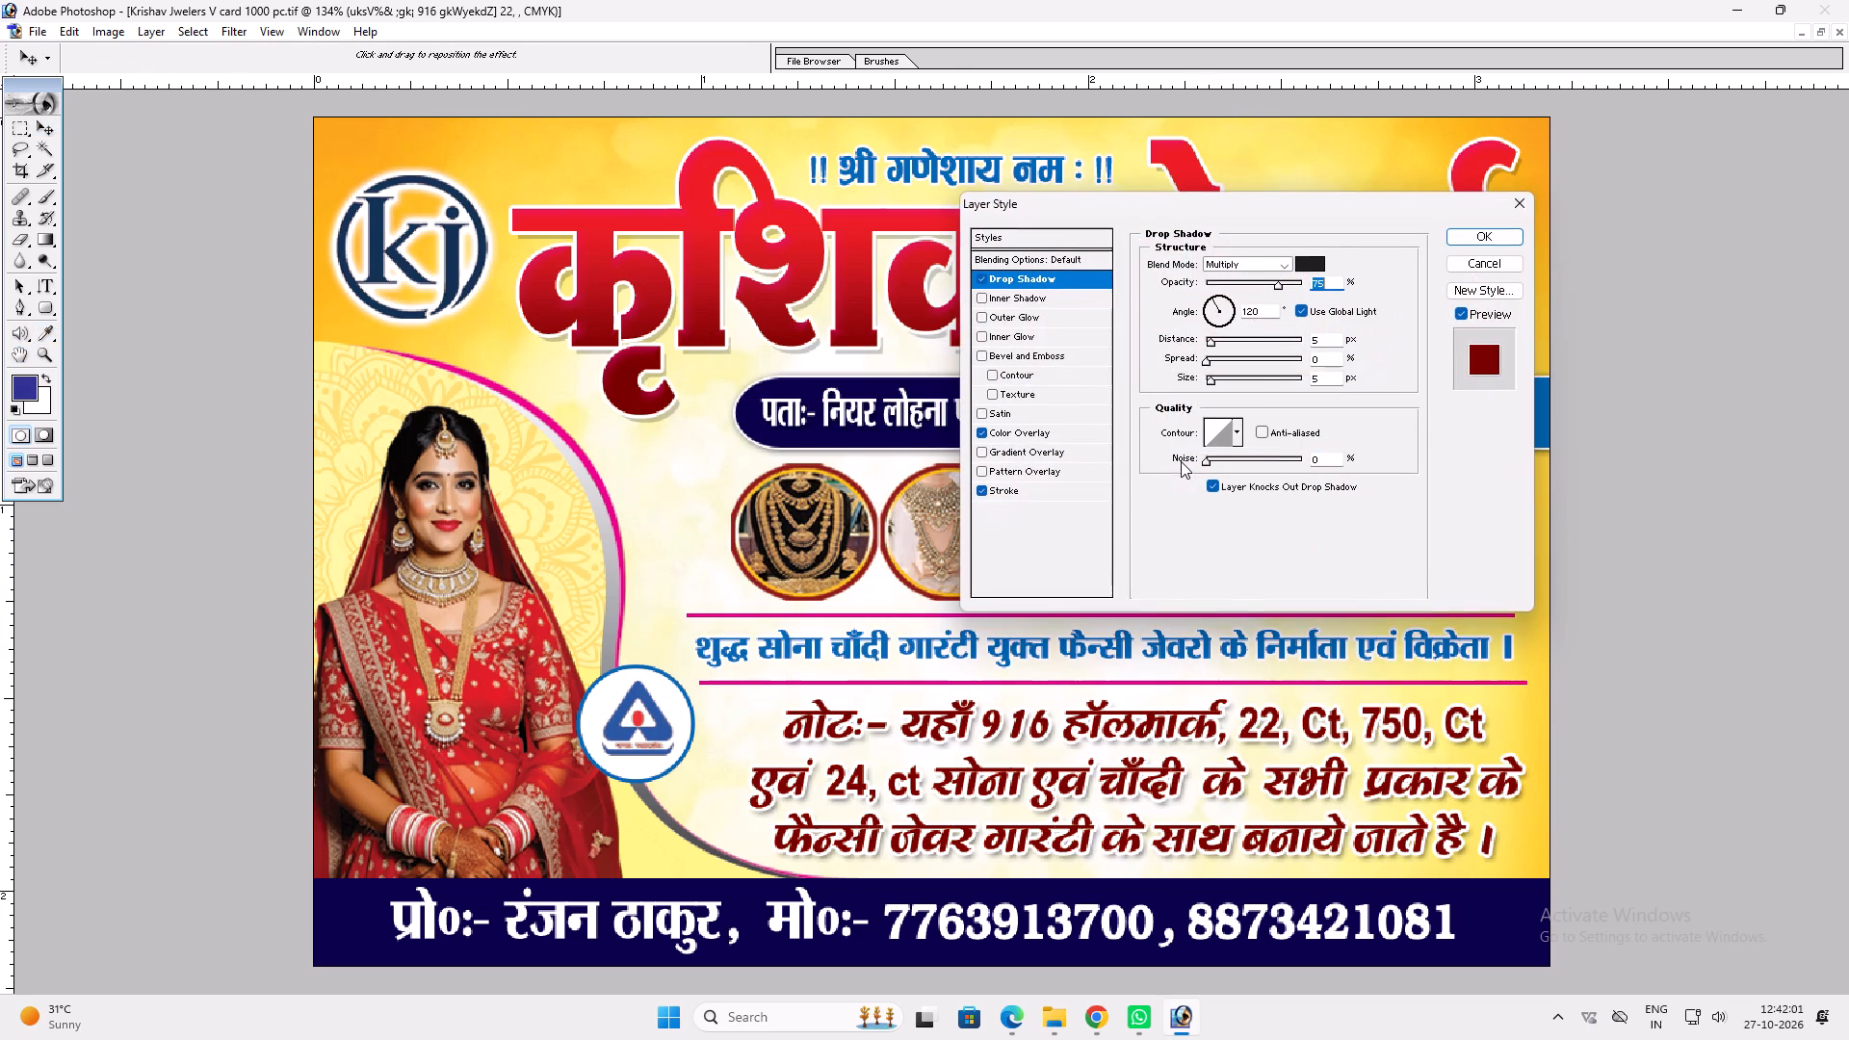
click(1211, 381)
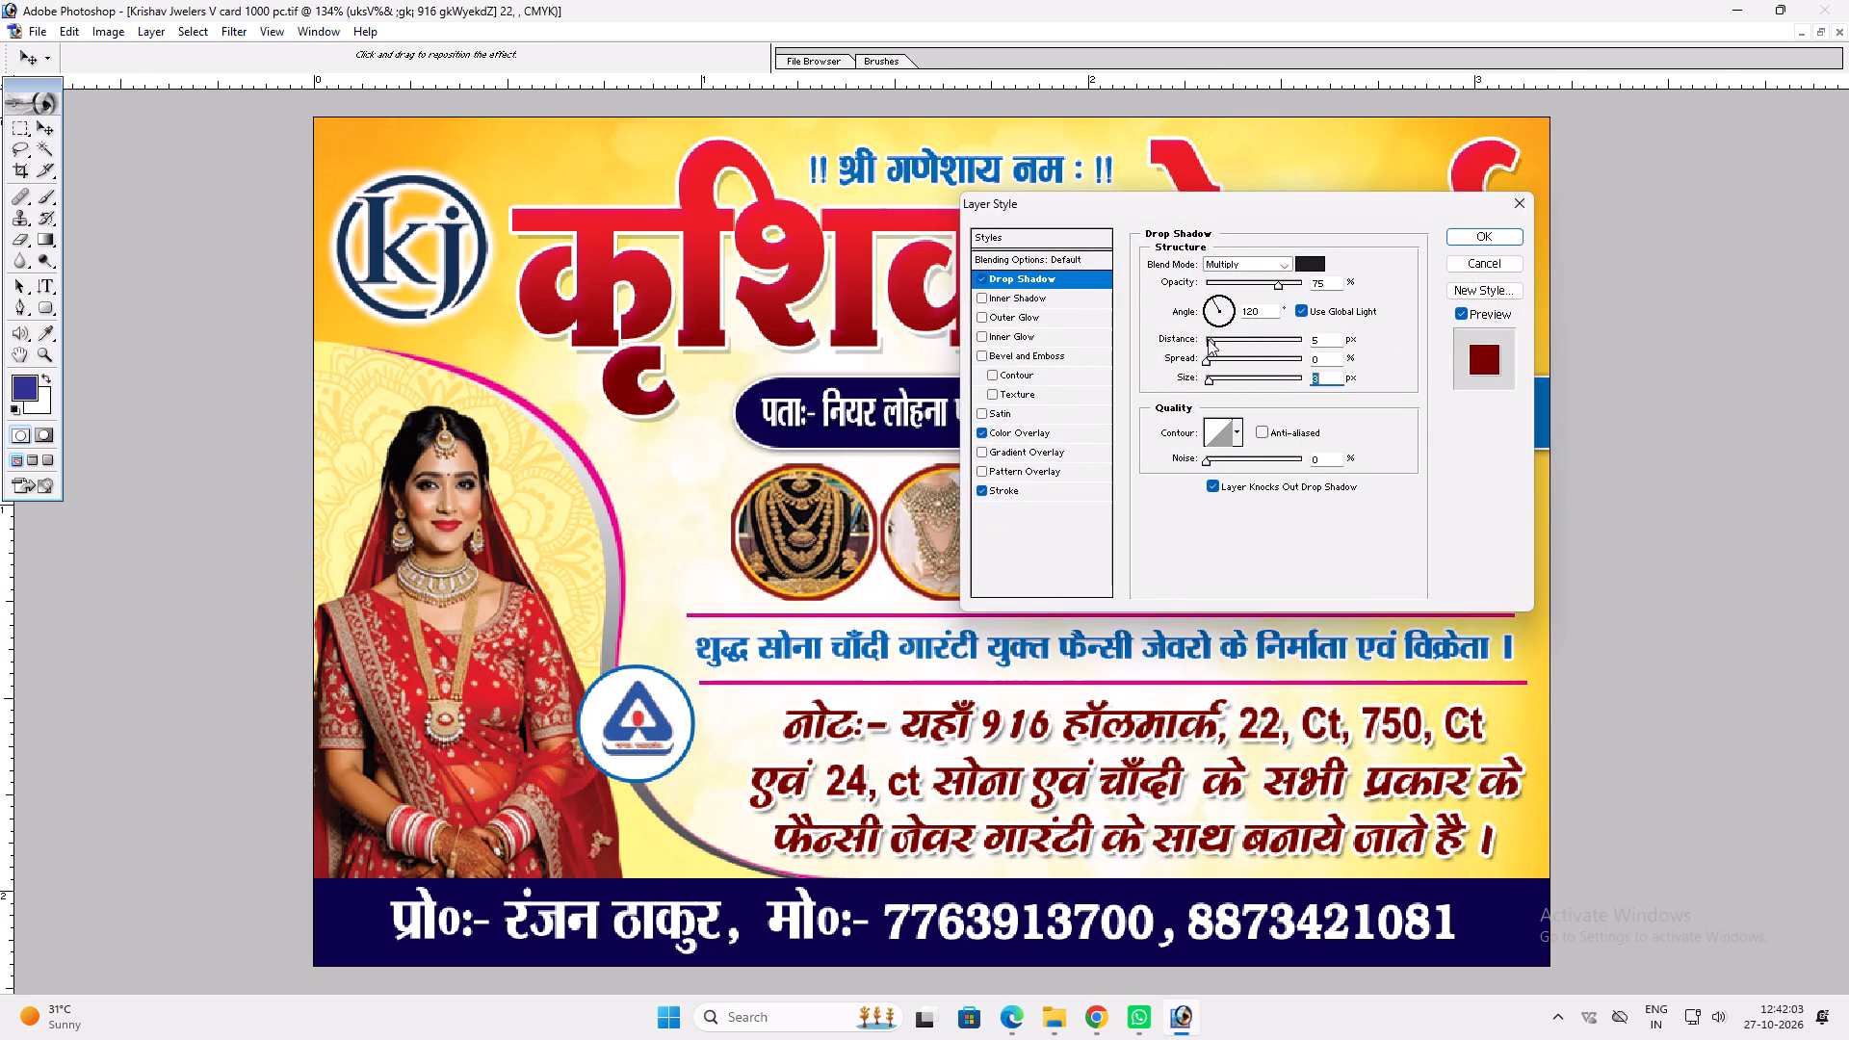
click(1208, 339)
key(Return)
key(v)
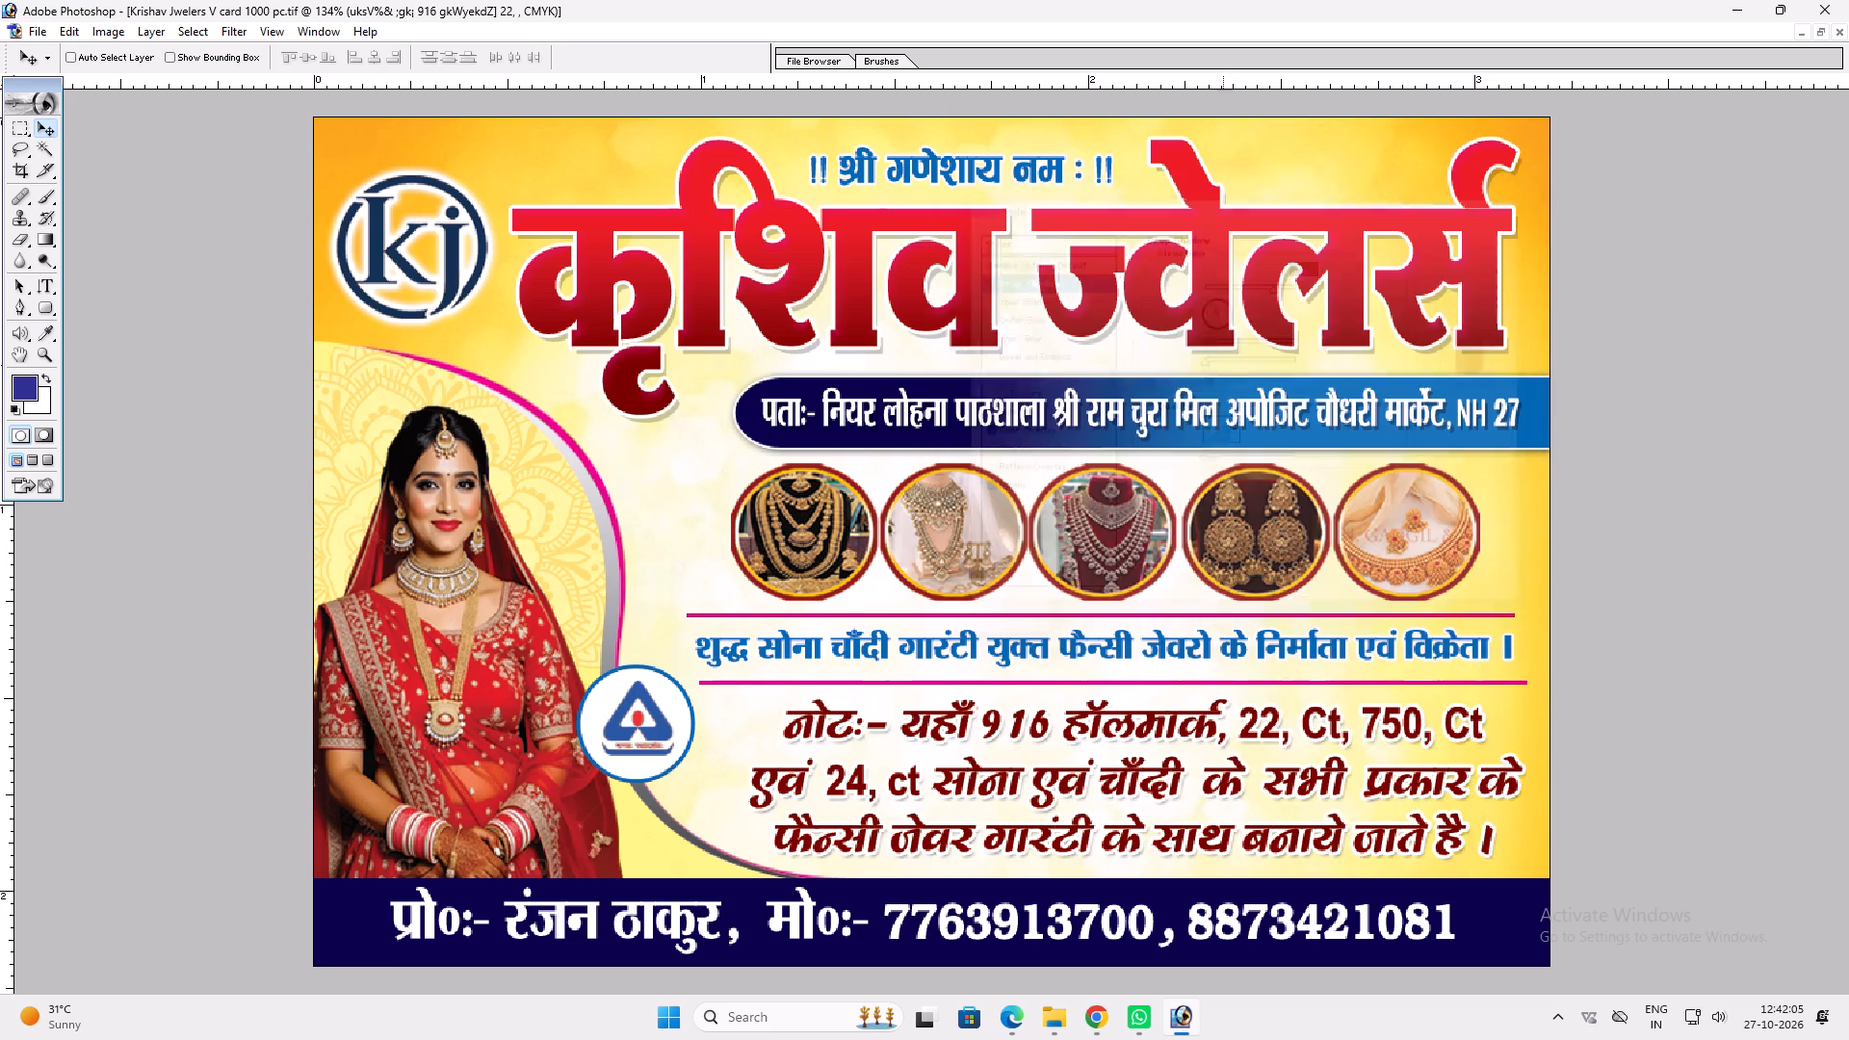
Commit a free transform on the नोट paragraph at its existing size and save the card file.
key(ctrl+t)
shift+click(756, 743)
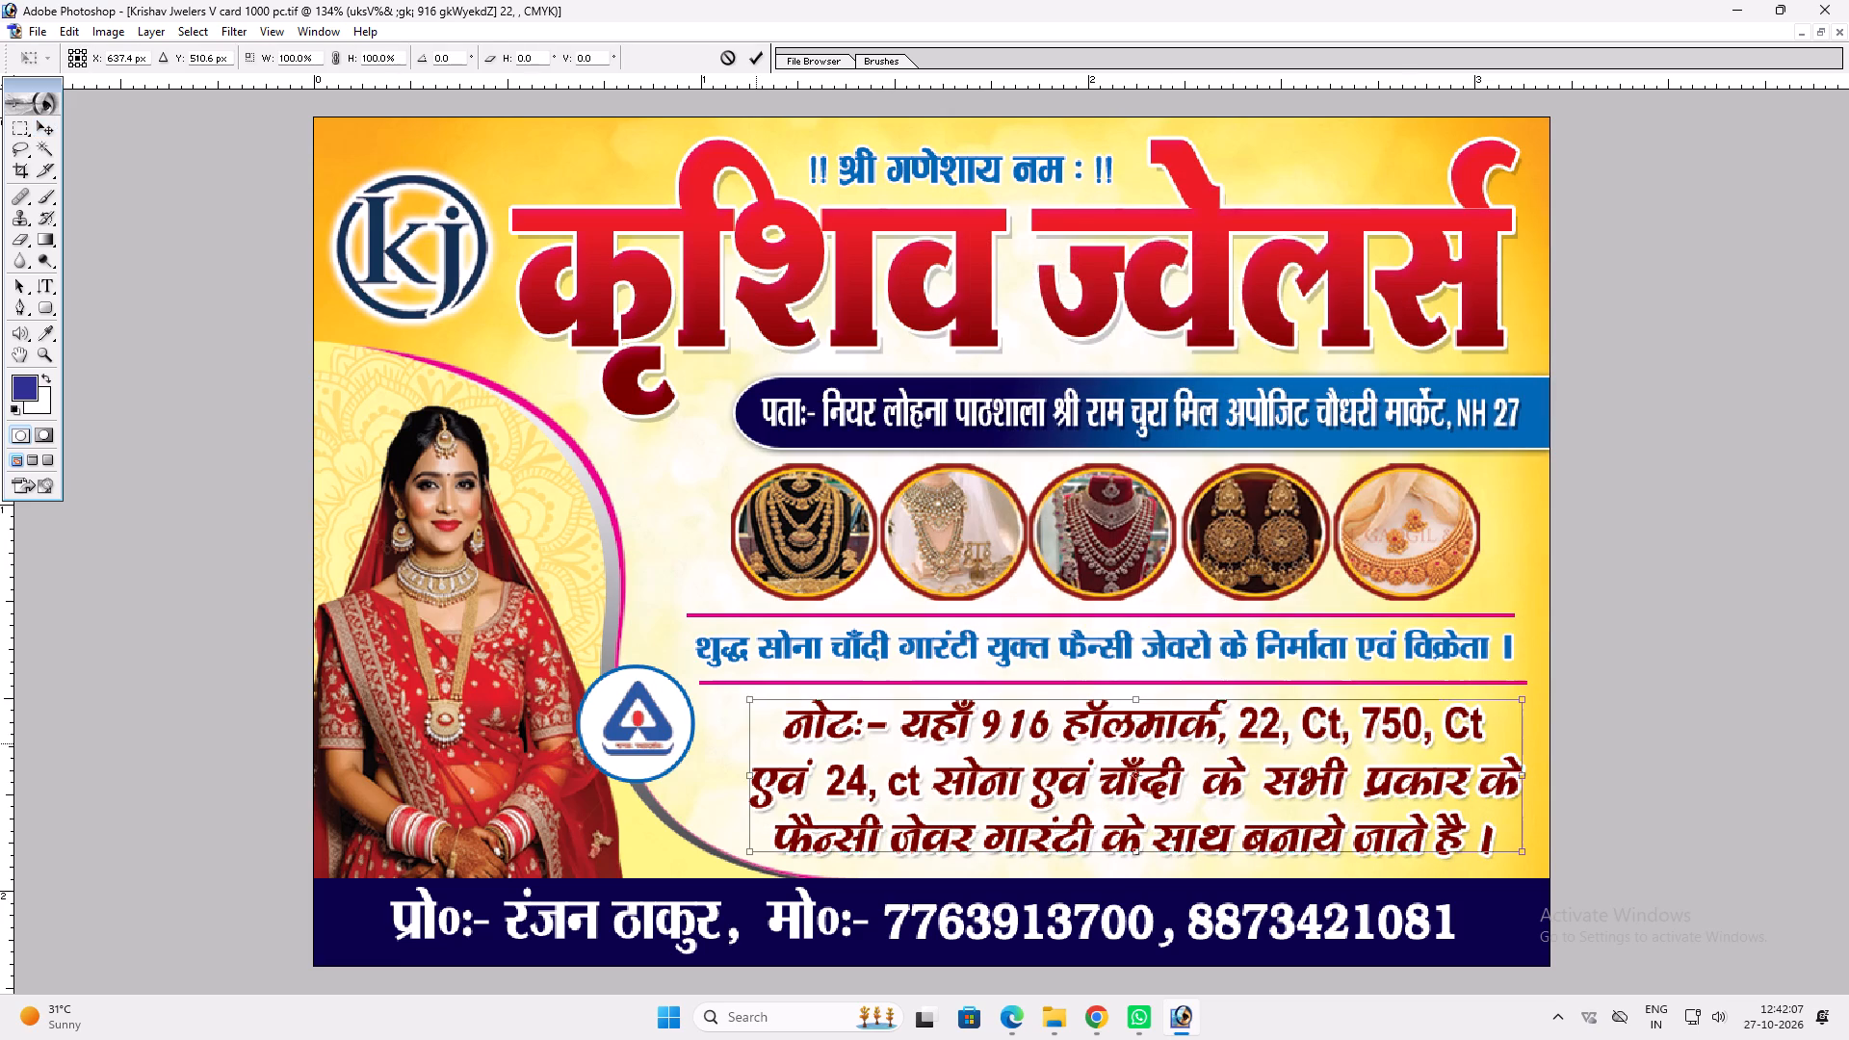
key(Return)
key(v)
key(ctrl+s)
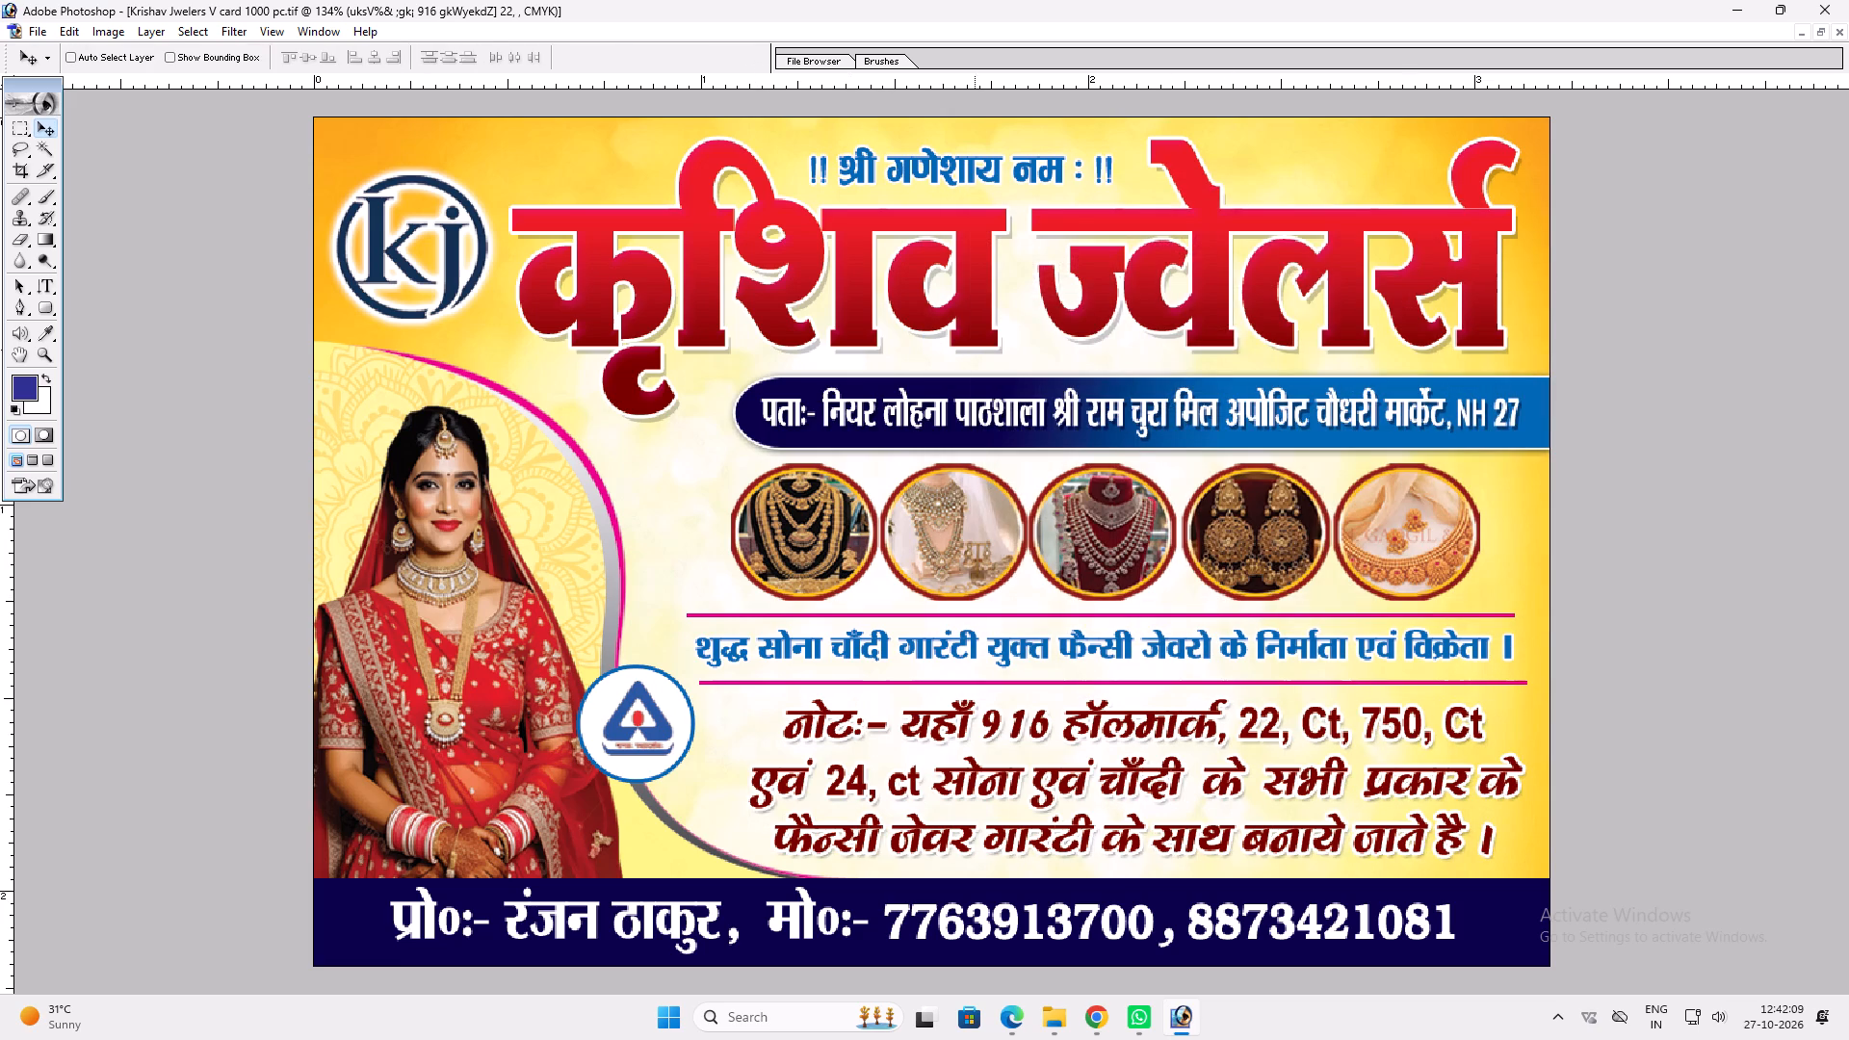
Scale the circular KJ logo slightly smaller about its centre and save the card file.
ctrl+click(450, 247)
key(ctrl+t)
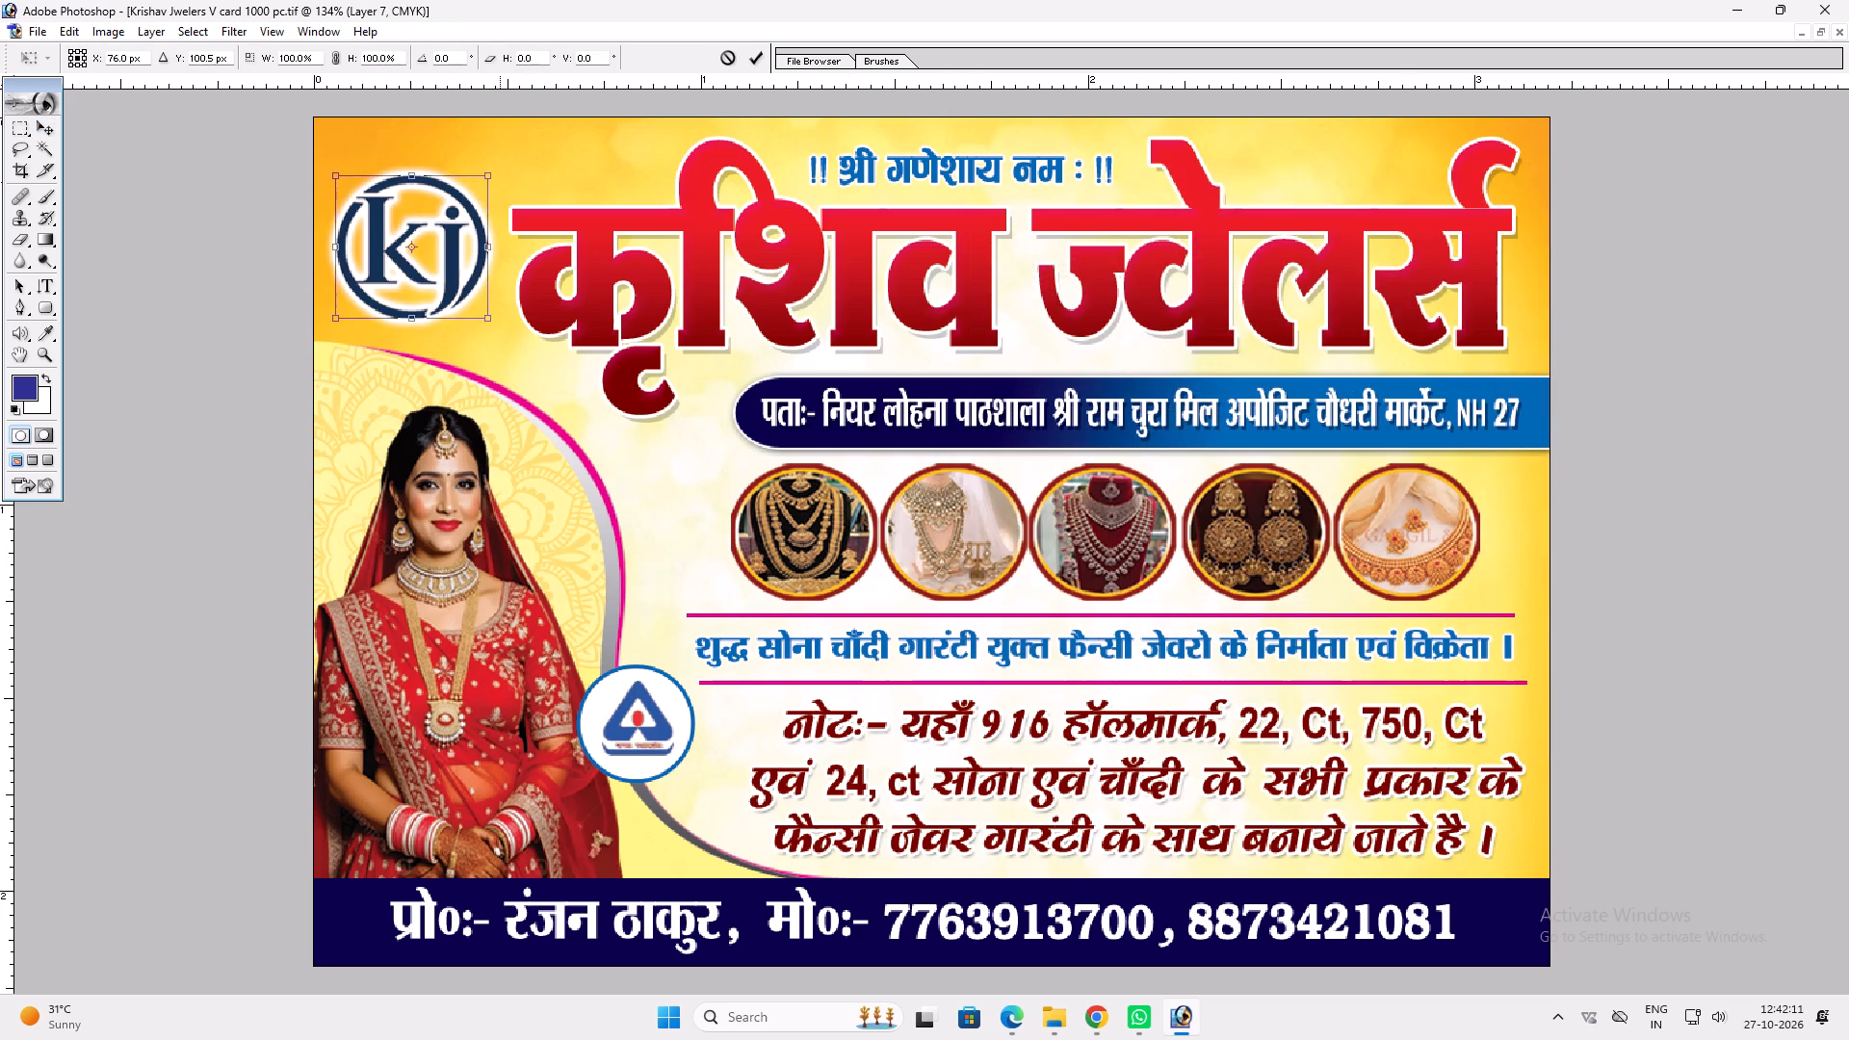
alt+shift+drag(488, 177, 480, 190)
key(Return)
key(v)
key(ctrl+s)
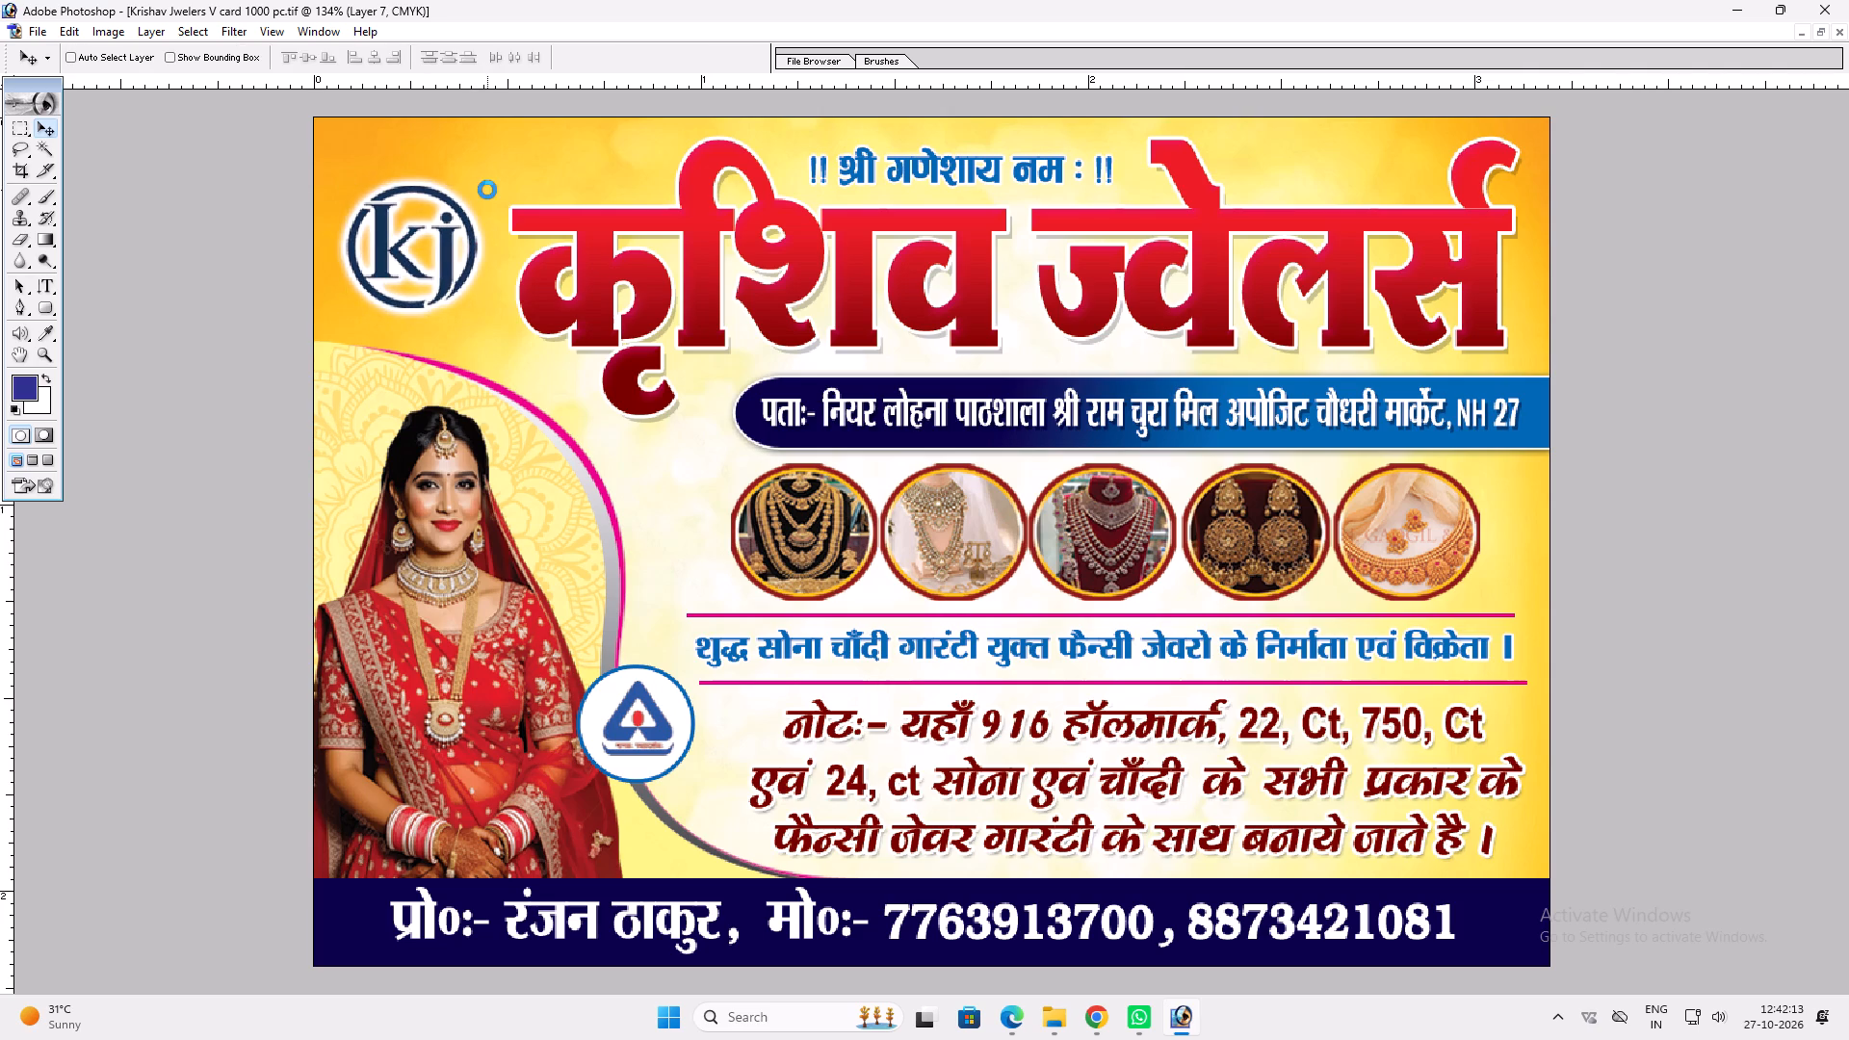
Save a JPEG copy of the visiting card with the offered name and options, and close the document.
key(ctrl+shift+s)
key(Tab)
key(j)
key(Return)
key(Return)
key(Return)
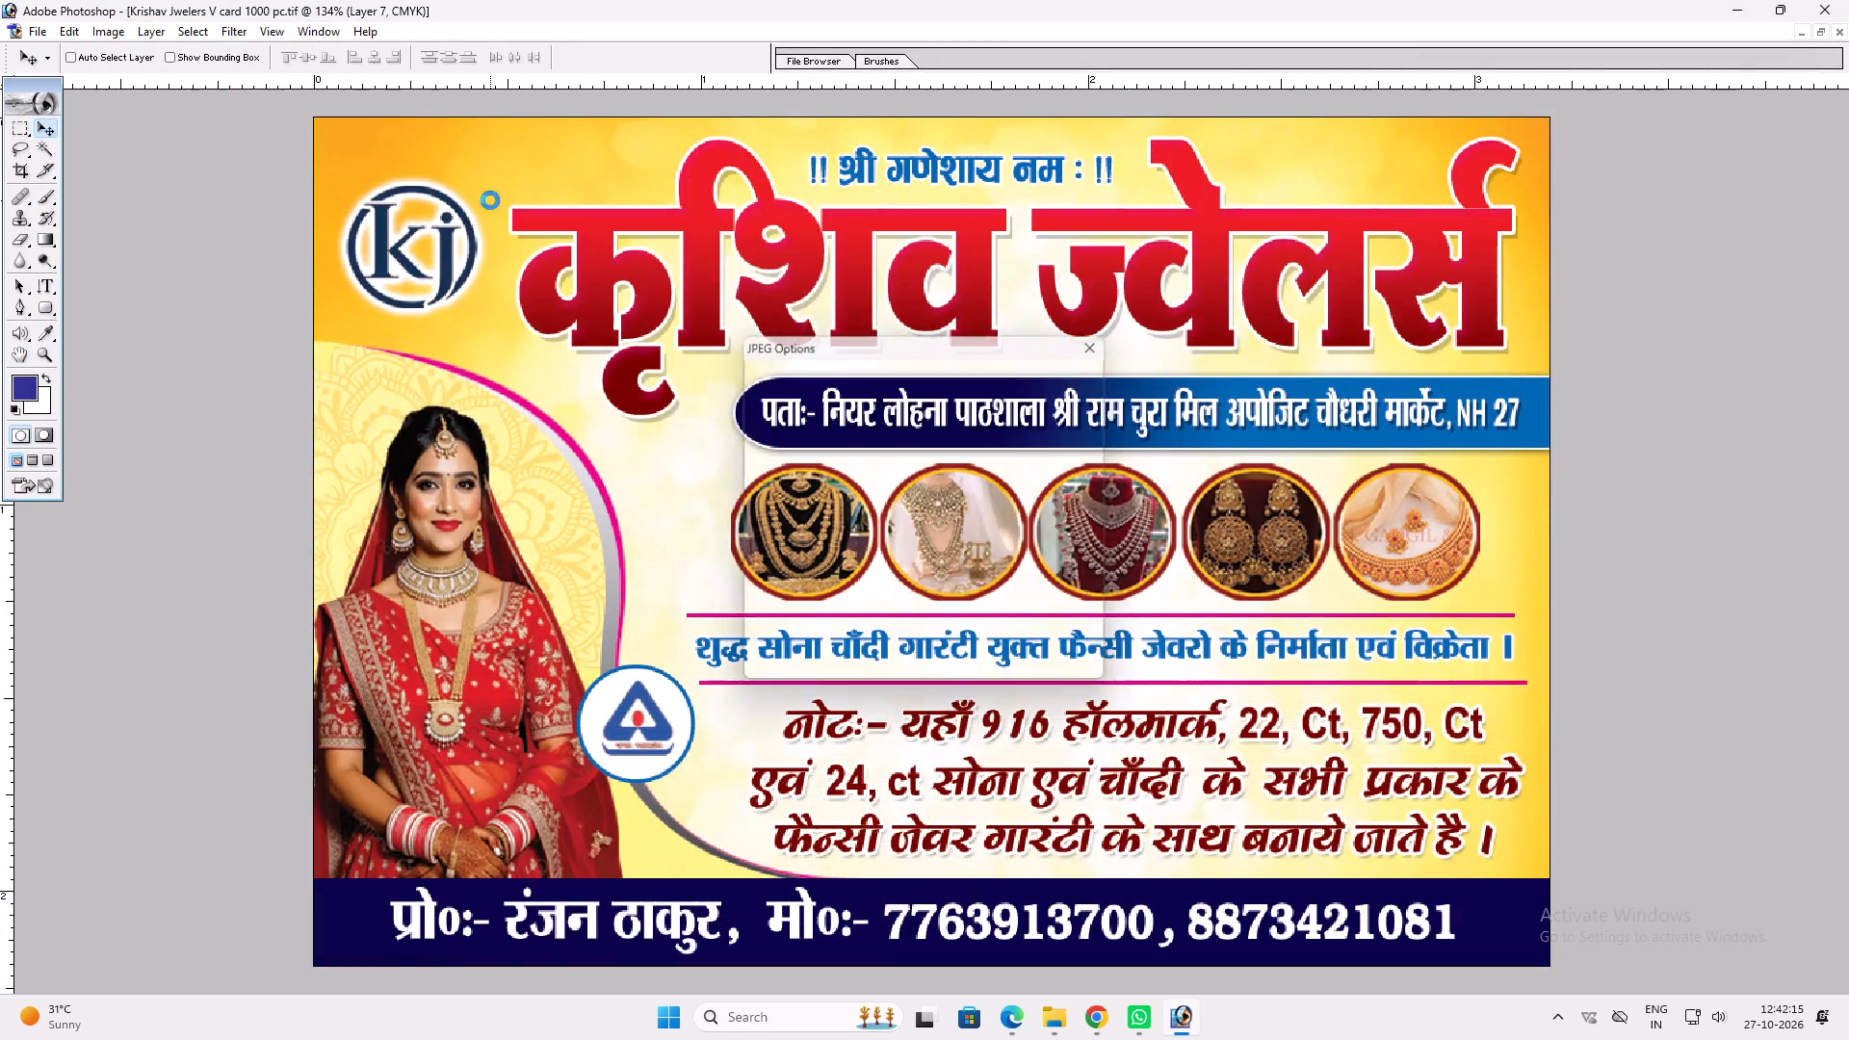
key(ctrl+w)
Browse the 27.10.2026 folder for a file to open.
key(ctrl+o)
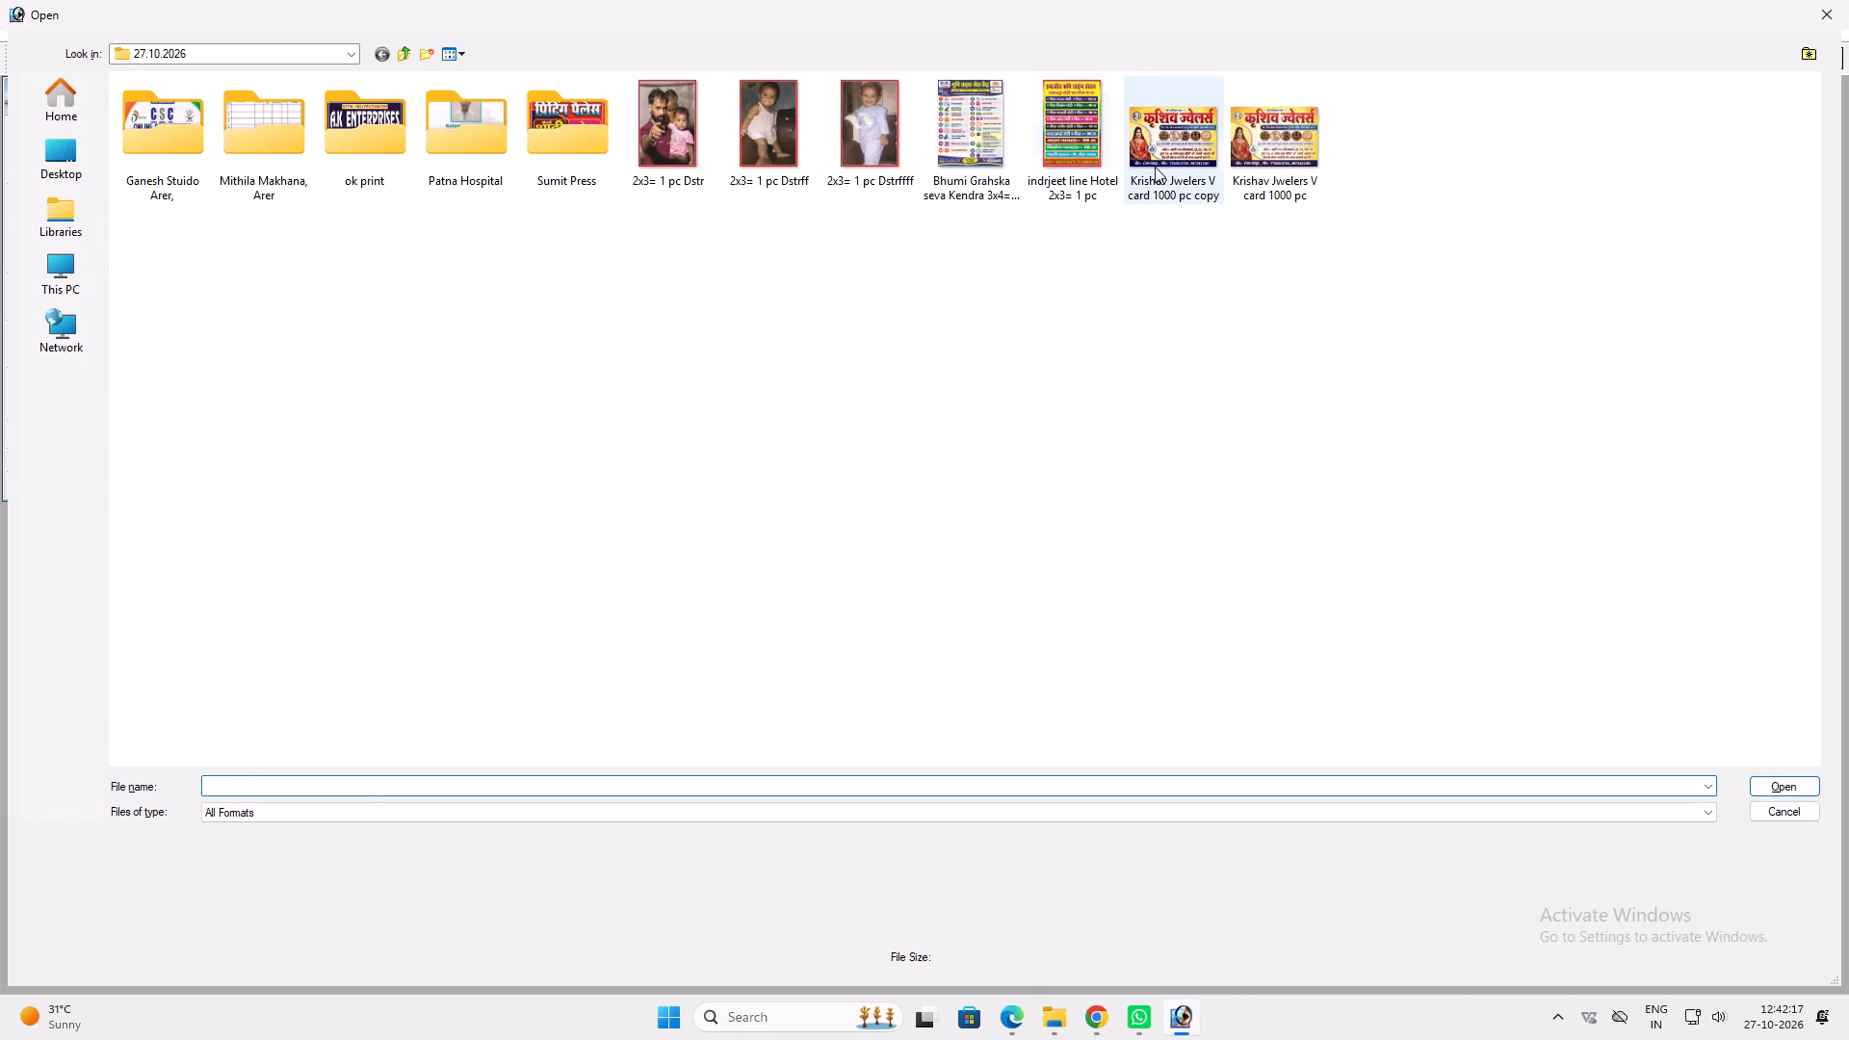
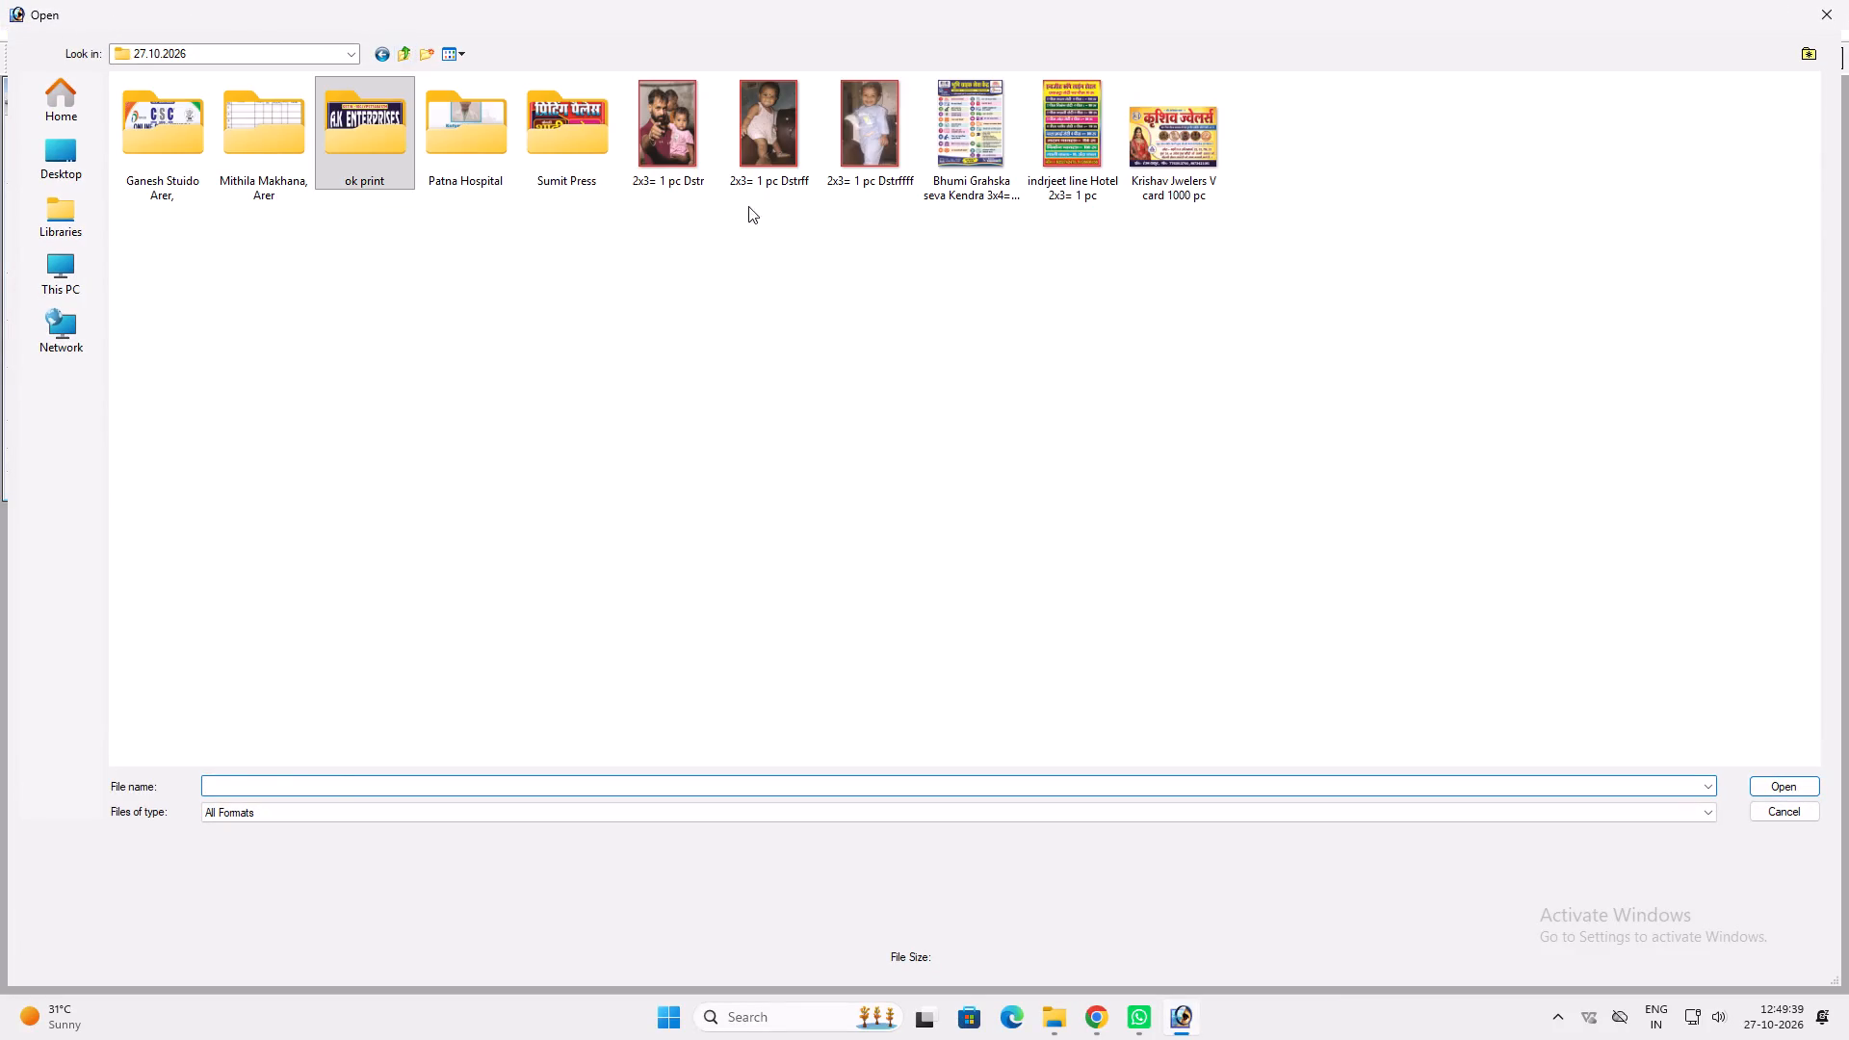
Open the Krishav Jwelers V card 1000 pc file from the 27.10.2026 folder.
click(1199, 141)
key(Return)
key(space)
double_click(851, 101)
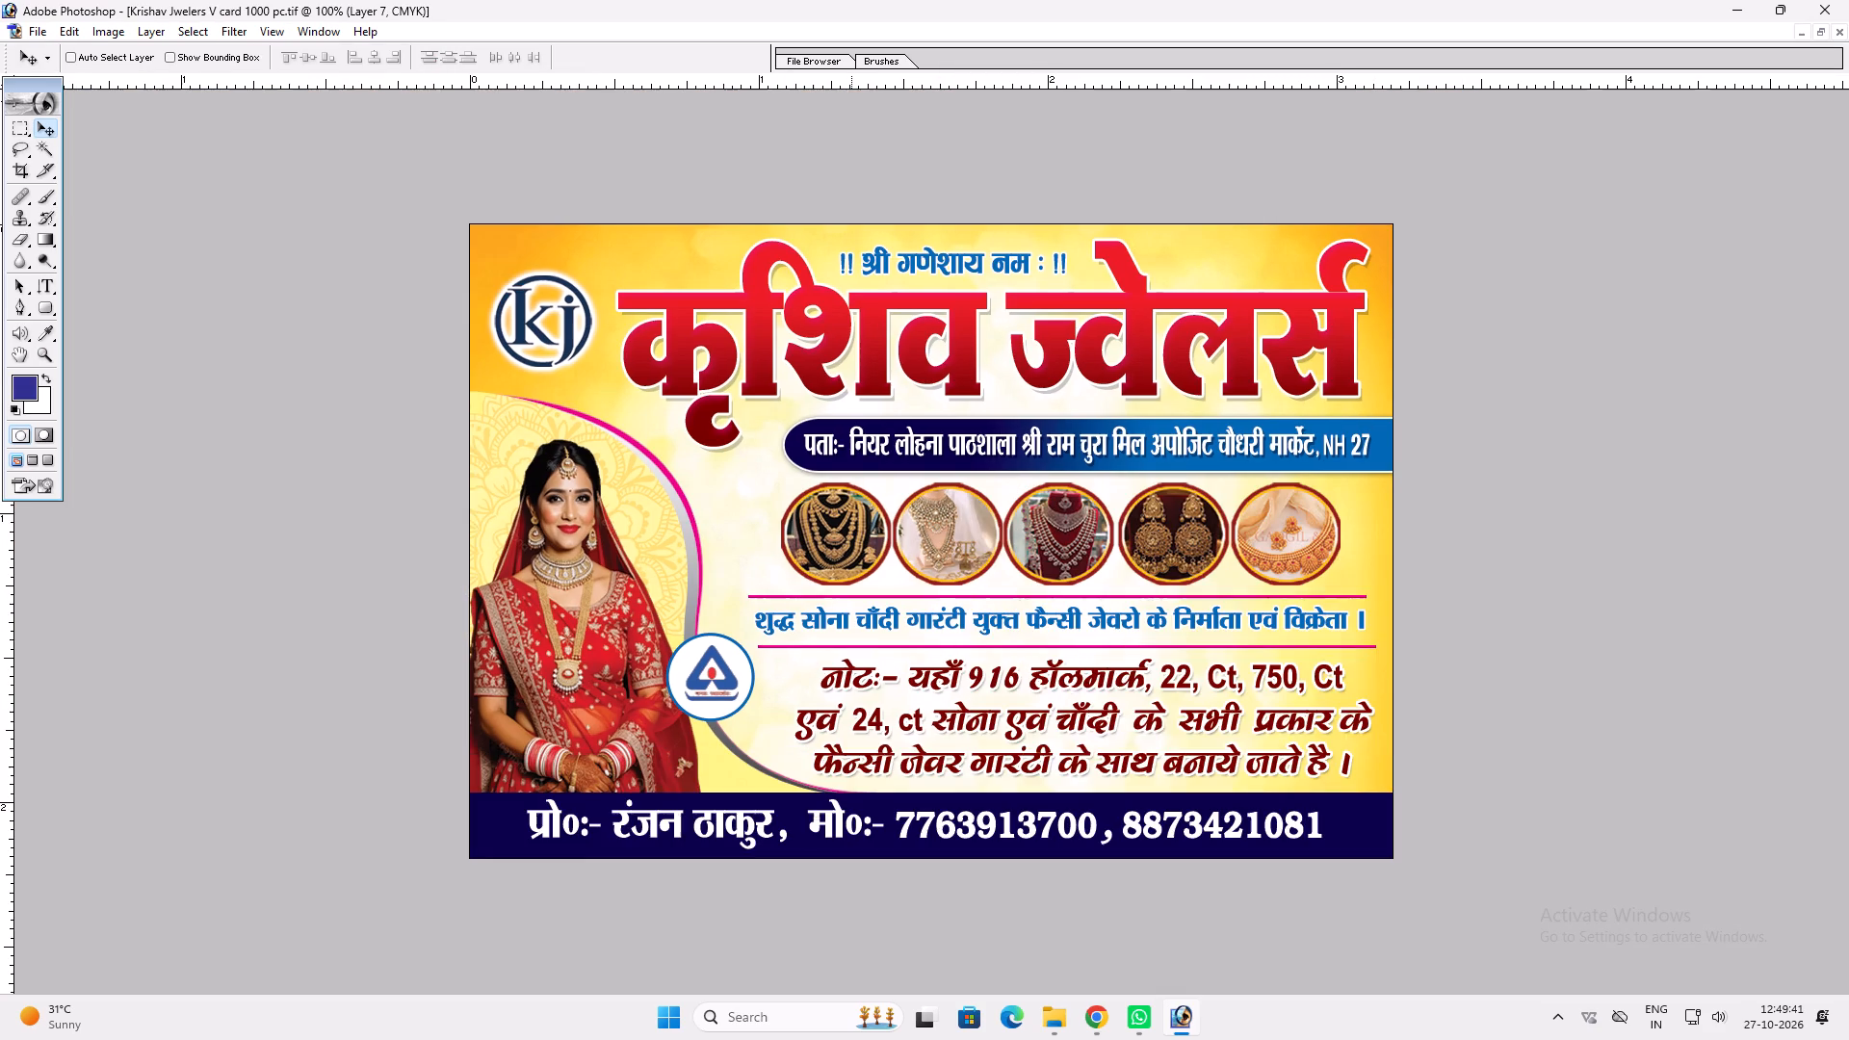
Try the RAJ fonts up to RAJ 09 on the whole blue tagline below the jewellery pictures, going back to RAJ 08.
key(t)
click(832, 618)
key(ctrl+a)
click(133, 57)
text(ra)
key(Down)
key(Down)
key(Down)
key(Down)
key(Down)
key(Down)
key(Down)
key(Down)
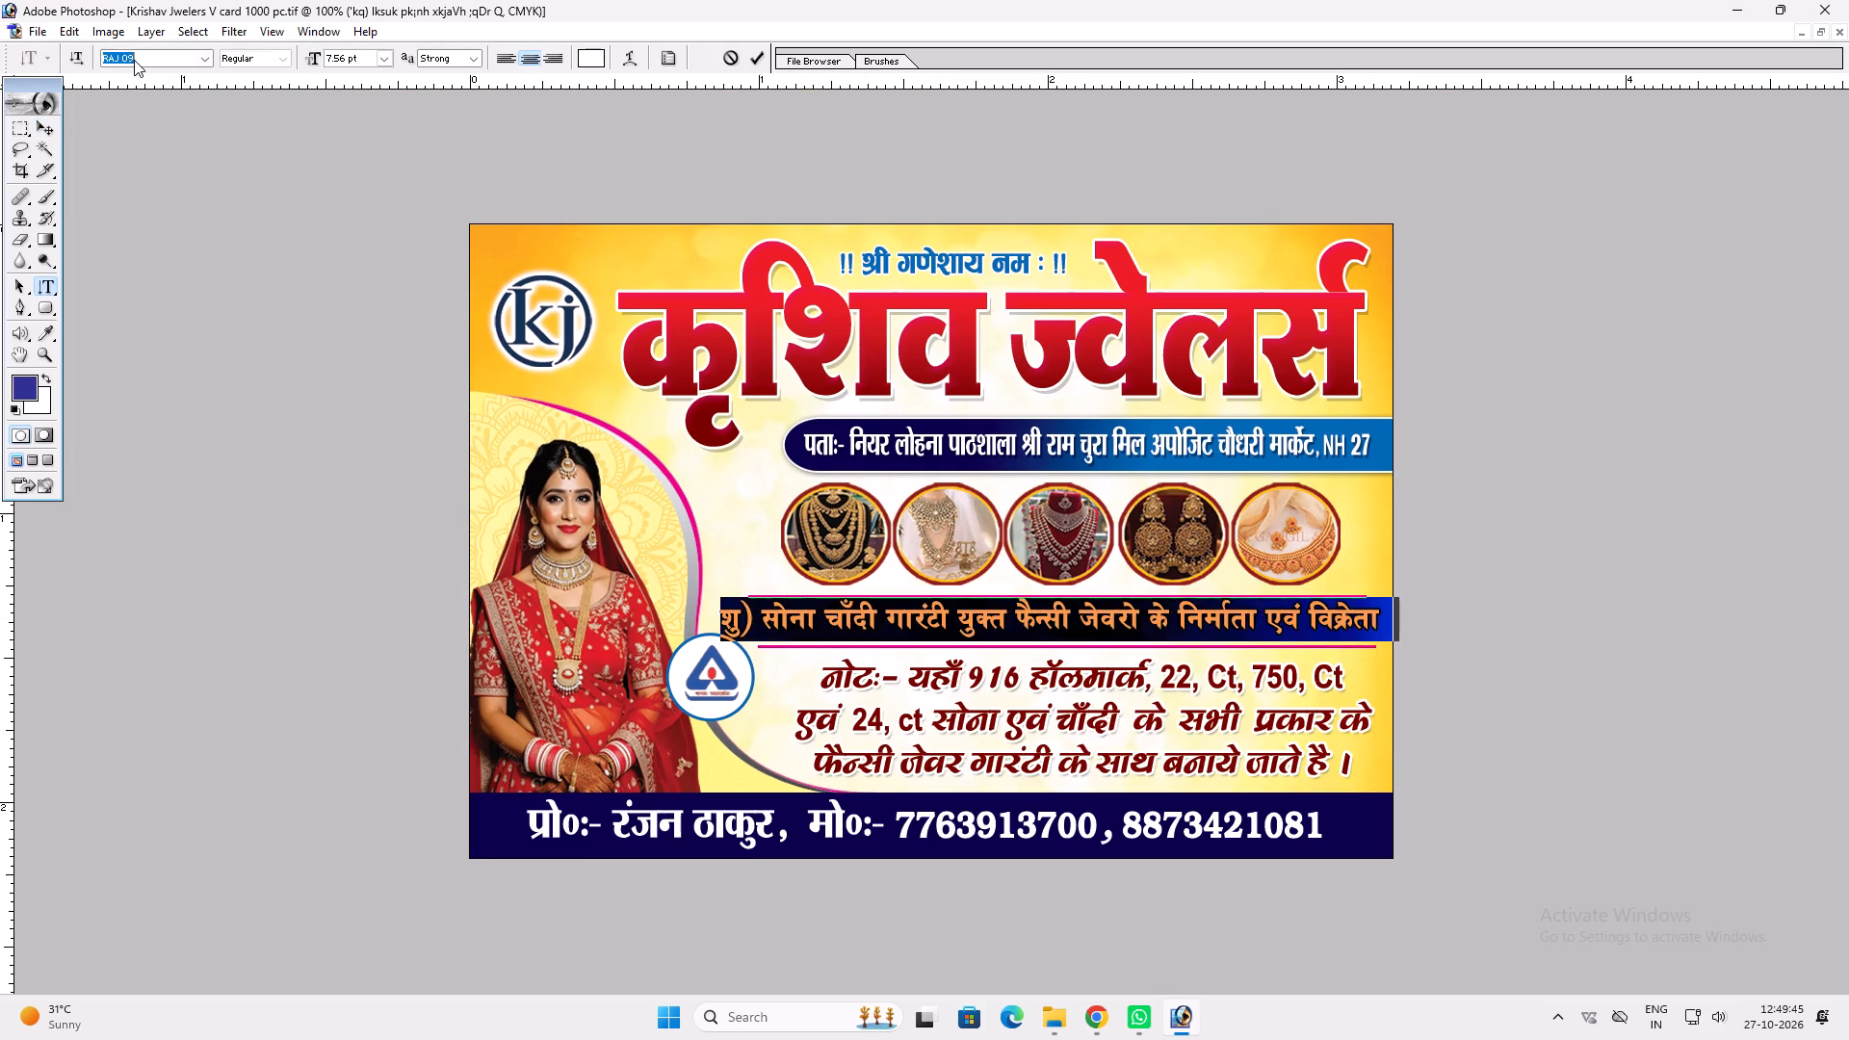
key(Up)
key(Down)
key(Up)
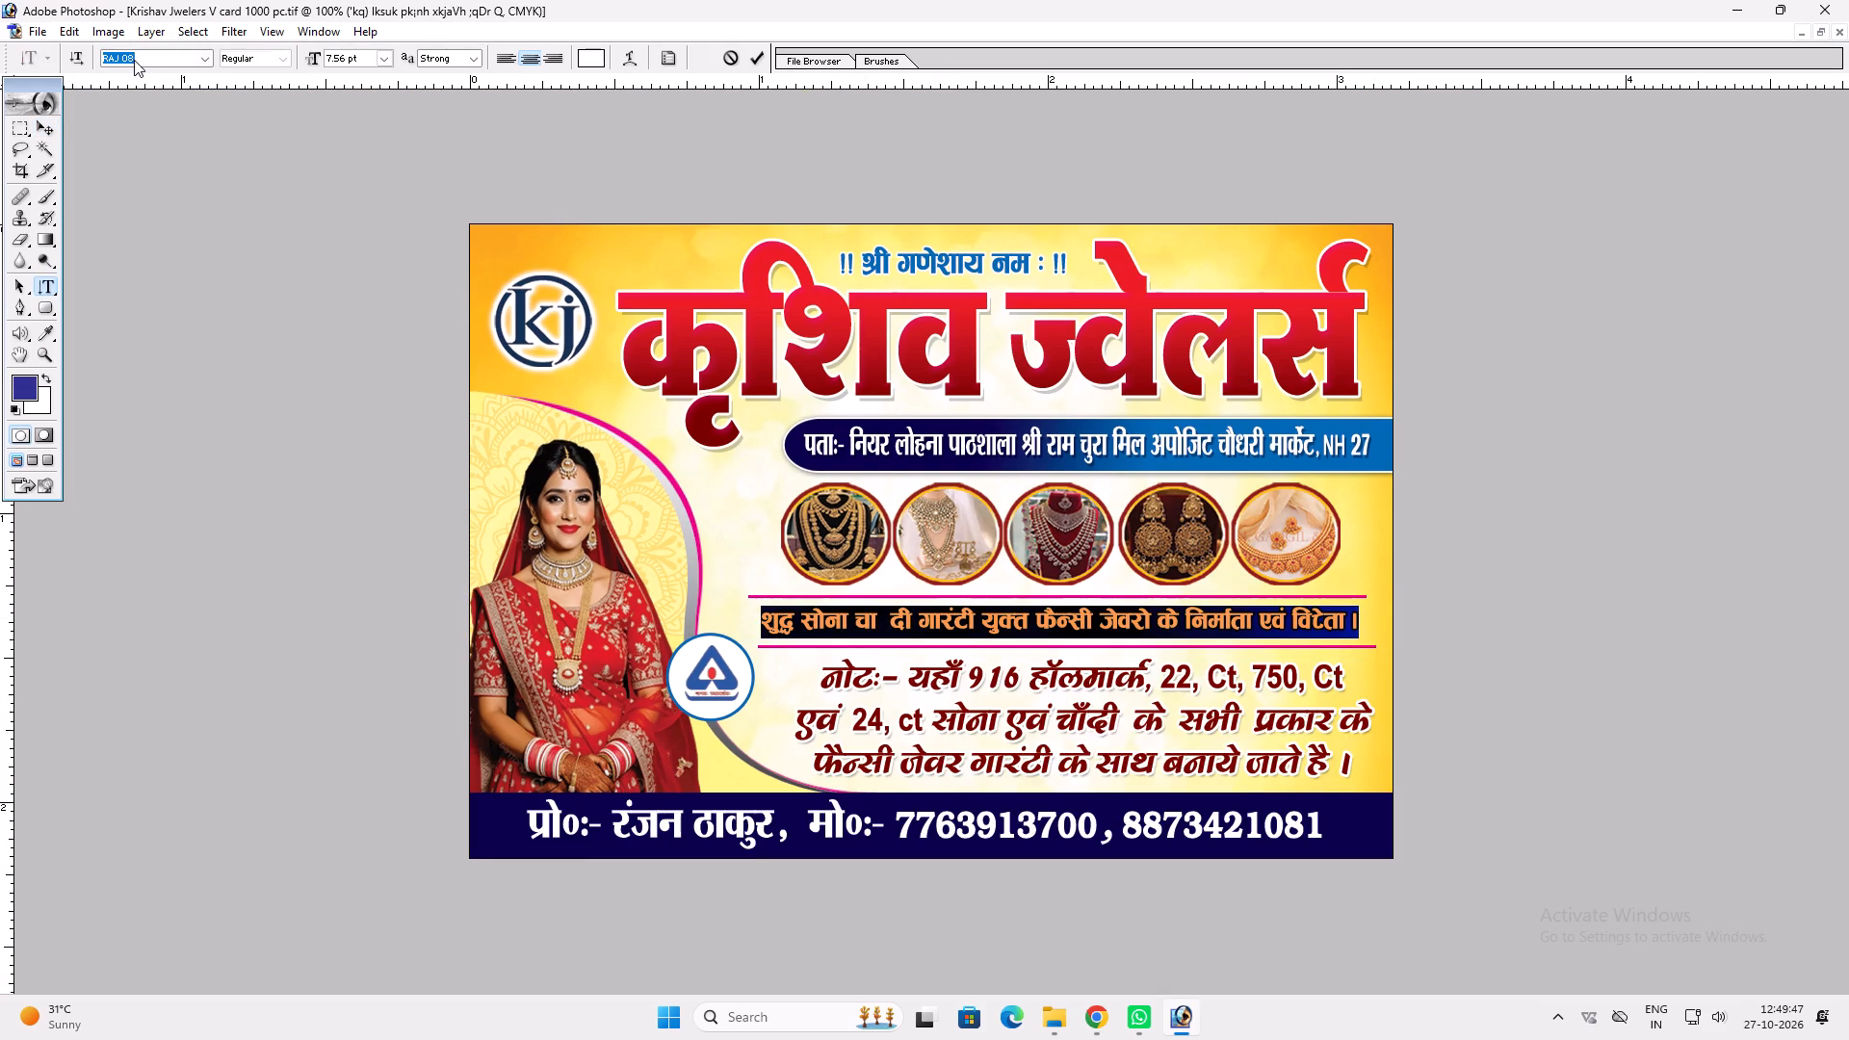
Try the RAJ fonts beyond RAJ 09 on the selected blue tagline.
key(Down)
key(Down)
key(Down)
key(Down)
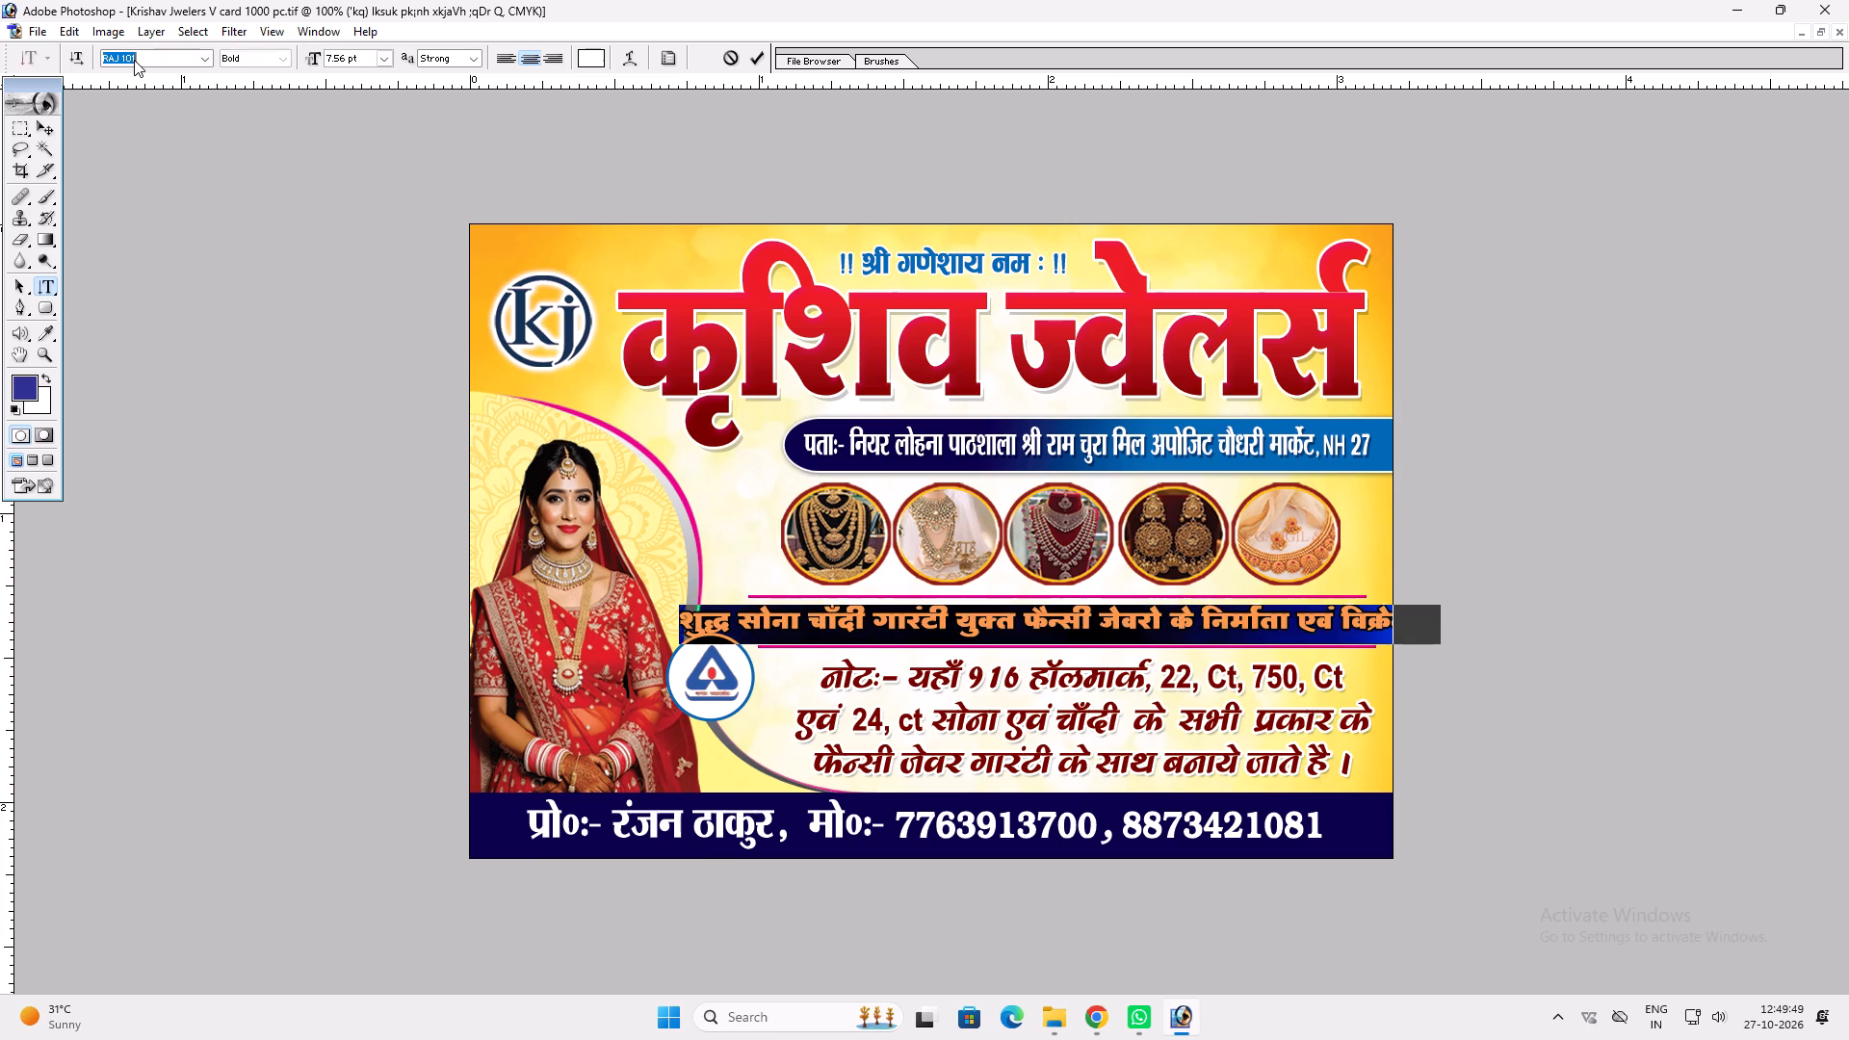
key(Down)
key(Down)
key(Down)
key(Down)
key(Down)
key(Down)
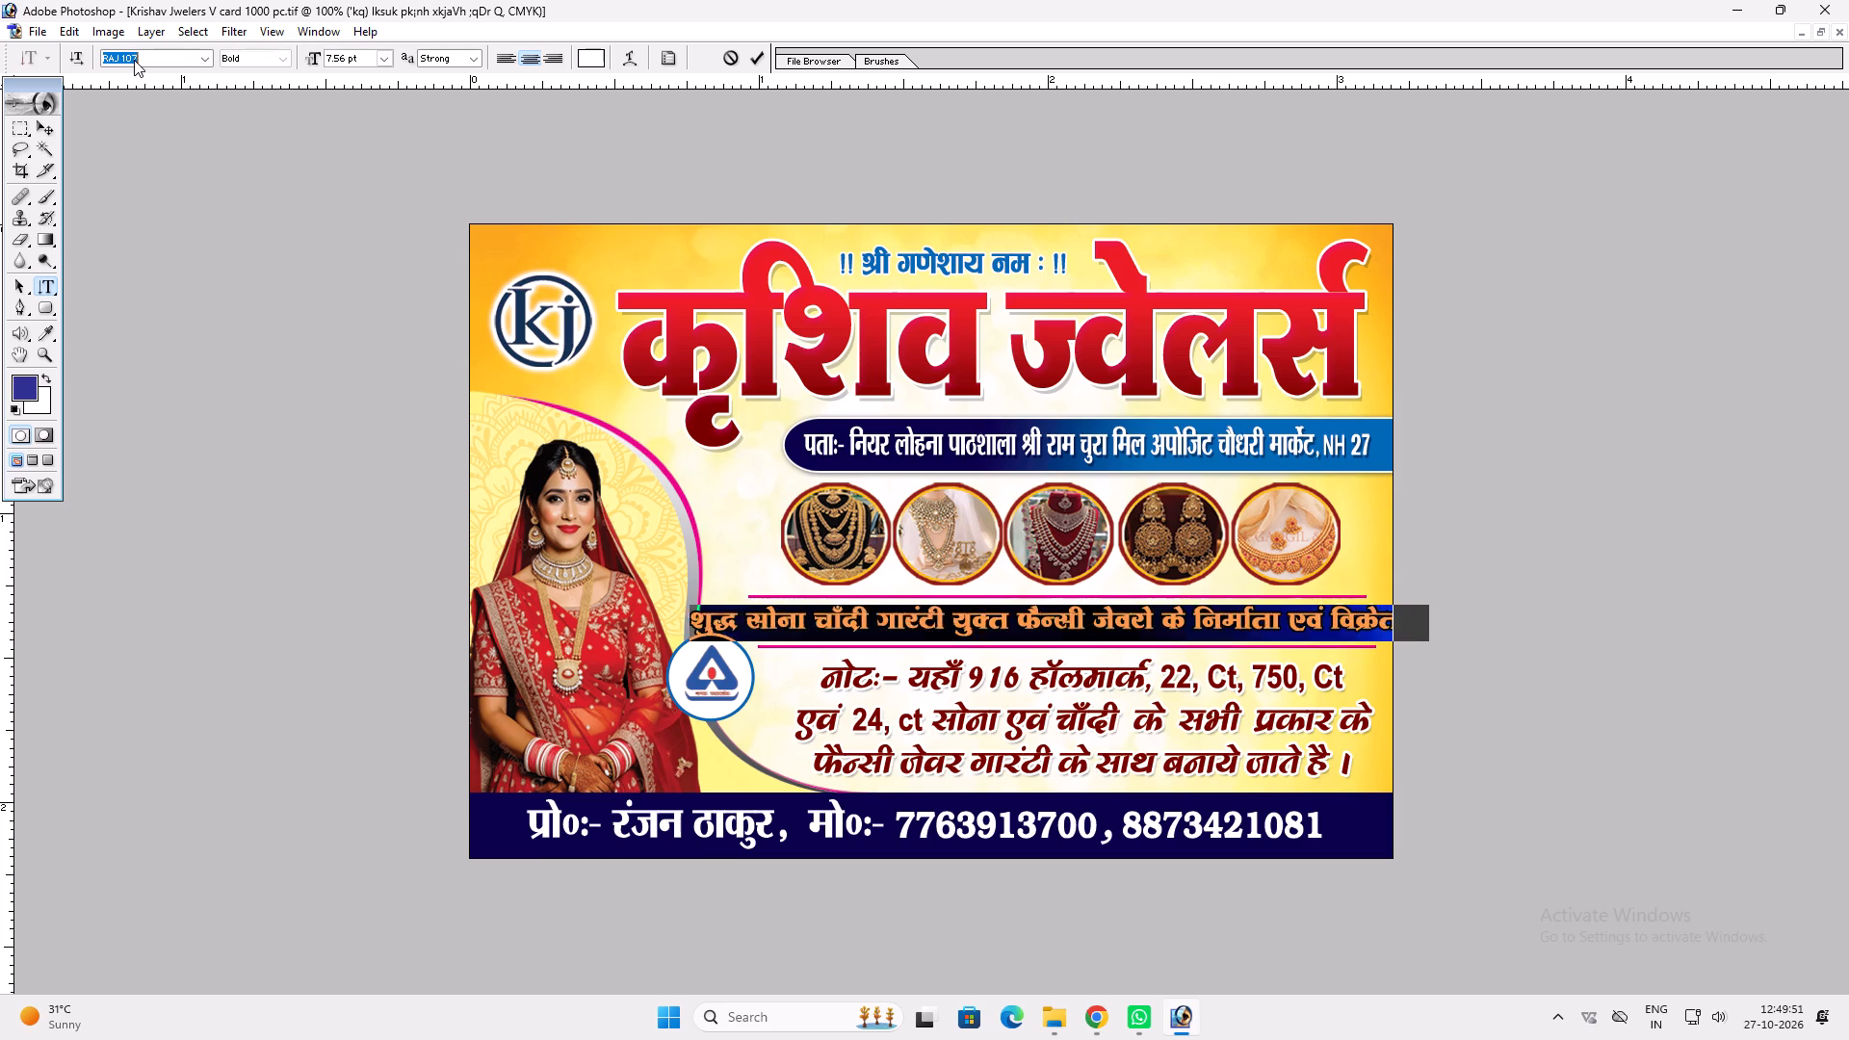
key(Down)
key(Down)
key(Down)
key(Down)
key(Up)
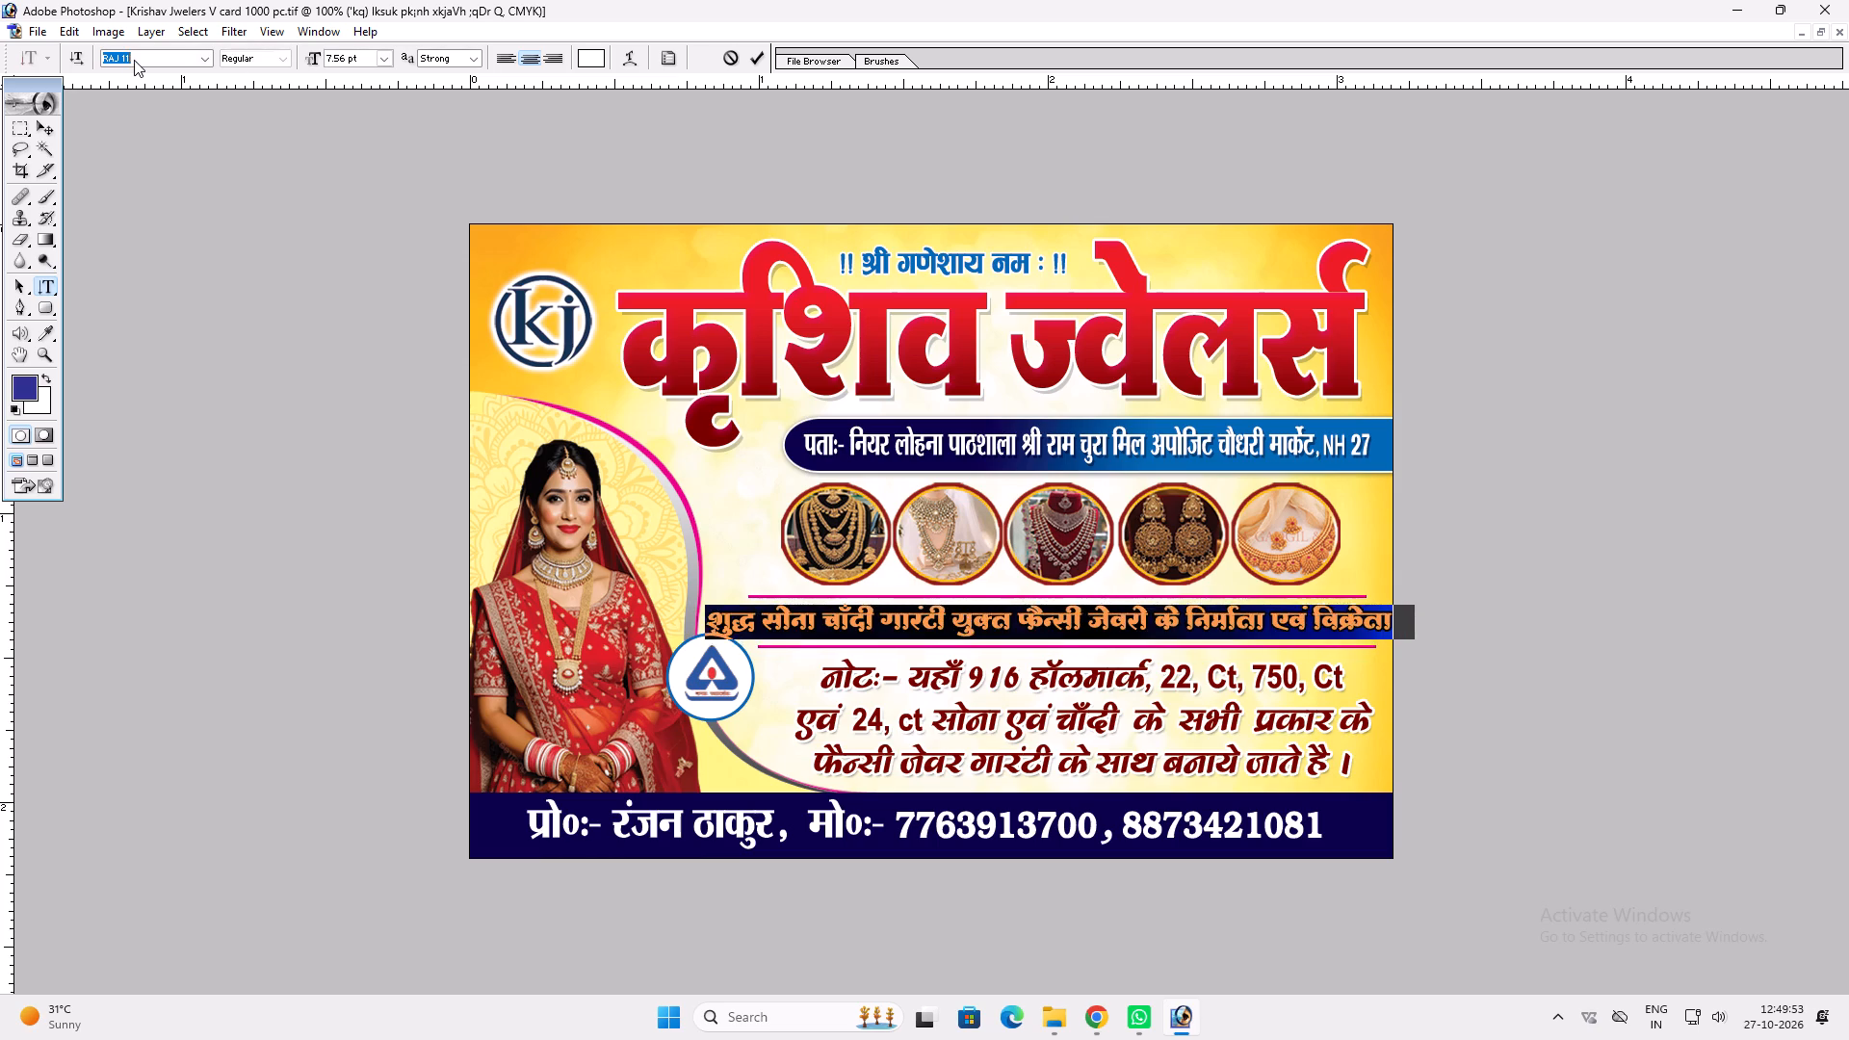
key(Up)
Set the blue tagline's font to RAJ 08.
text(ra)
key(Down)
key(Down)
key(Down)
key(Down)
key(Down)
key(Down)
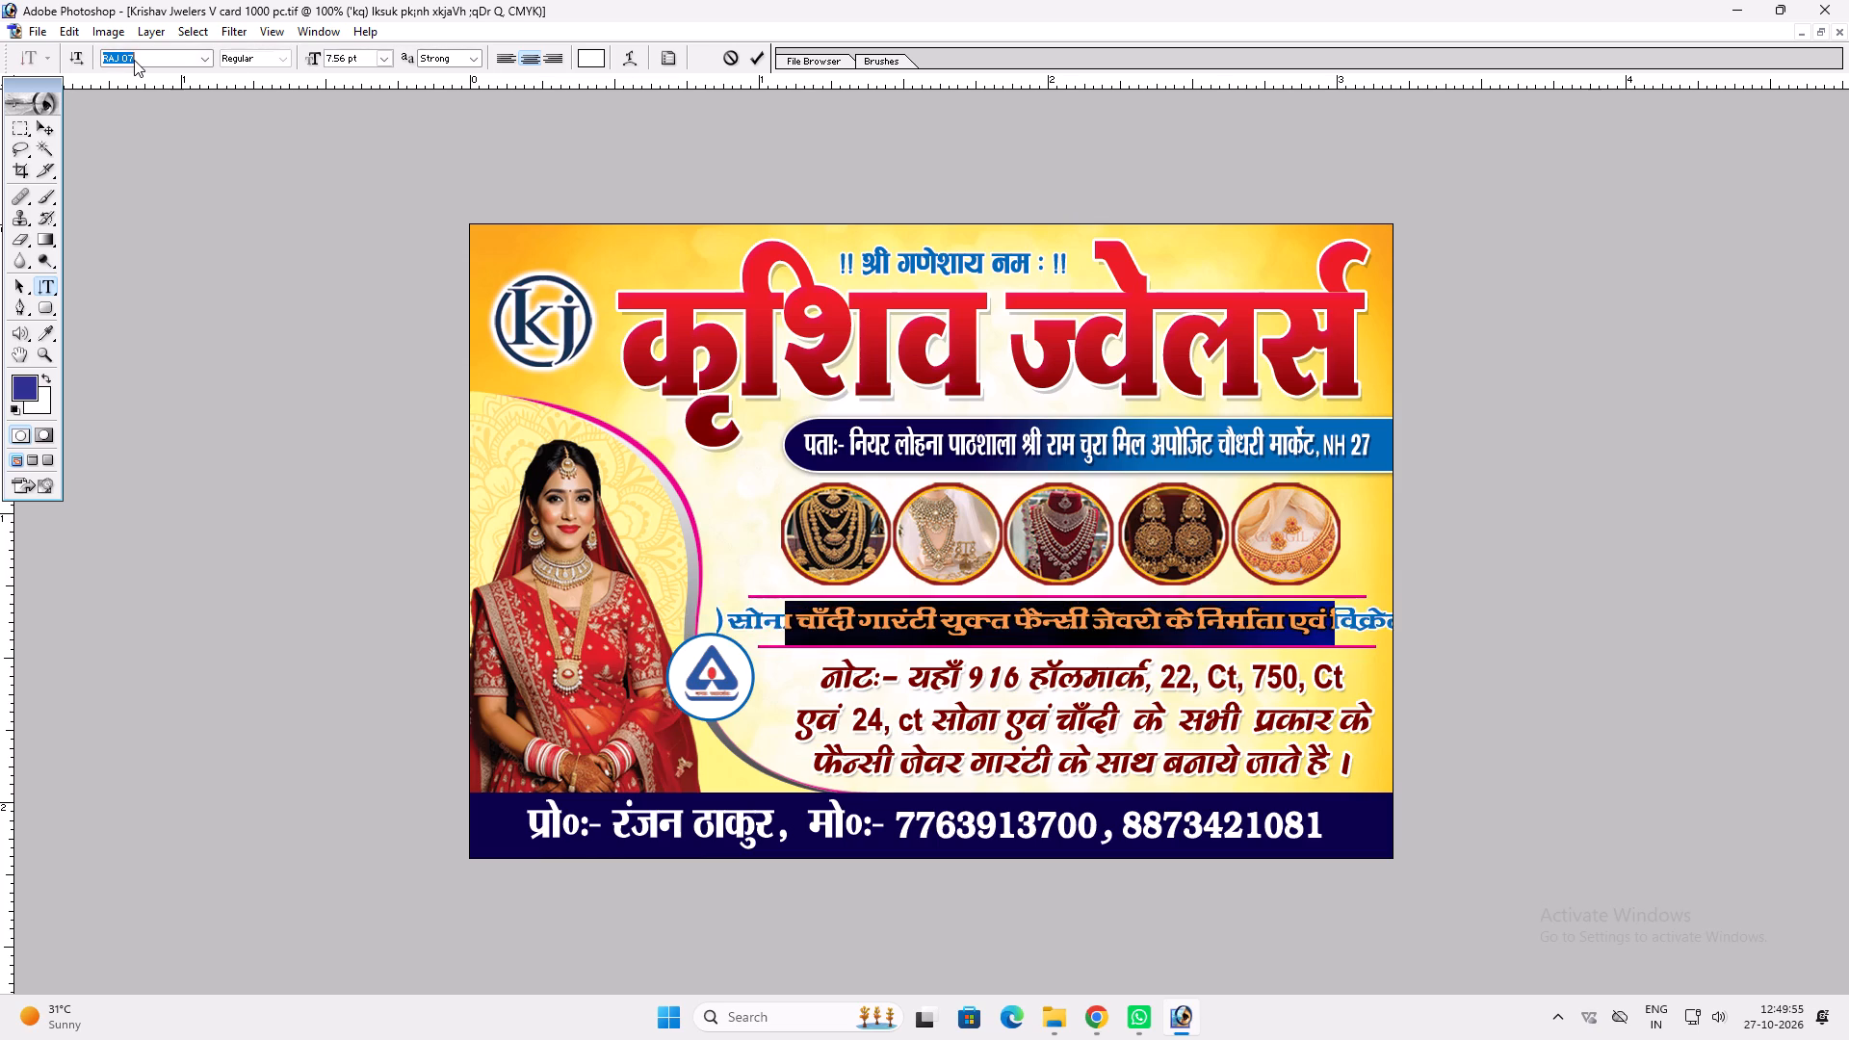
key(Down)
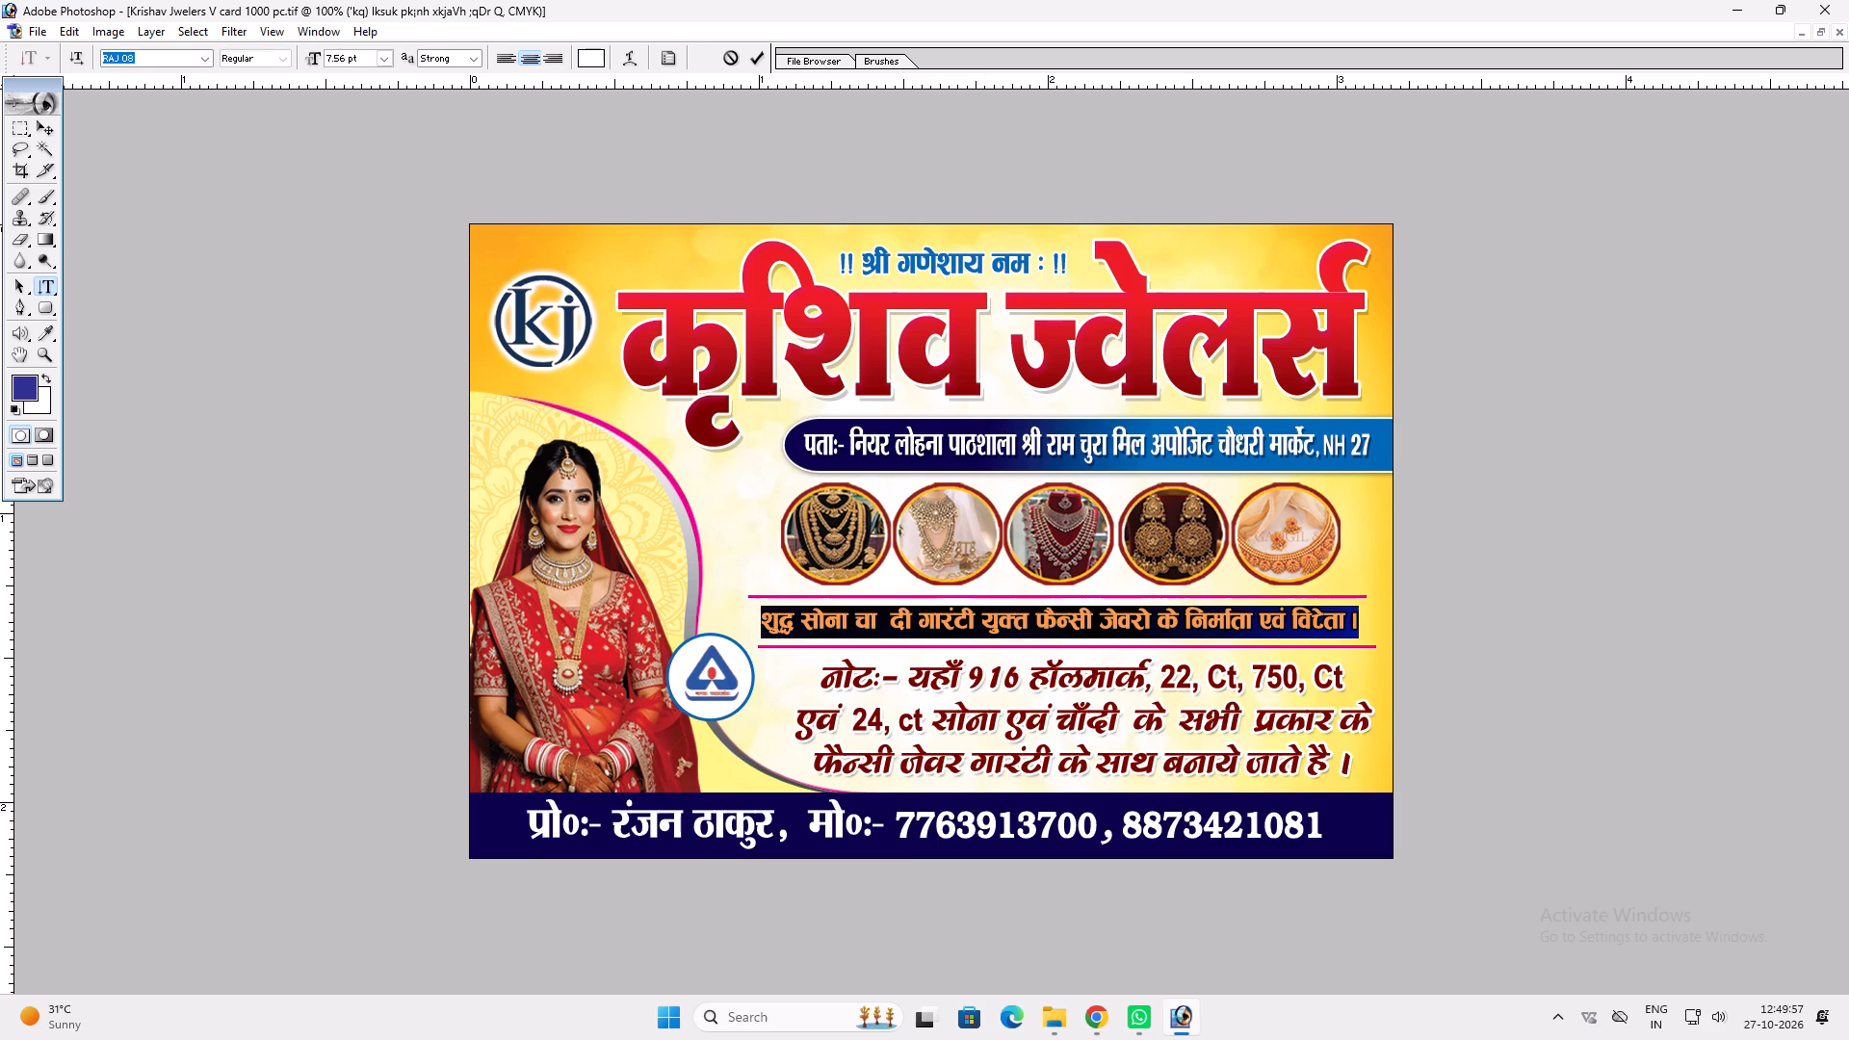
Replace the whole blue tagline between the pink lines with the text बासोप.
click(984, 642)
click(976, 633)
key(ctrl+a)
key(c)
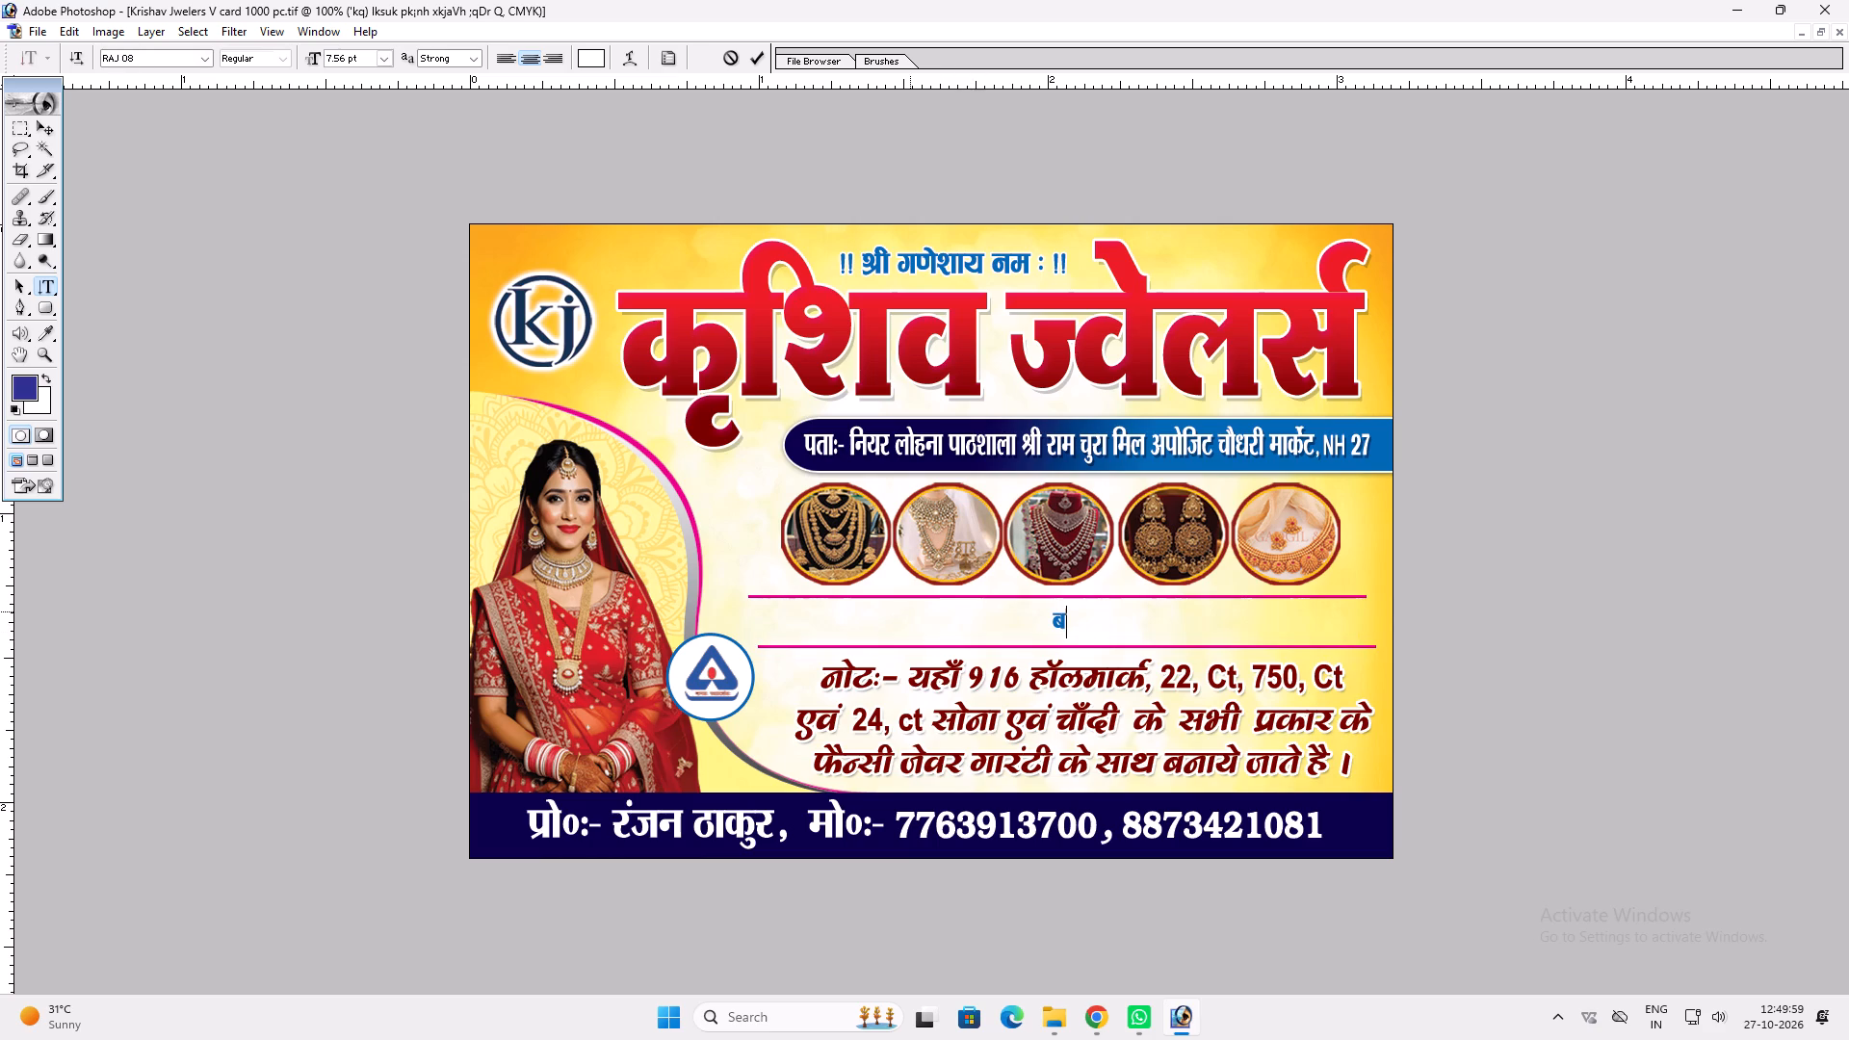
text(klks)
key(i)
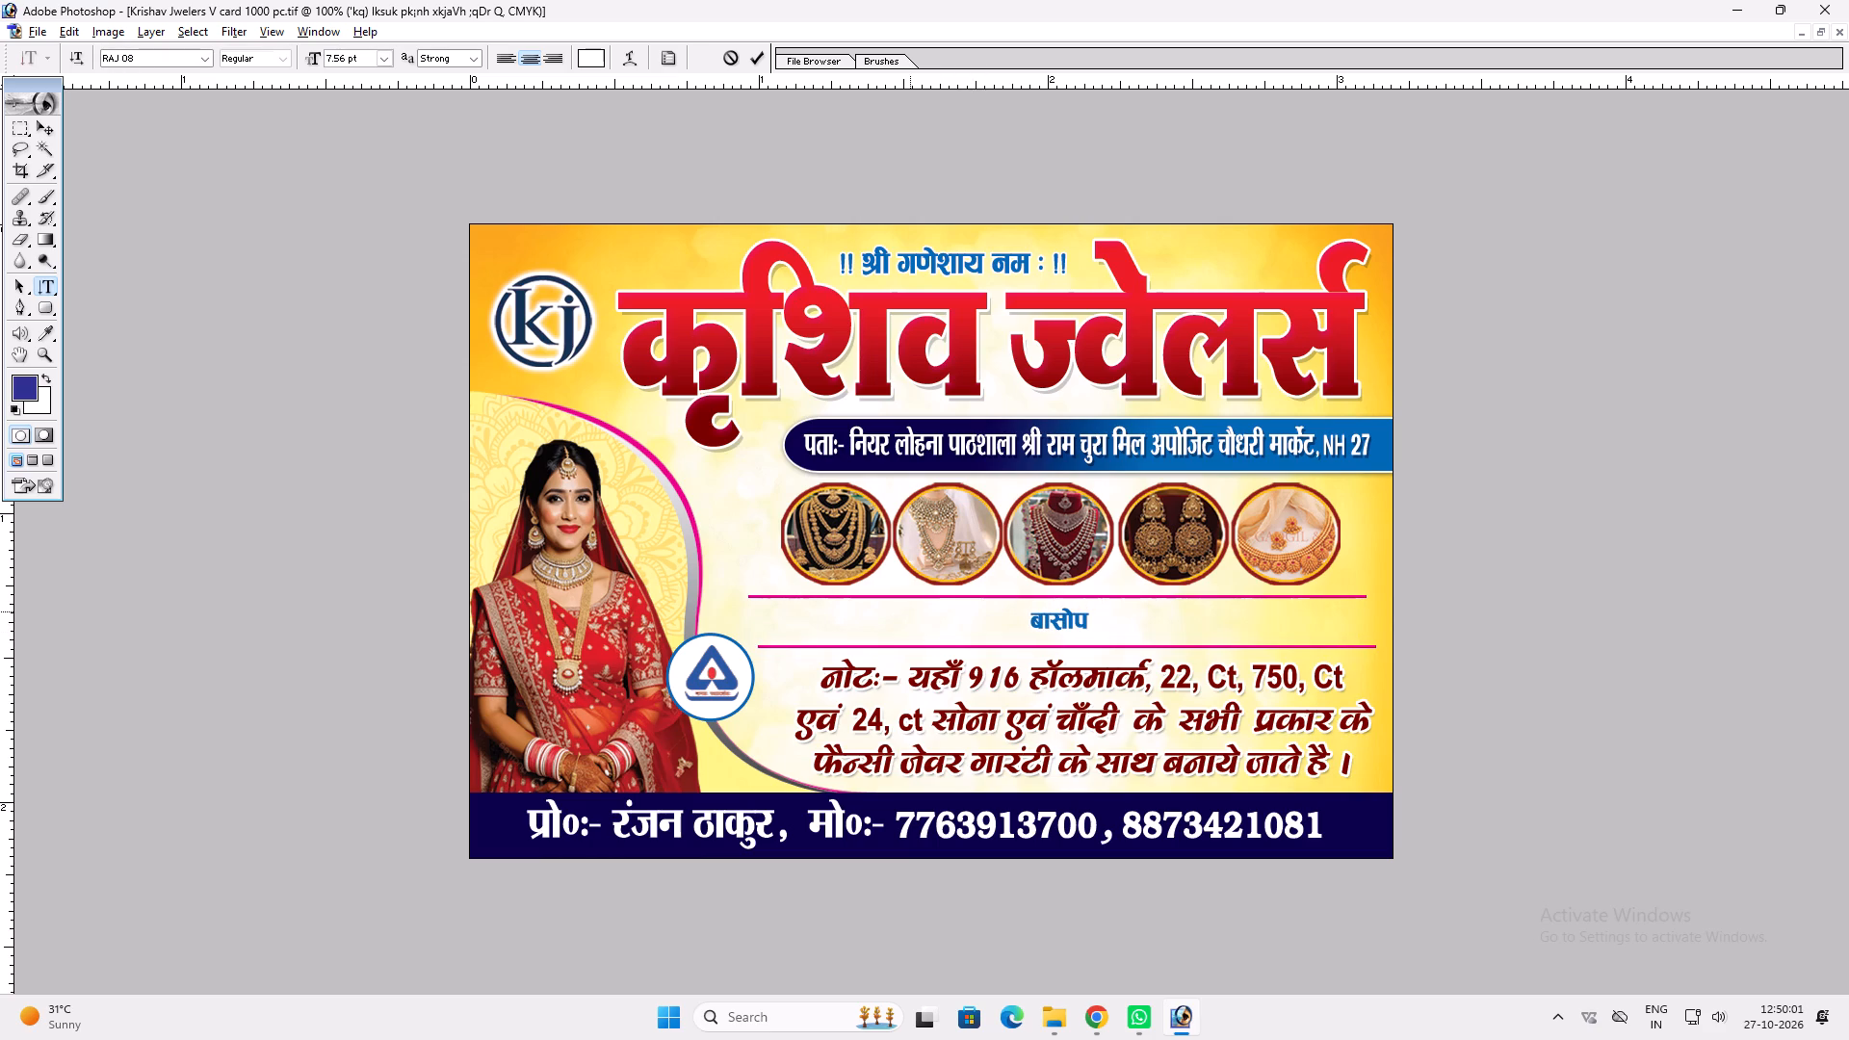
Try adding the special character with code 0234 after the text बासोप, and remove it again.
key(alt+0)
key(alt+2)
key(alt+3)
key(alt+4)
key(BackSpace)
Go through the RAJ fonts on the whole बासोप text, up to RAJ 100.
key(ctrl+a)
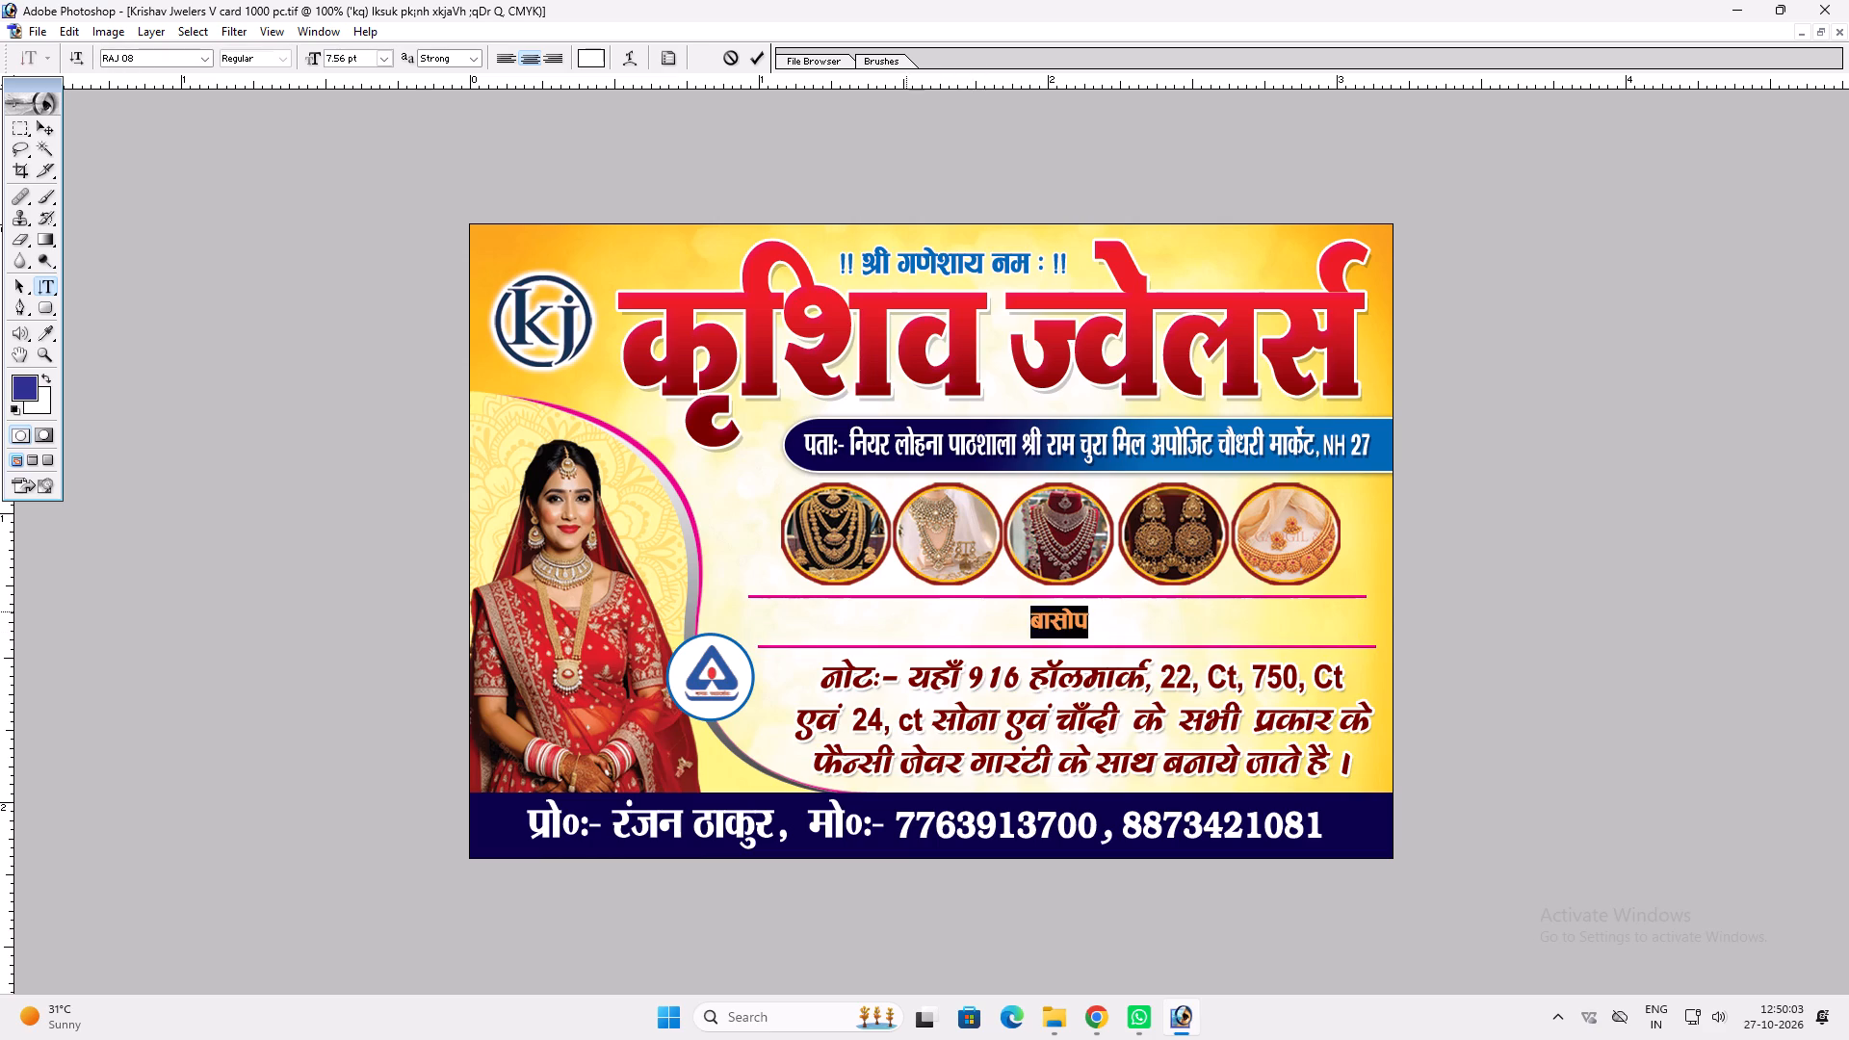
click(167, 57)
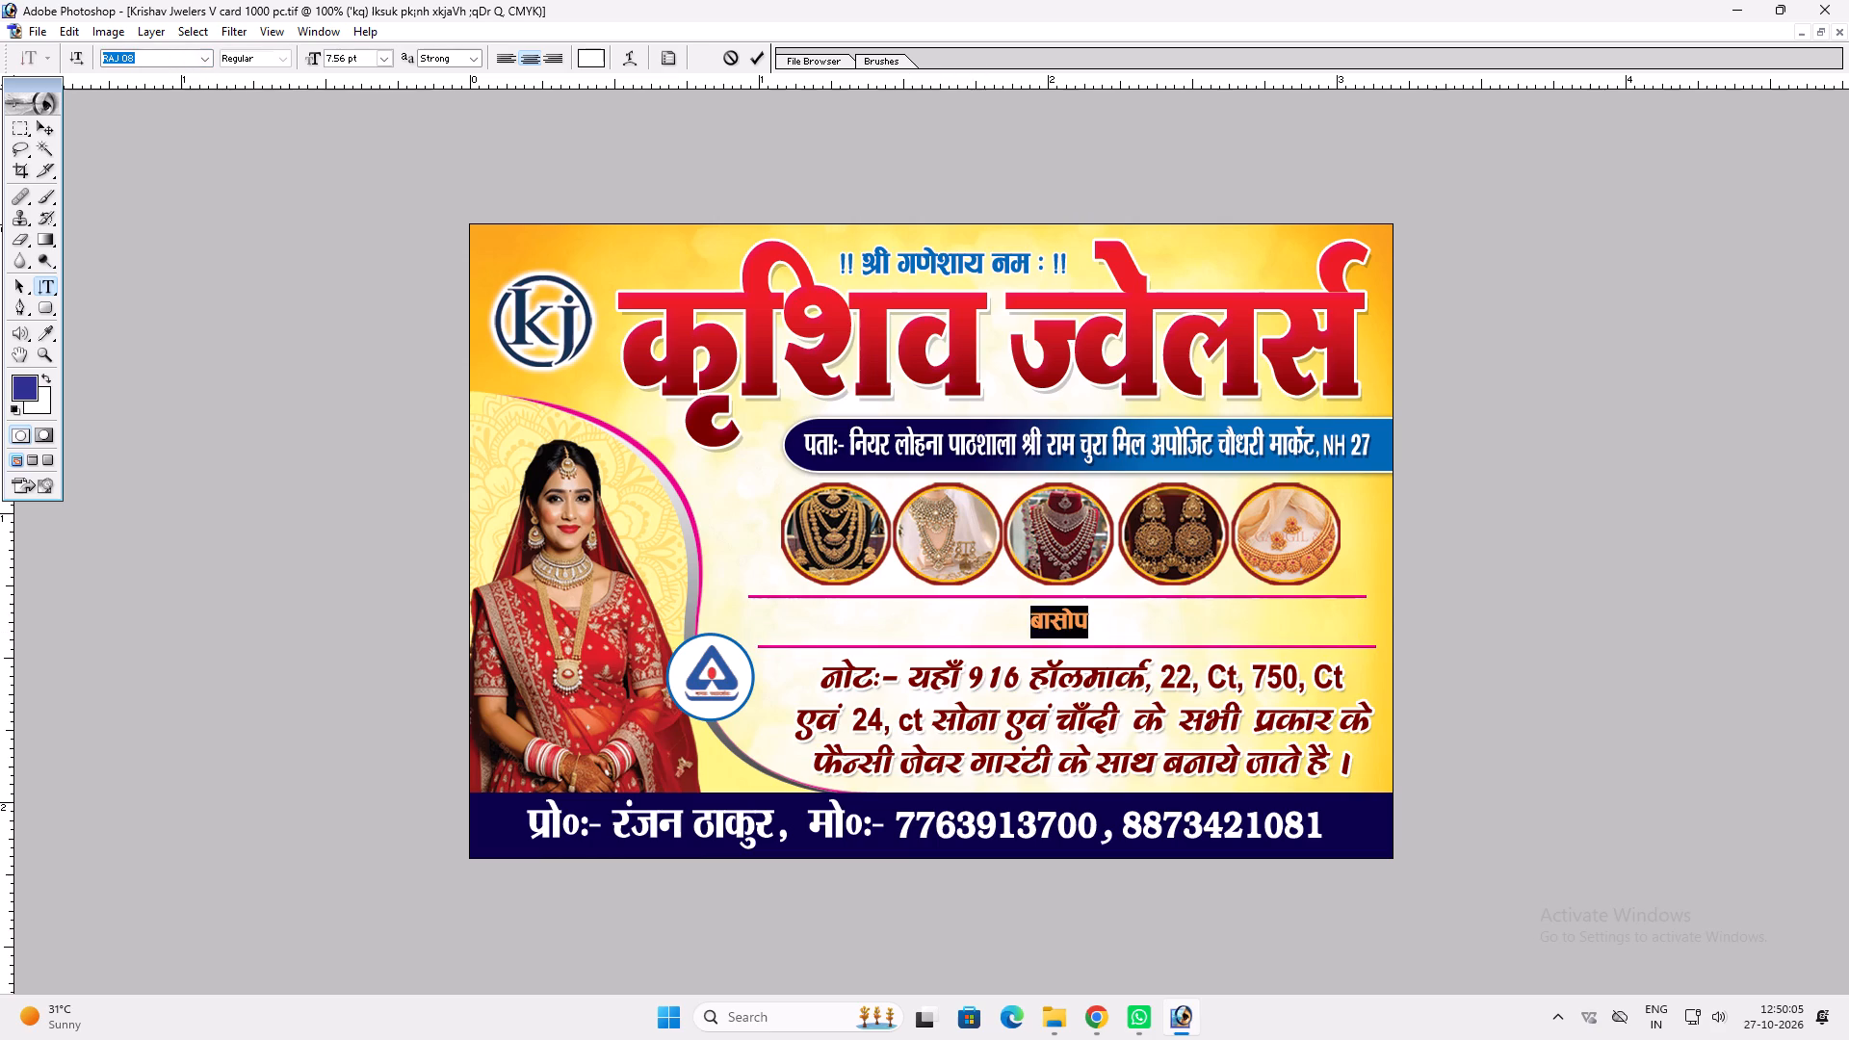
key(Down)
key(Down)
key(Down)
text(ra)
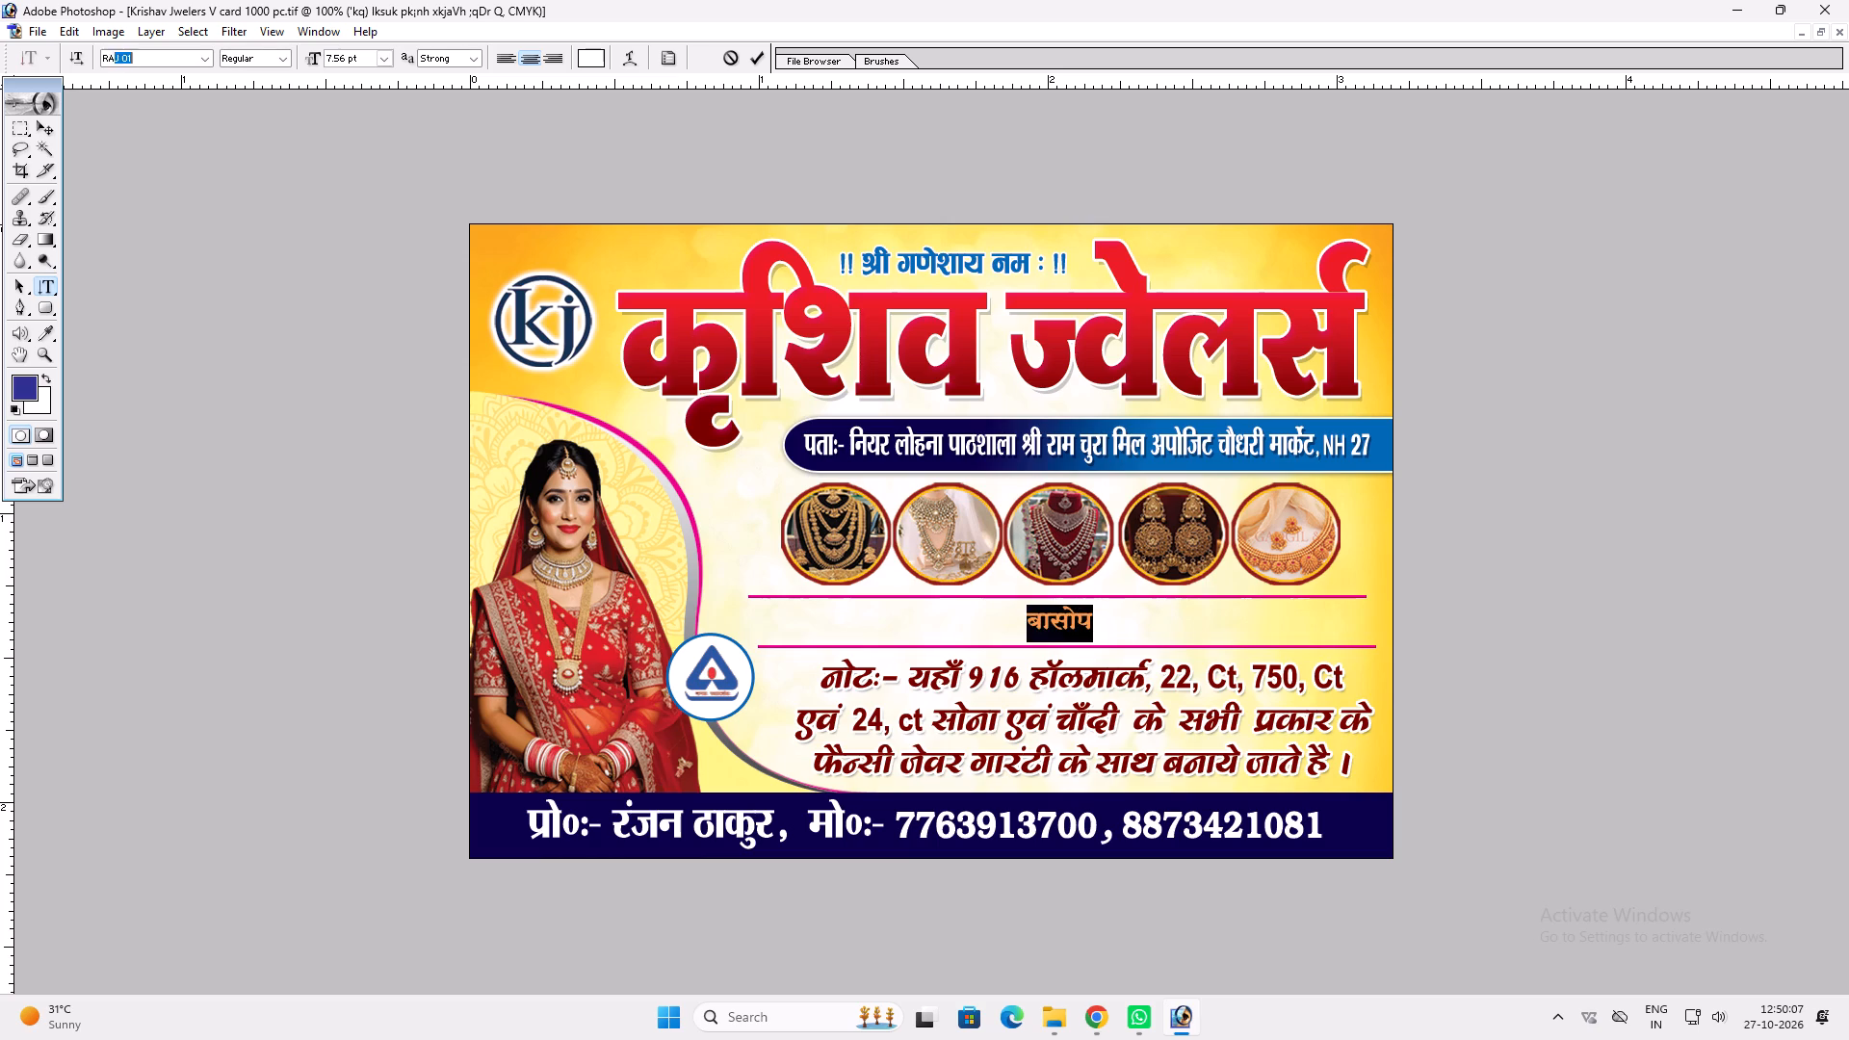
key(Down)
key(Down)
key(Down)
key(Down)
key(Down)
key(Down)
key(Down)
key(Down)
key(Down)
key(Down)
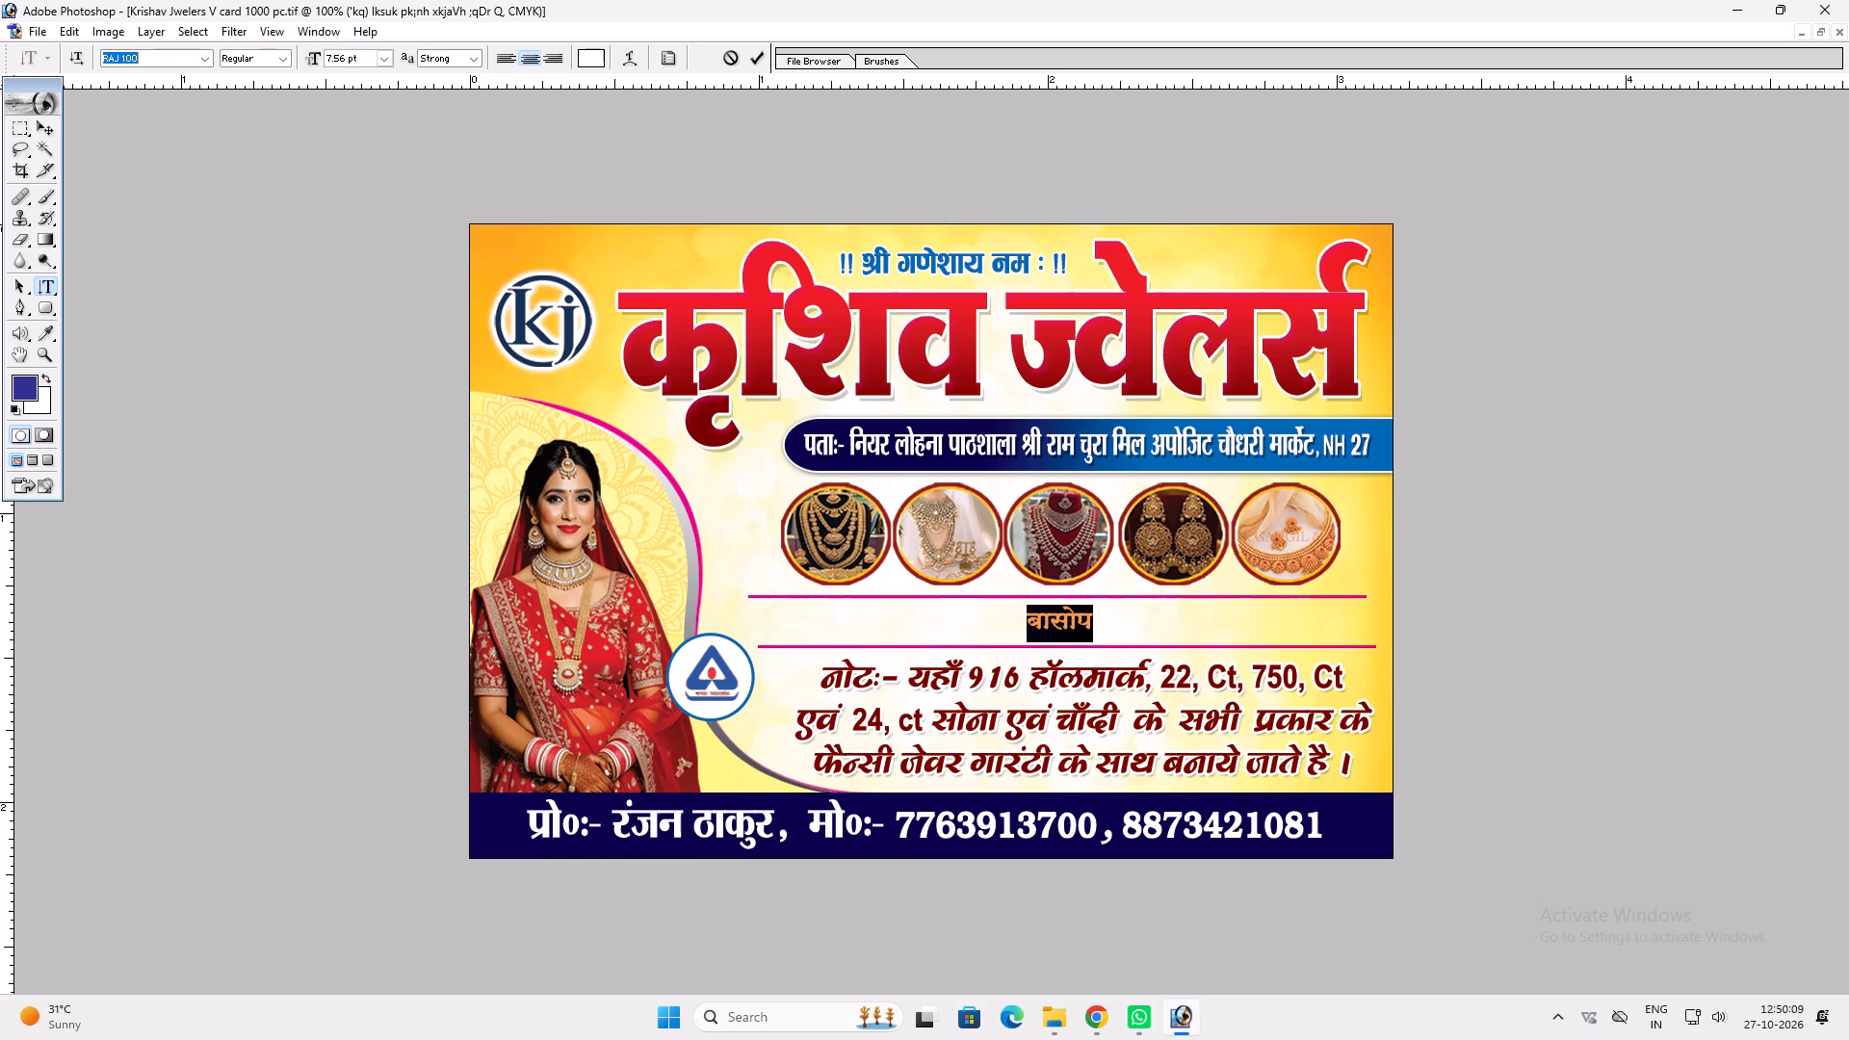
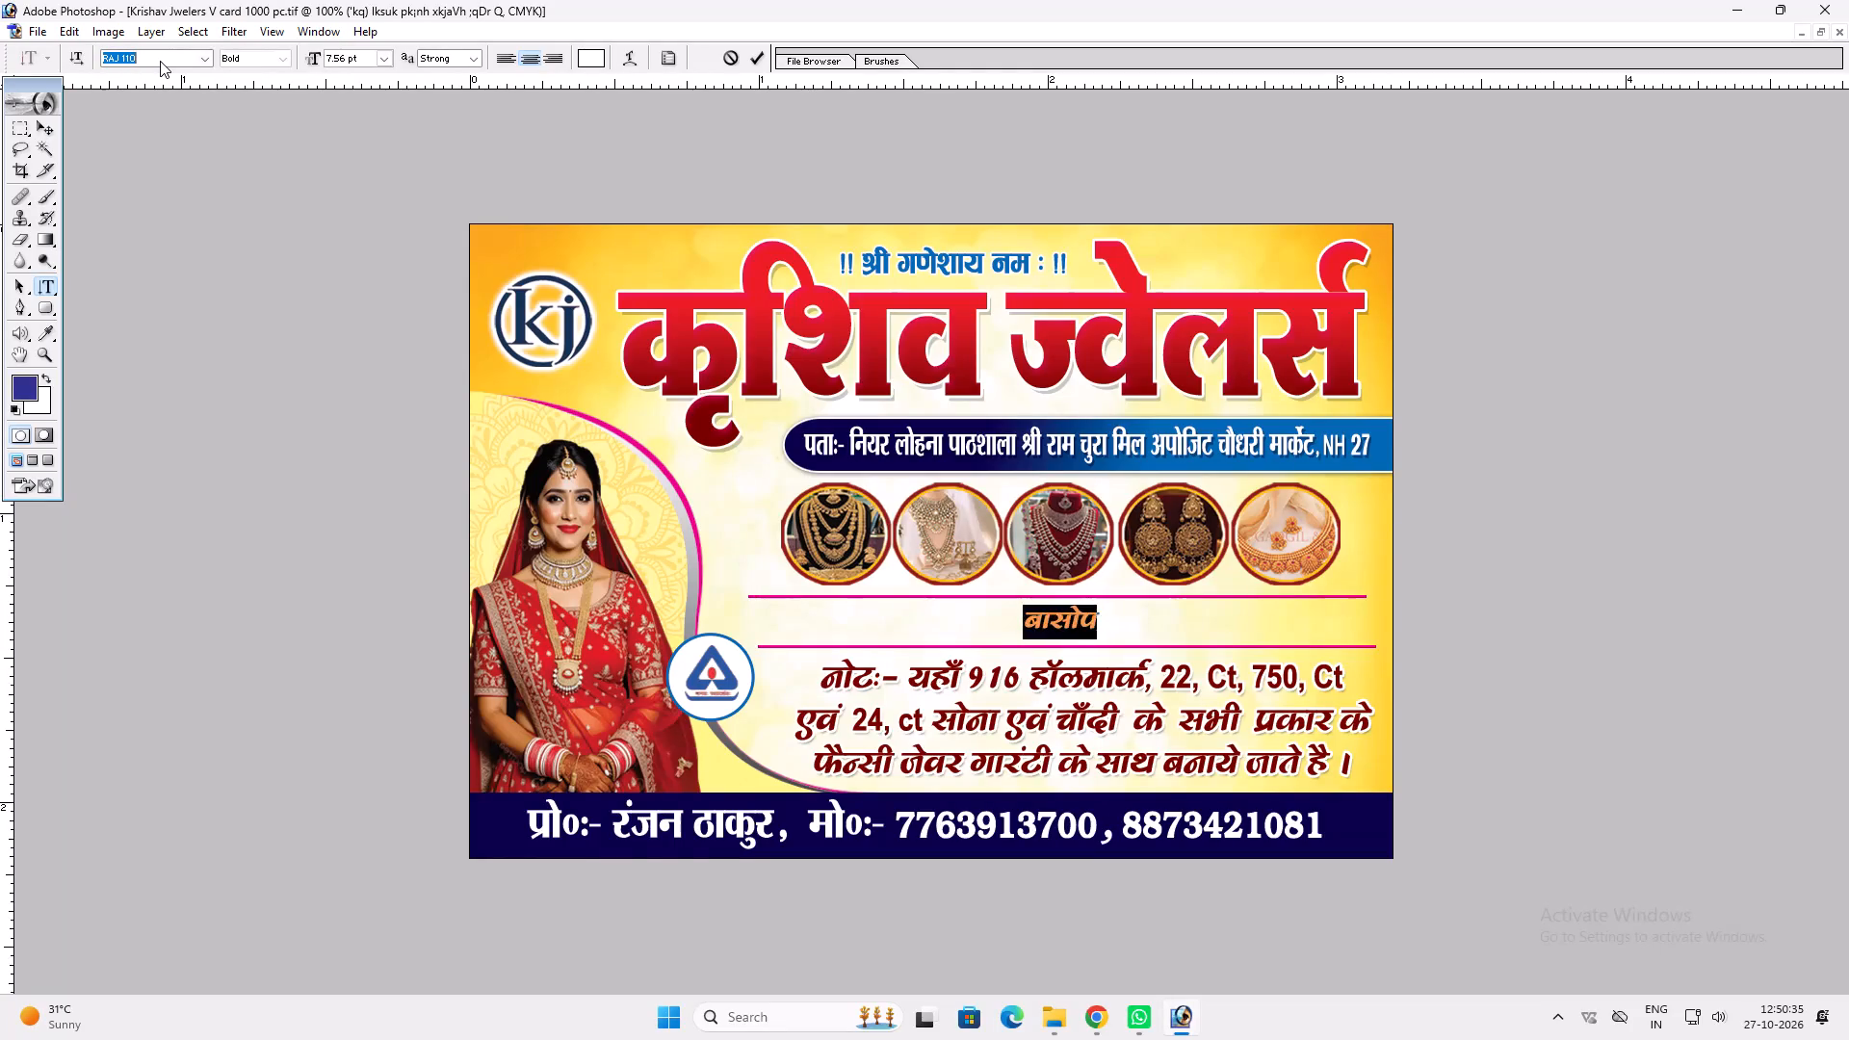
Set the font of the whole बासोप text between the pink lines to RAJ 113.
key(Down)
key(Down)
key(Down)
key(Up)
key(Down)
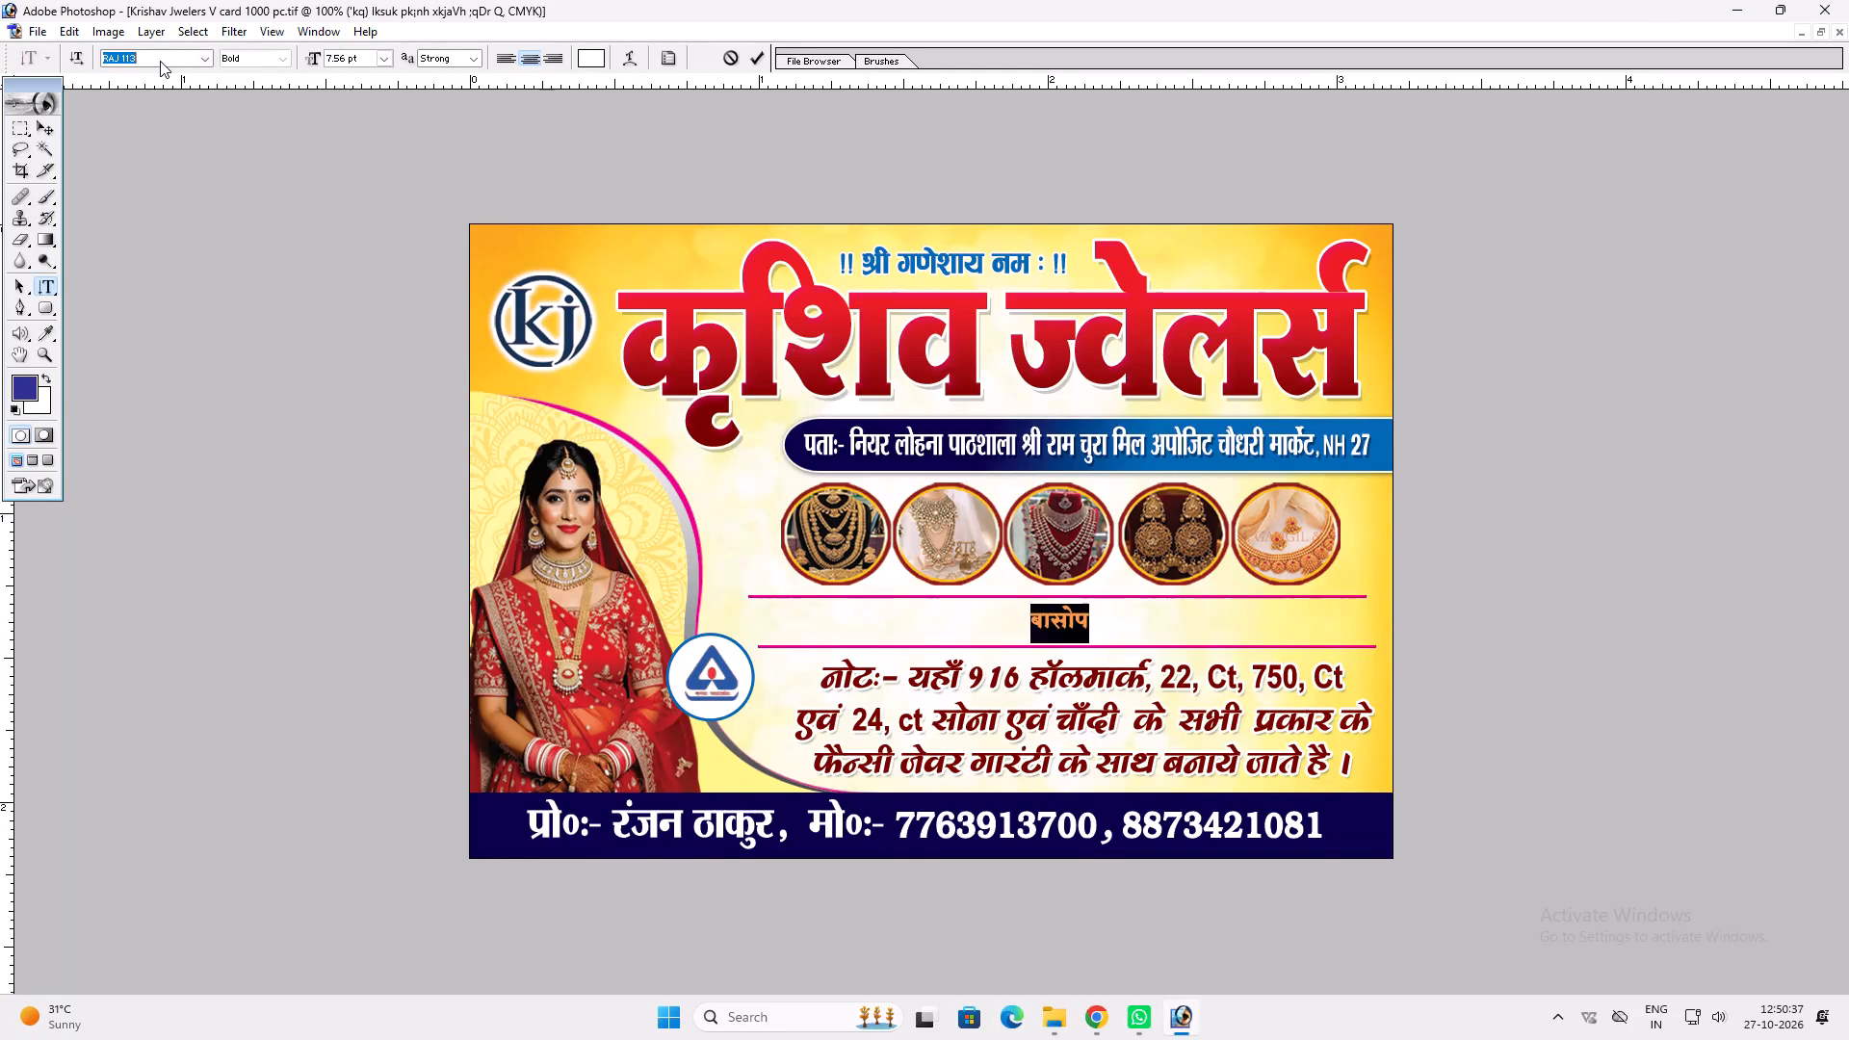
Add the special character with code 0234 at the end of the text बासोप, removing and re-entering it once.
click(1085, 629)
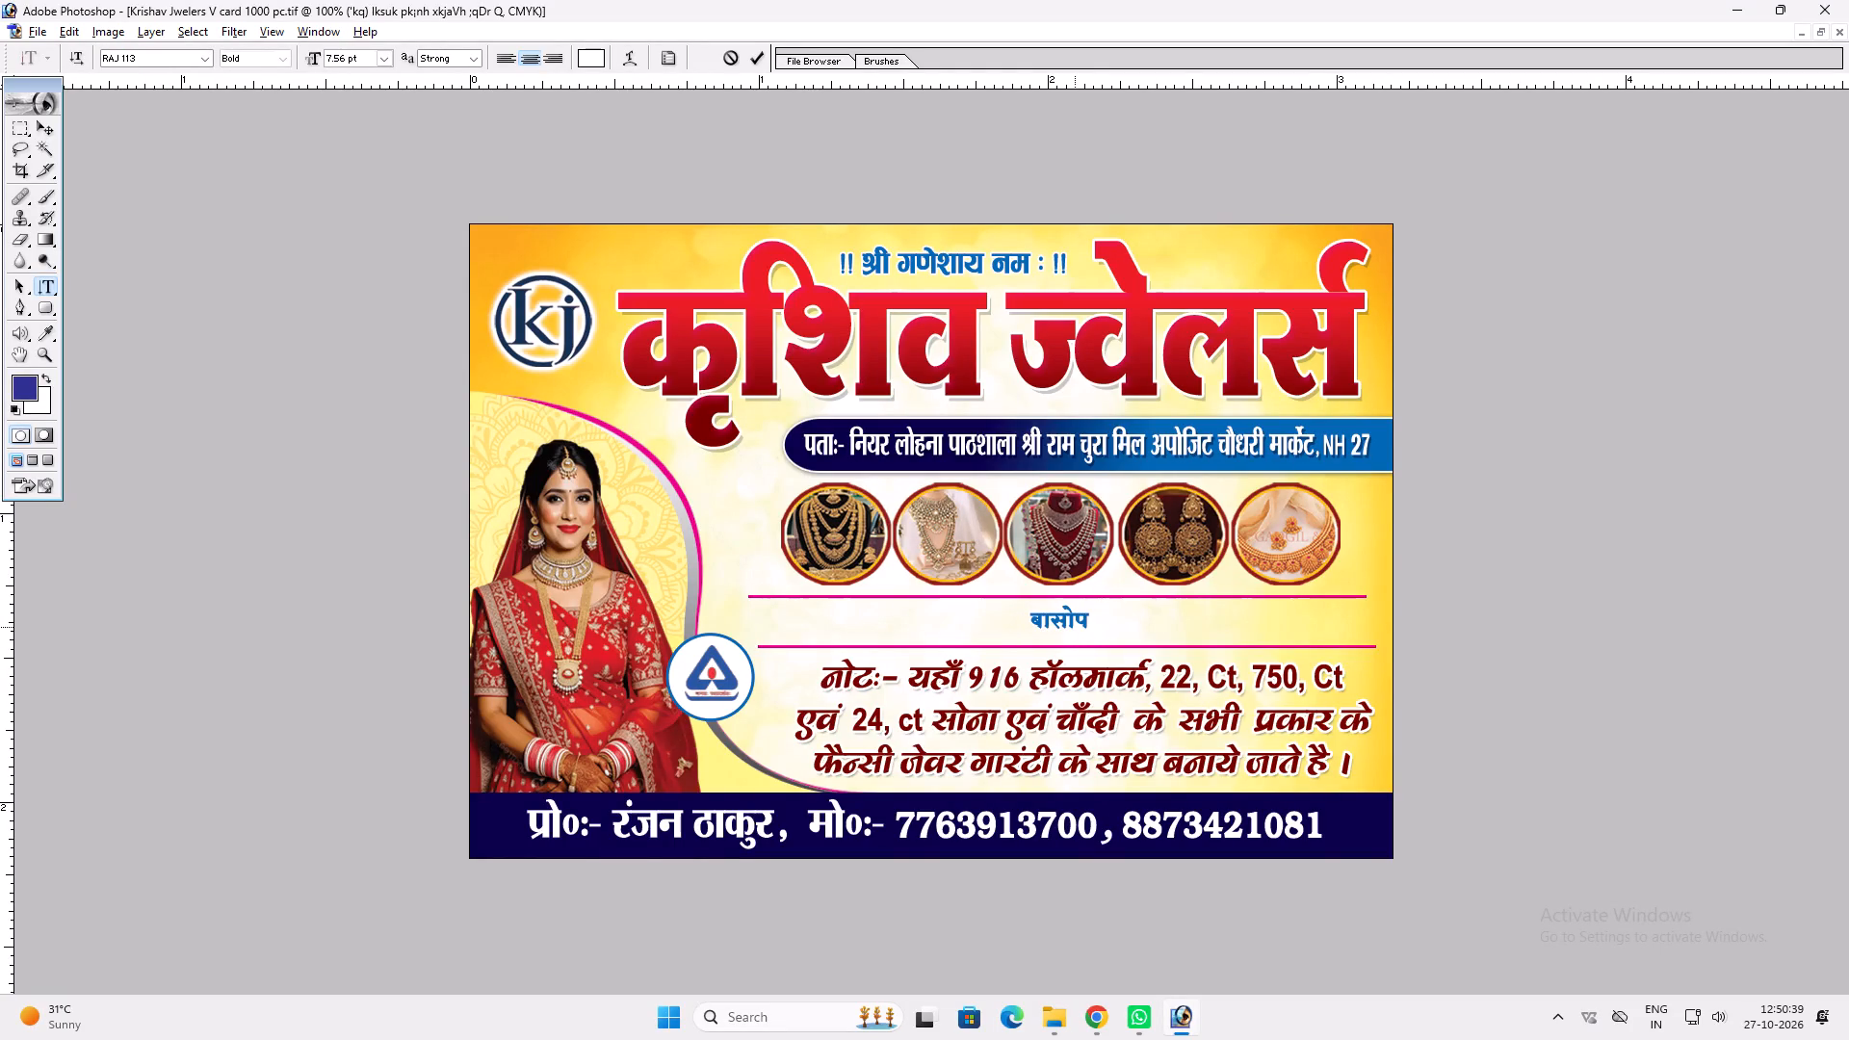
key(alt+0)
key(alt+2)
key(alt+3)
key(alt+4)
key(BackSpace)
key(alt+0)
key(alt+2)
key(alt+3)
key(alt+4)
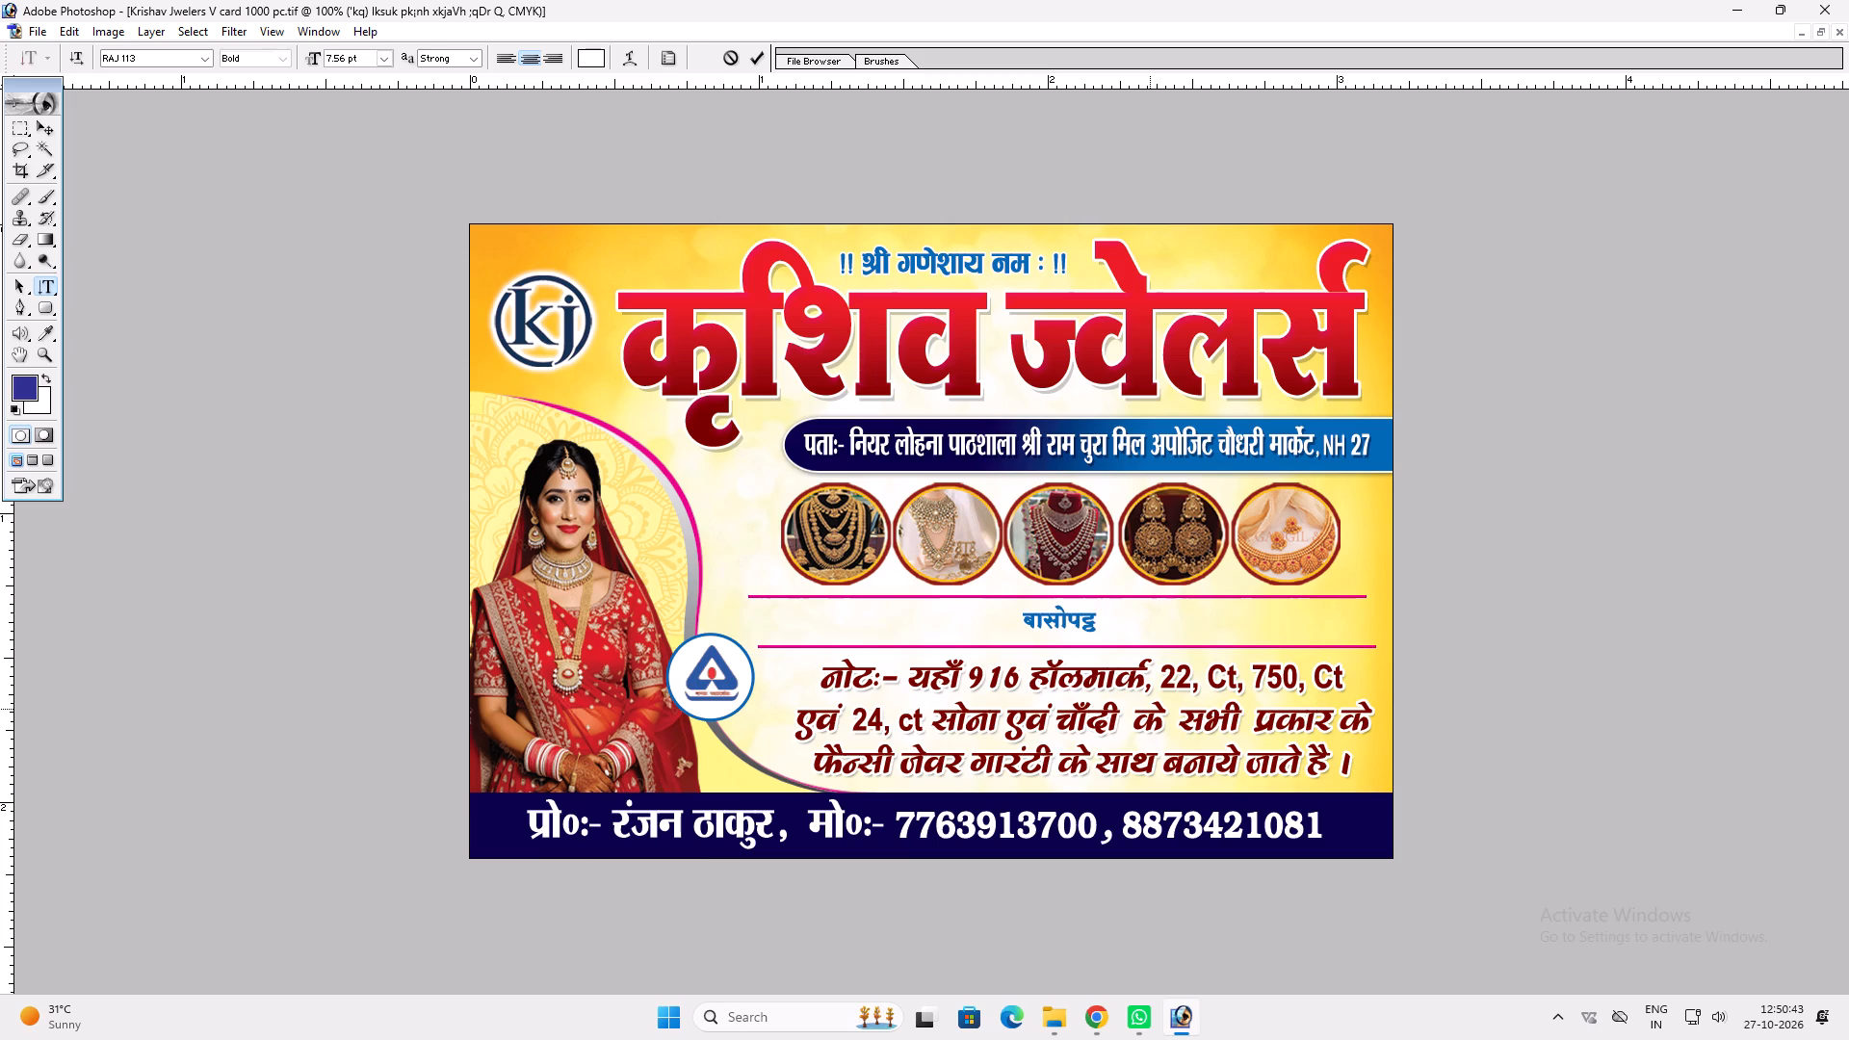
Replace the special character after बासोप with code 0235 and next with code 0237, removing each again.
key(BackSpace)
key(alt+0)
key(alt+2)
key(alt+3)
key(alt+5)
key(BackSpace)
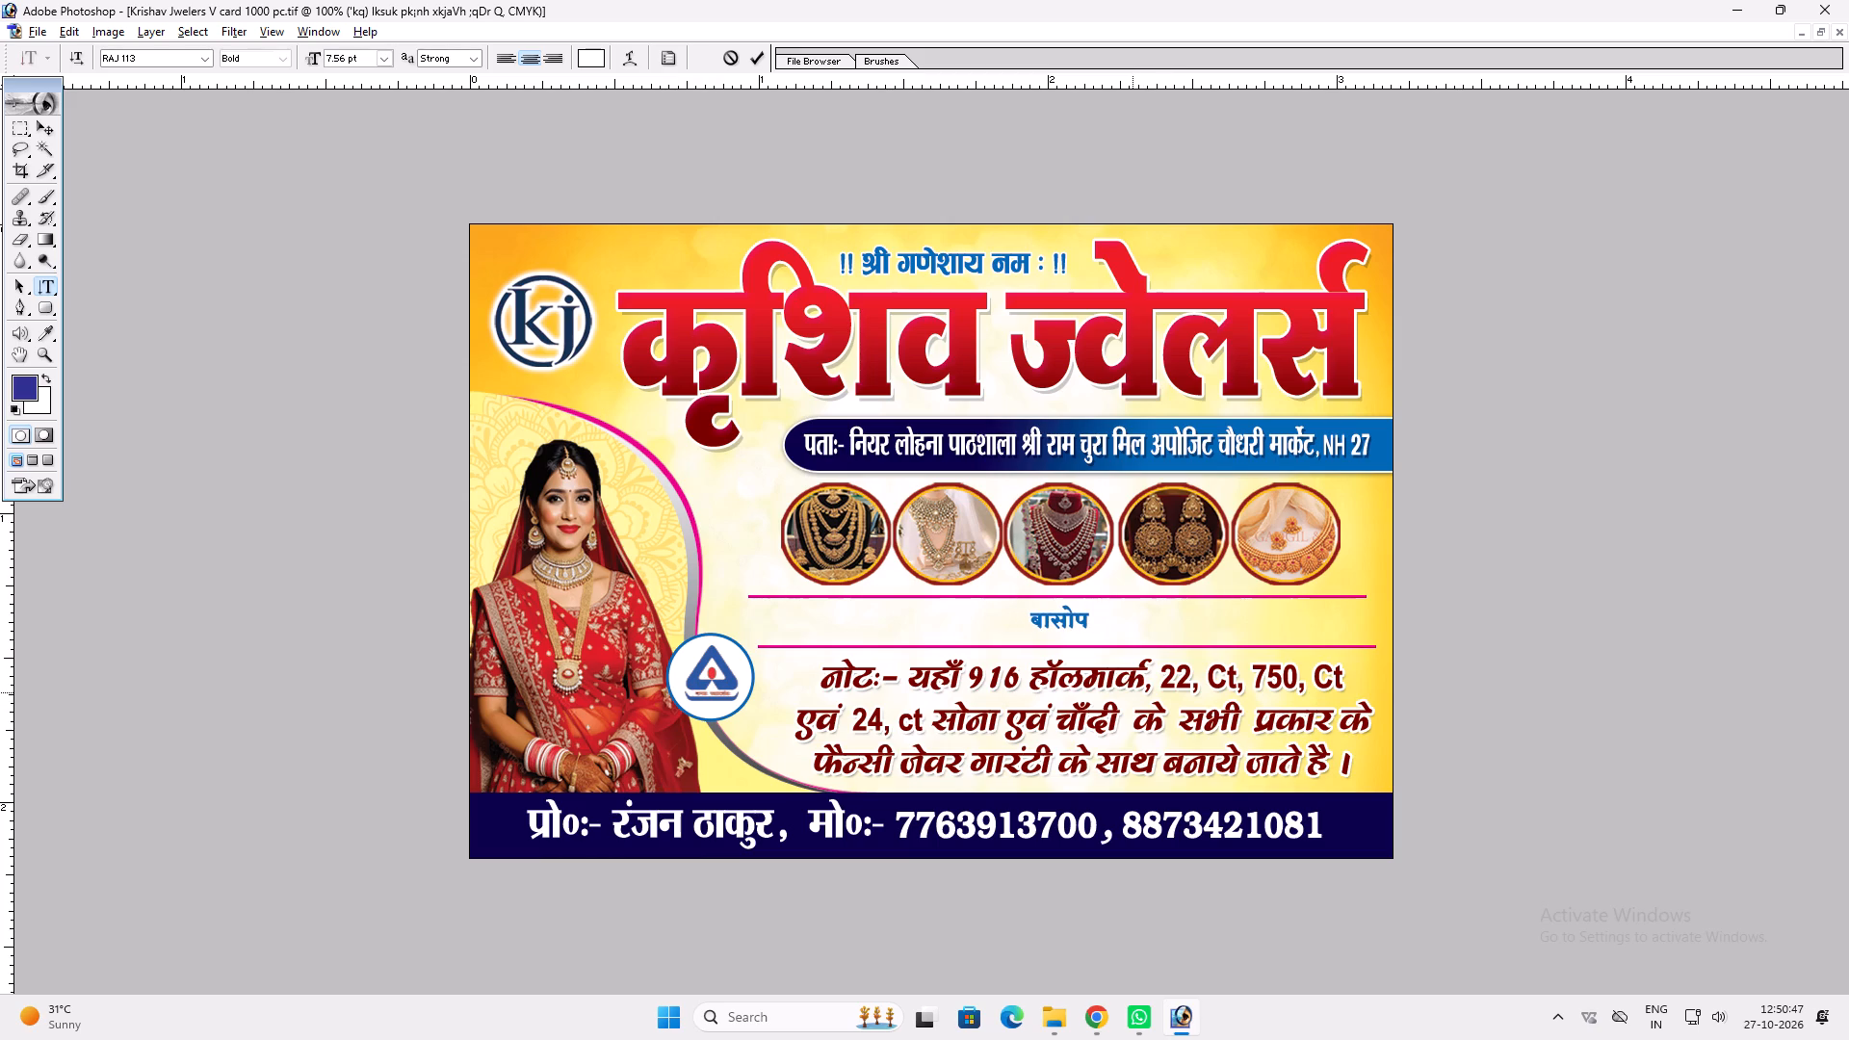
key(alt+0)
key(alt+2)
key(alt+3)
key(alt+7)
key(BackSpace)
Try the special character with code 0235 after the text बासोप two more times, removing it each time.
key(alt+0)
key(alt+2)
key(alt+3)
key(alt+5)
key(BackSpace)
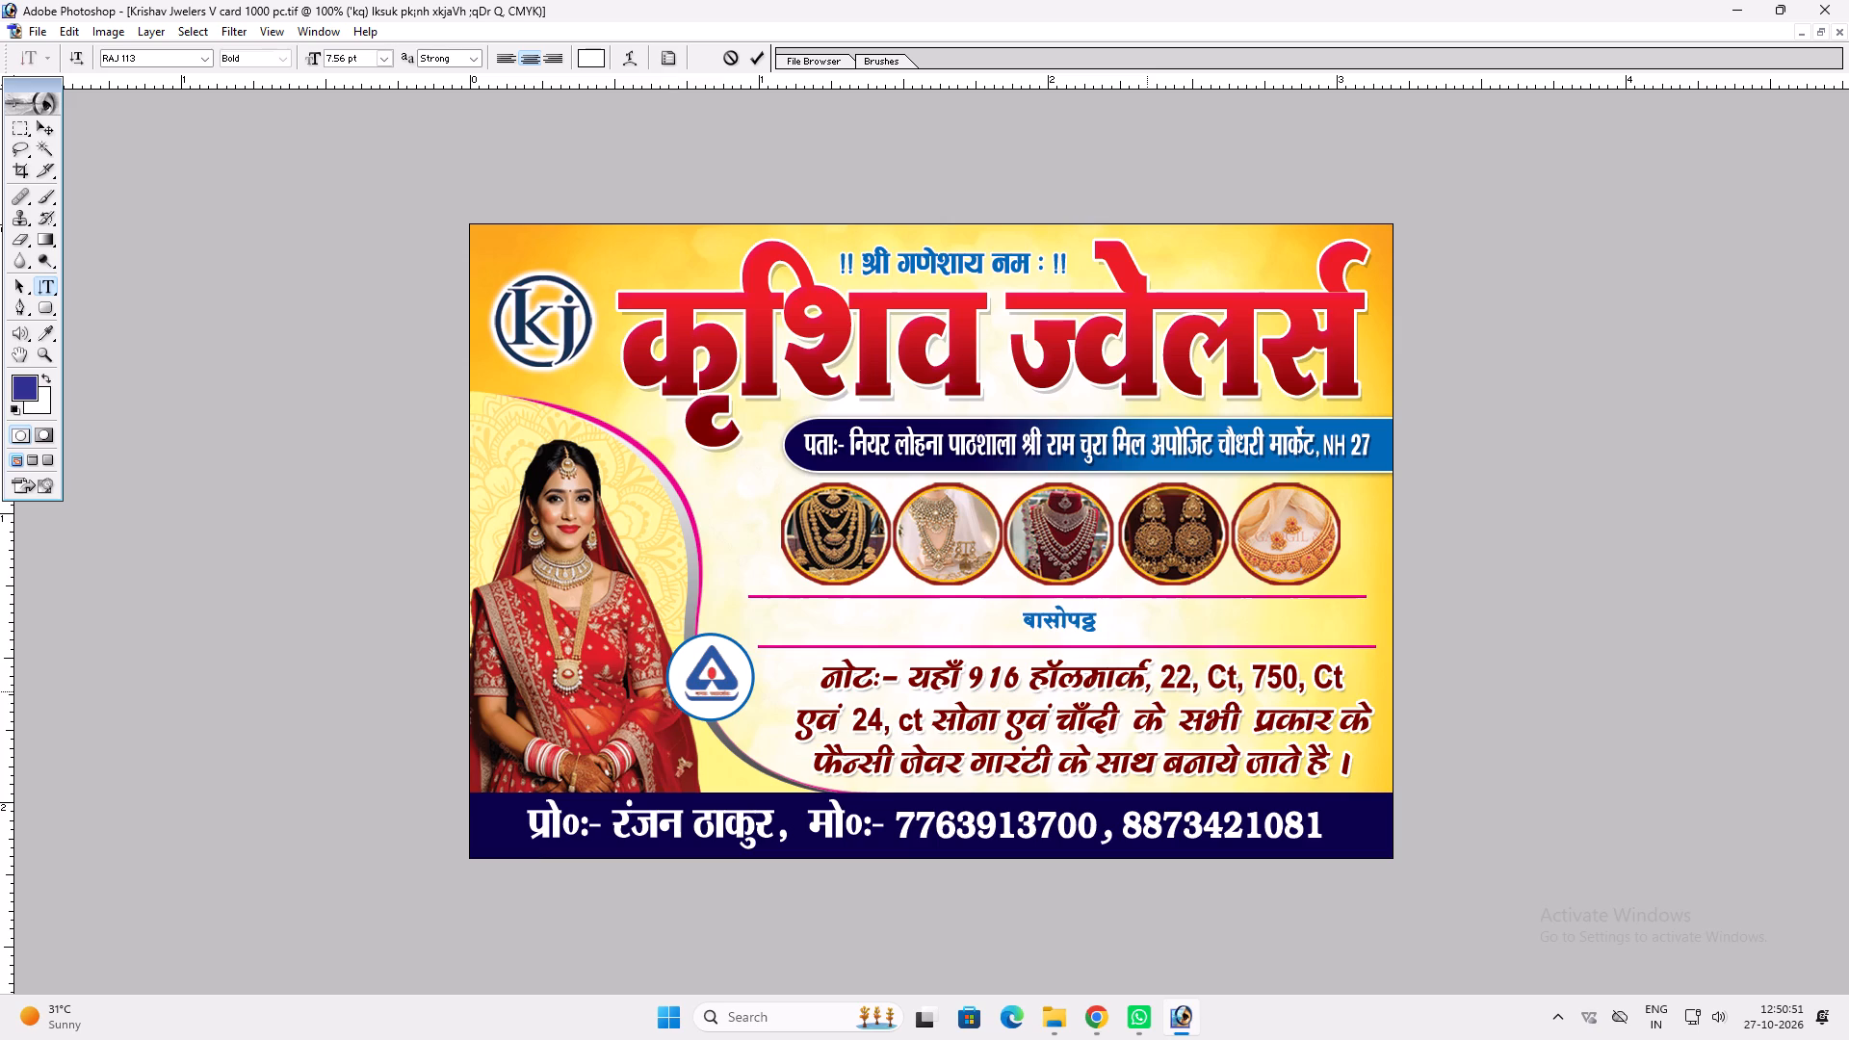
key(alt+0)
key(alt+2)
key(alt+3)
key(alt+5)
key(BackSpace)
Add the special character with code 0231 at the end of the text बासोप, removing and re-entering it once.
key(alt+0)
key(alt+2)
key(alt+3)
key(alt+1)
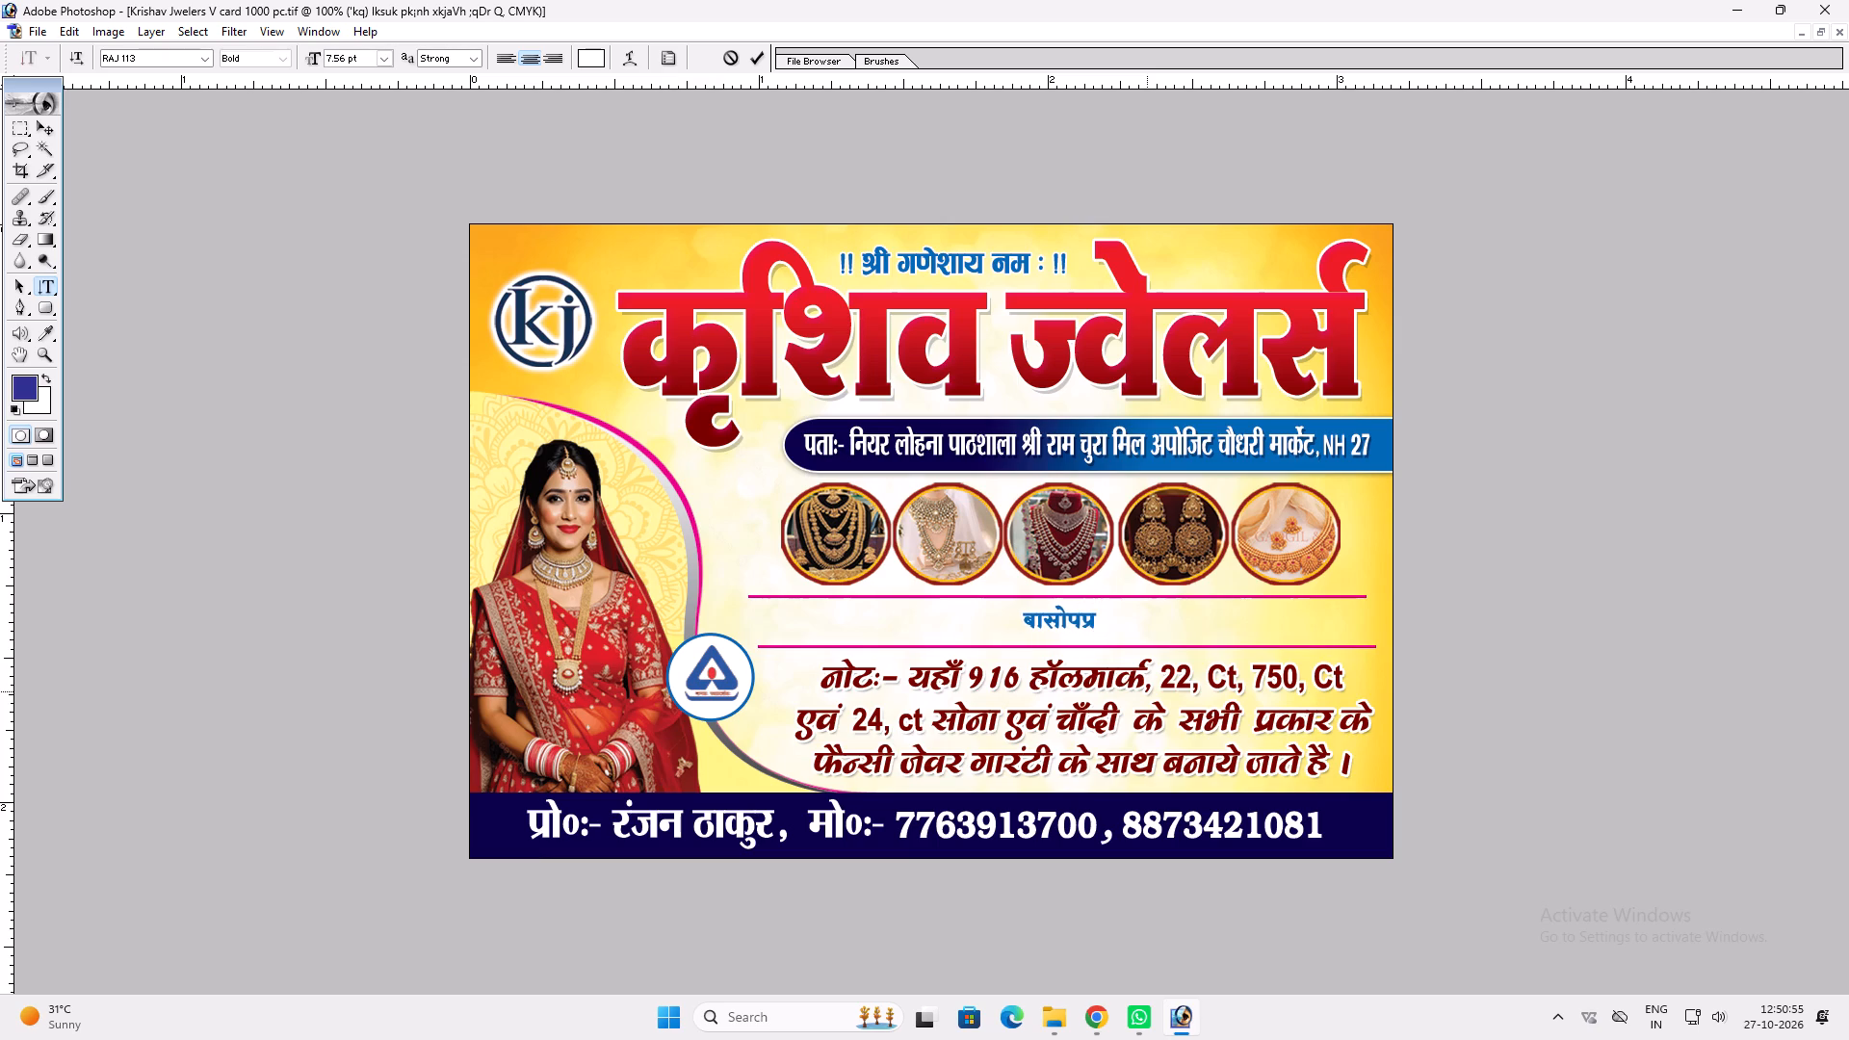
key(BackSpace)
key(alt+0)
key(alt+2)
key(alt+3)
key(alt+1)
Close the jewellers' visiting card document, discarding the uncommitted type layer edits.
key(ctrl+w)
click(1021, 381)
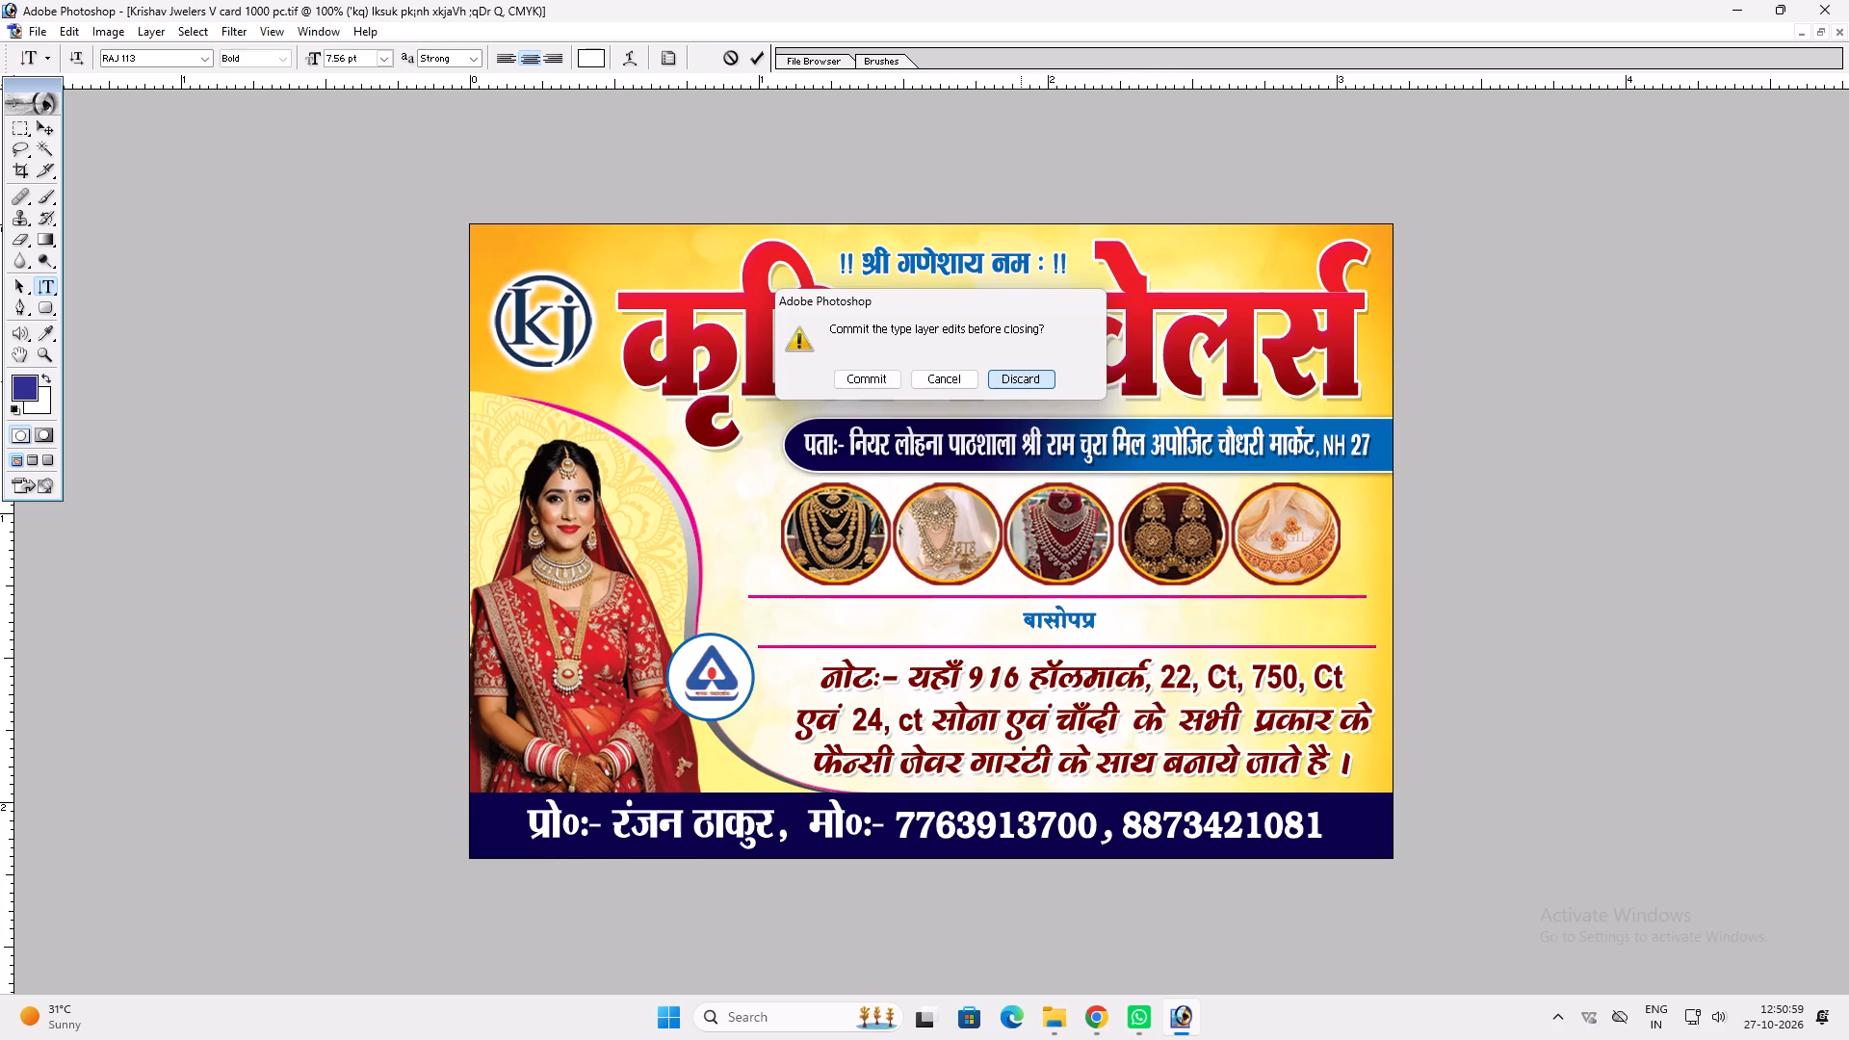
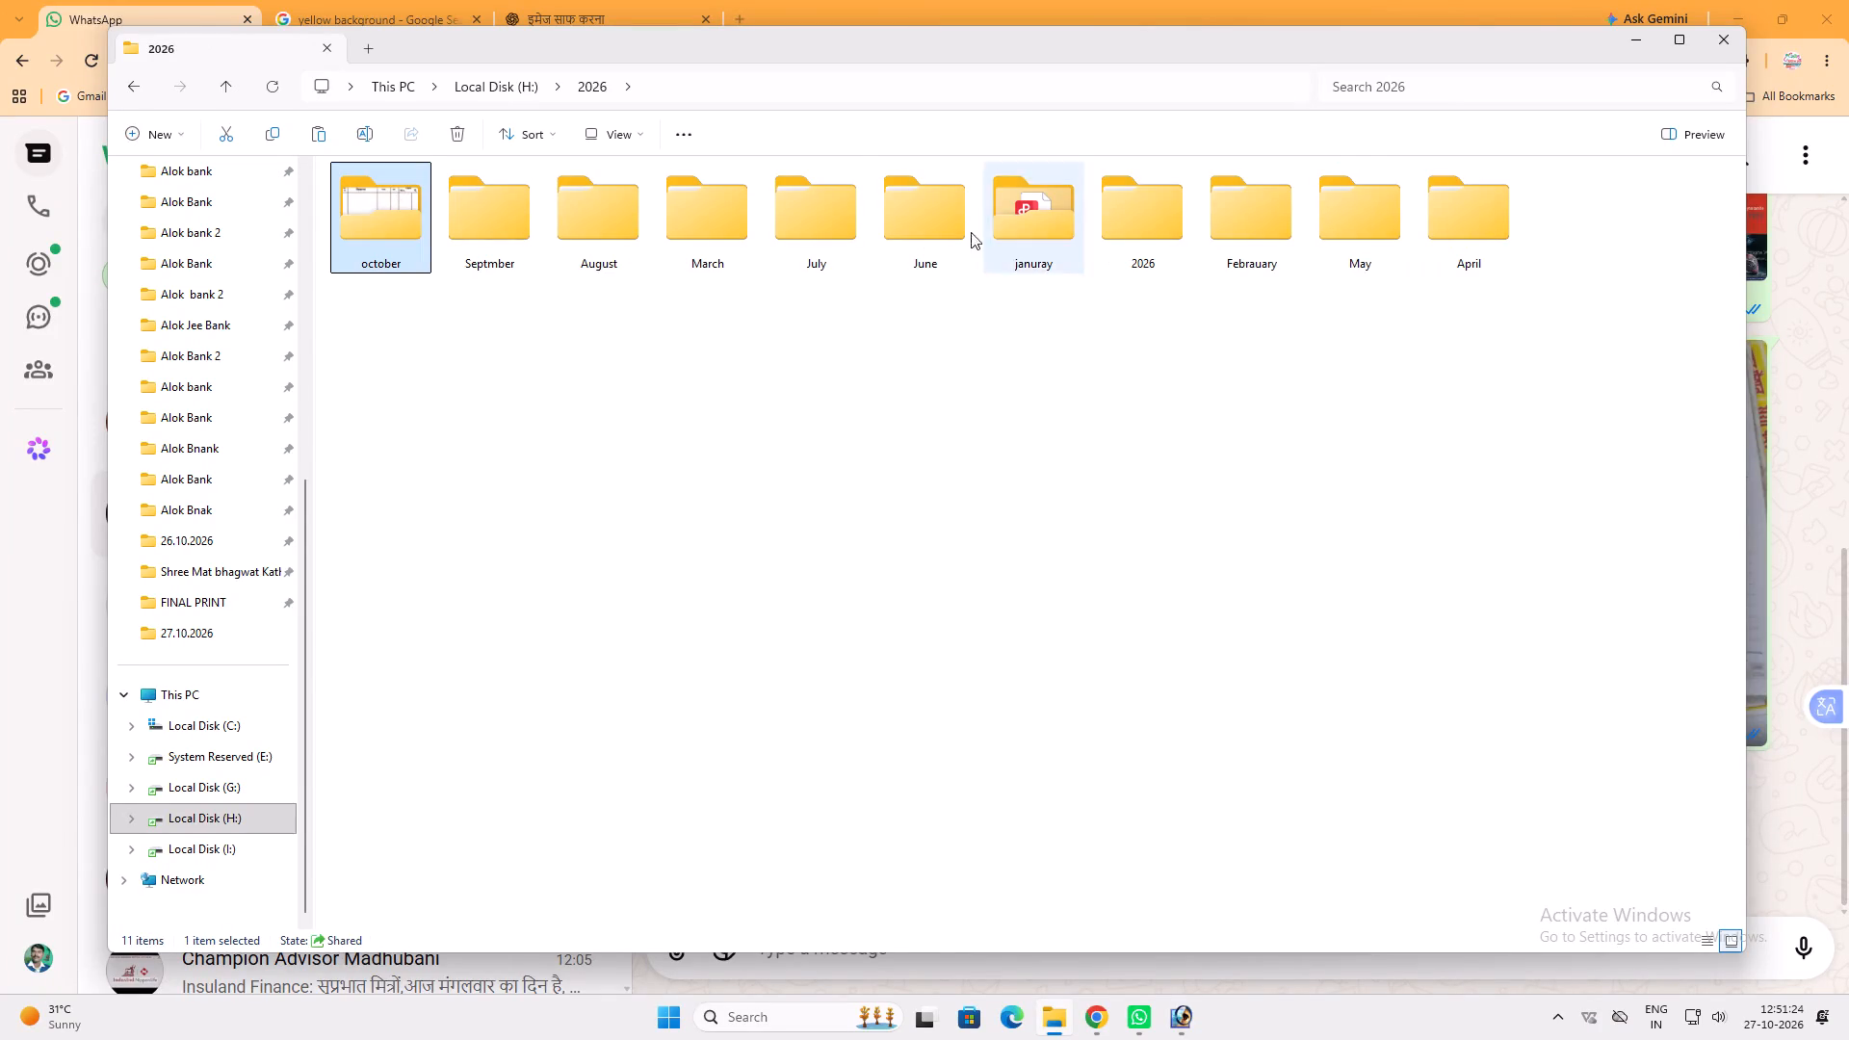
Look through the ok print folder of 27.10.2026 inside october, and return to the october folder.
double_click(382, 203)
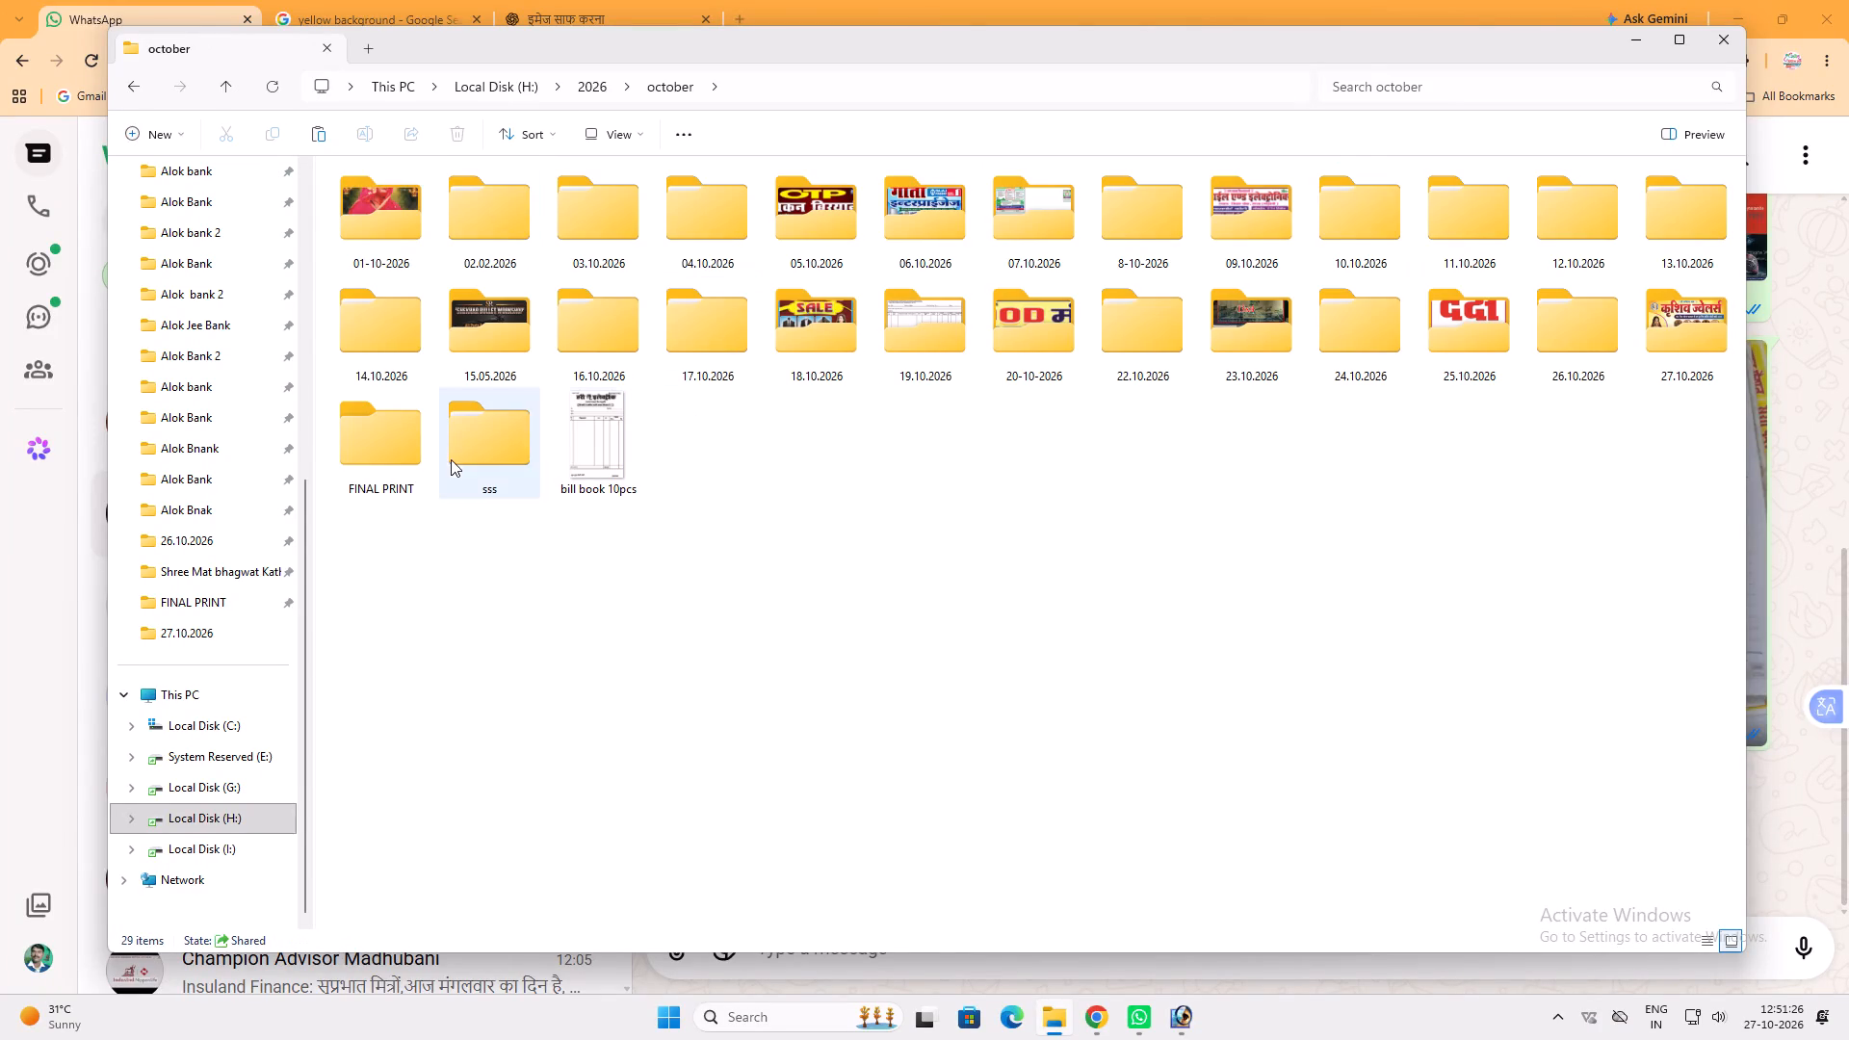
double_click(1644, 330)
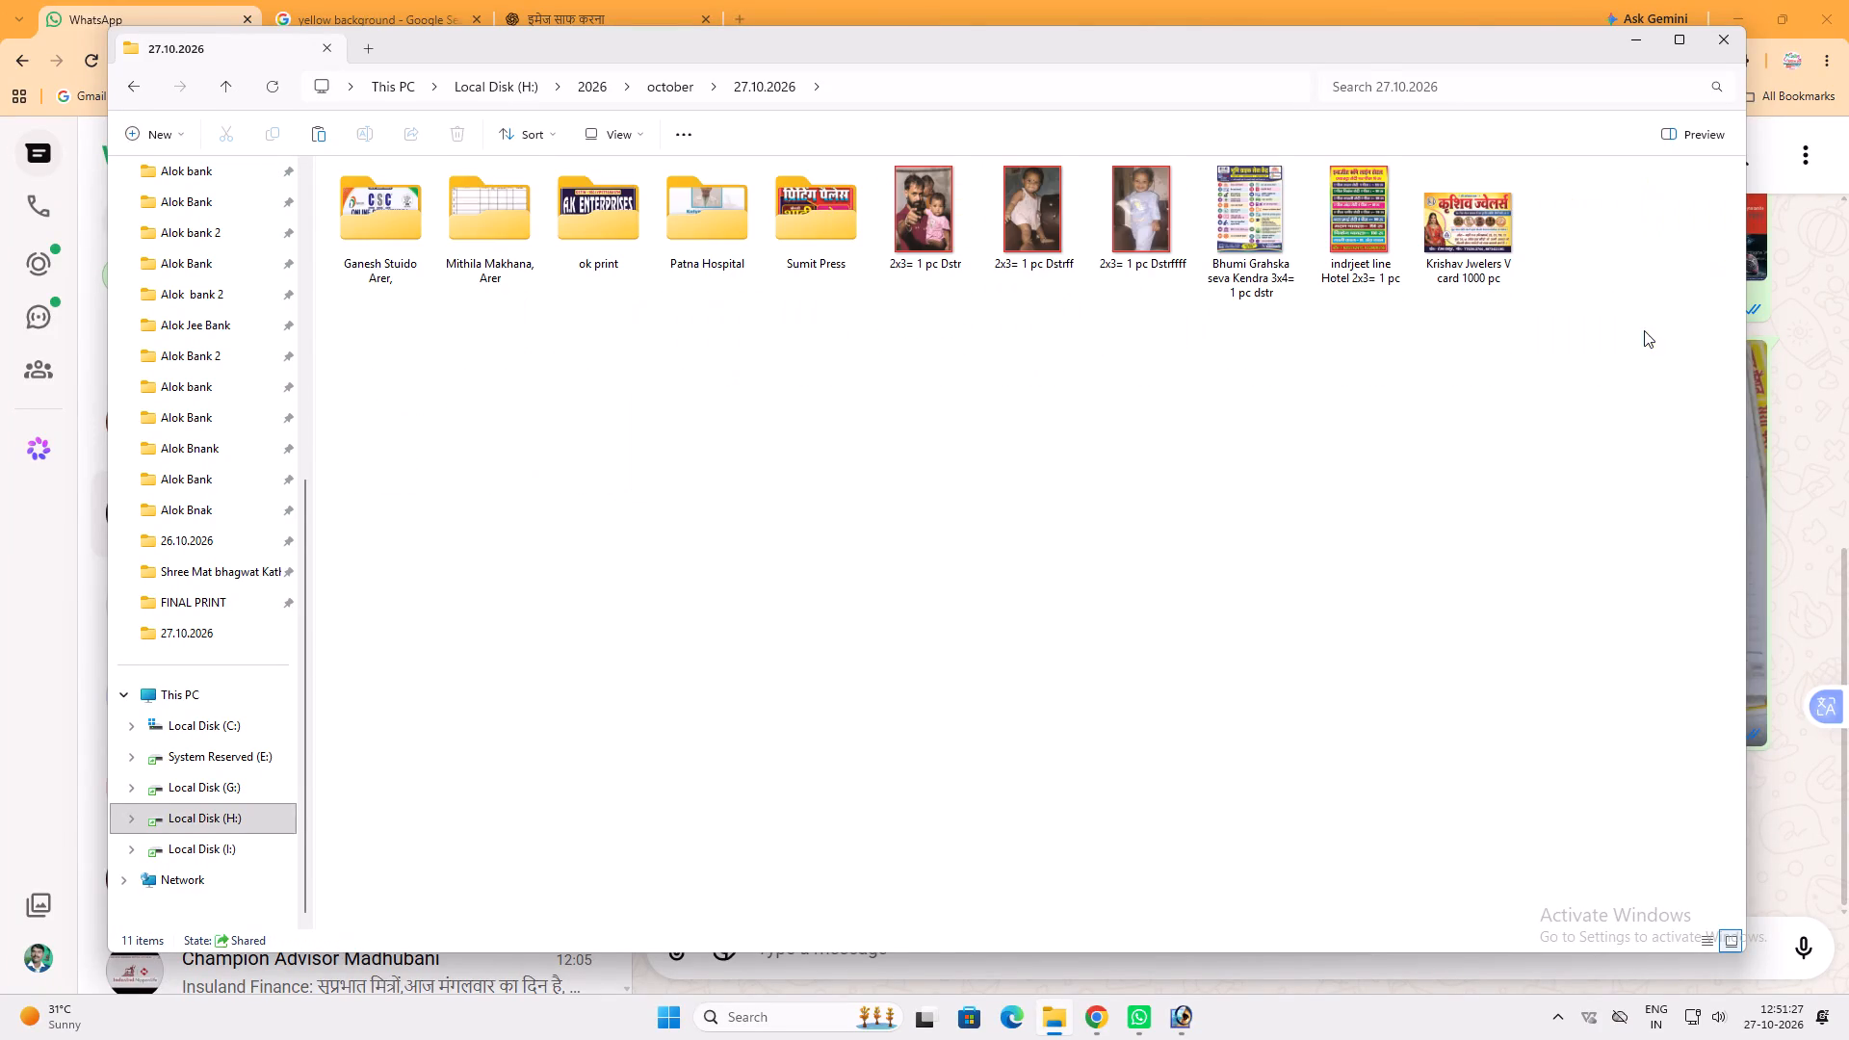
double_click(620, 237)
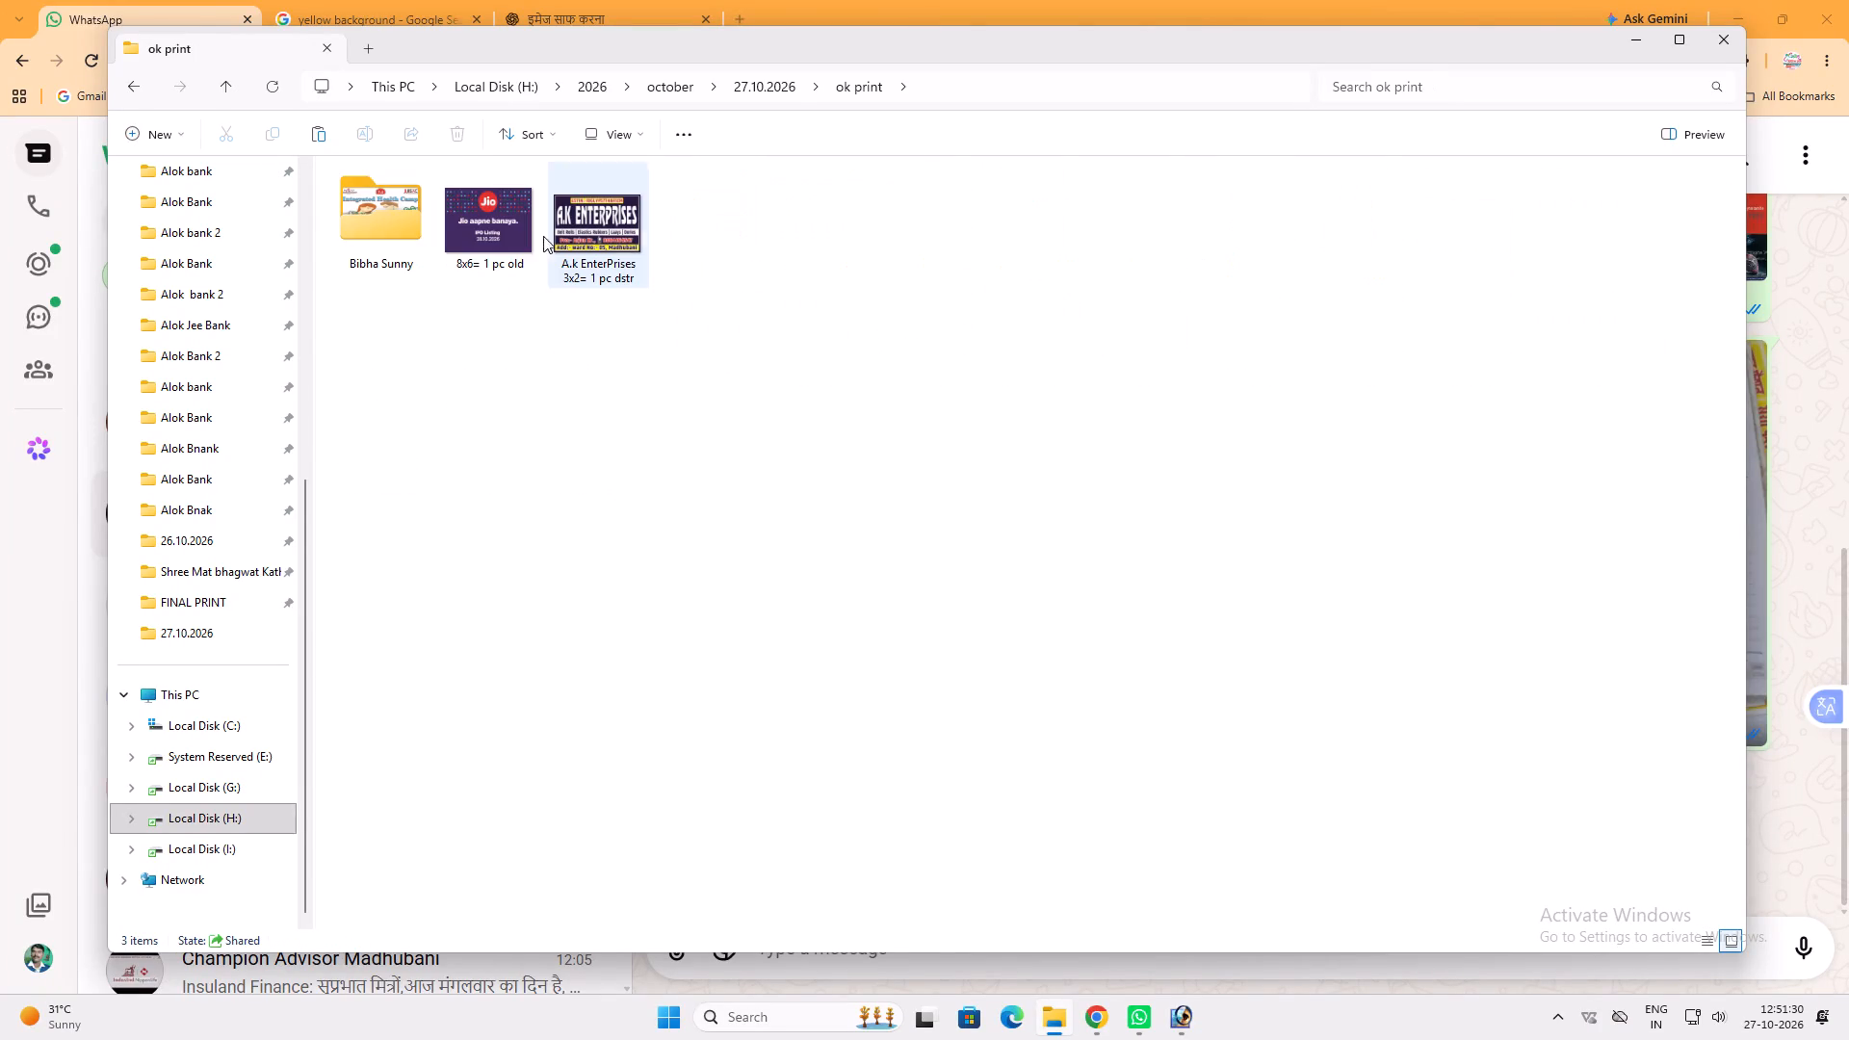
key(BackSpace)
key(BackSpace)
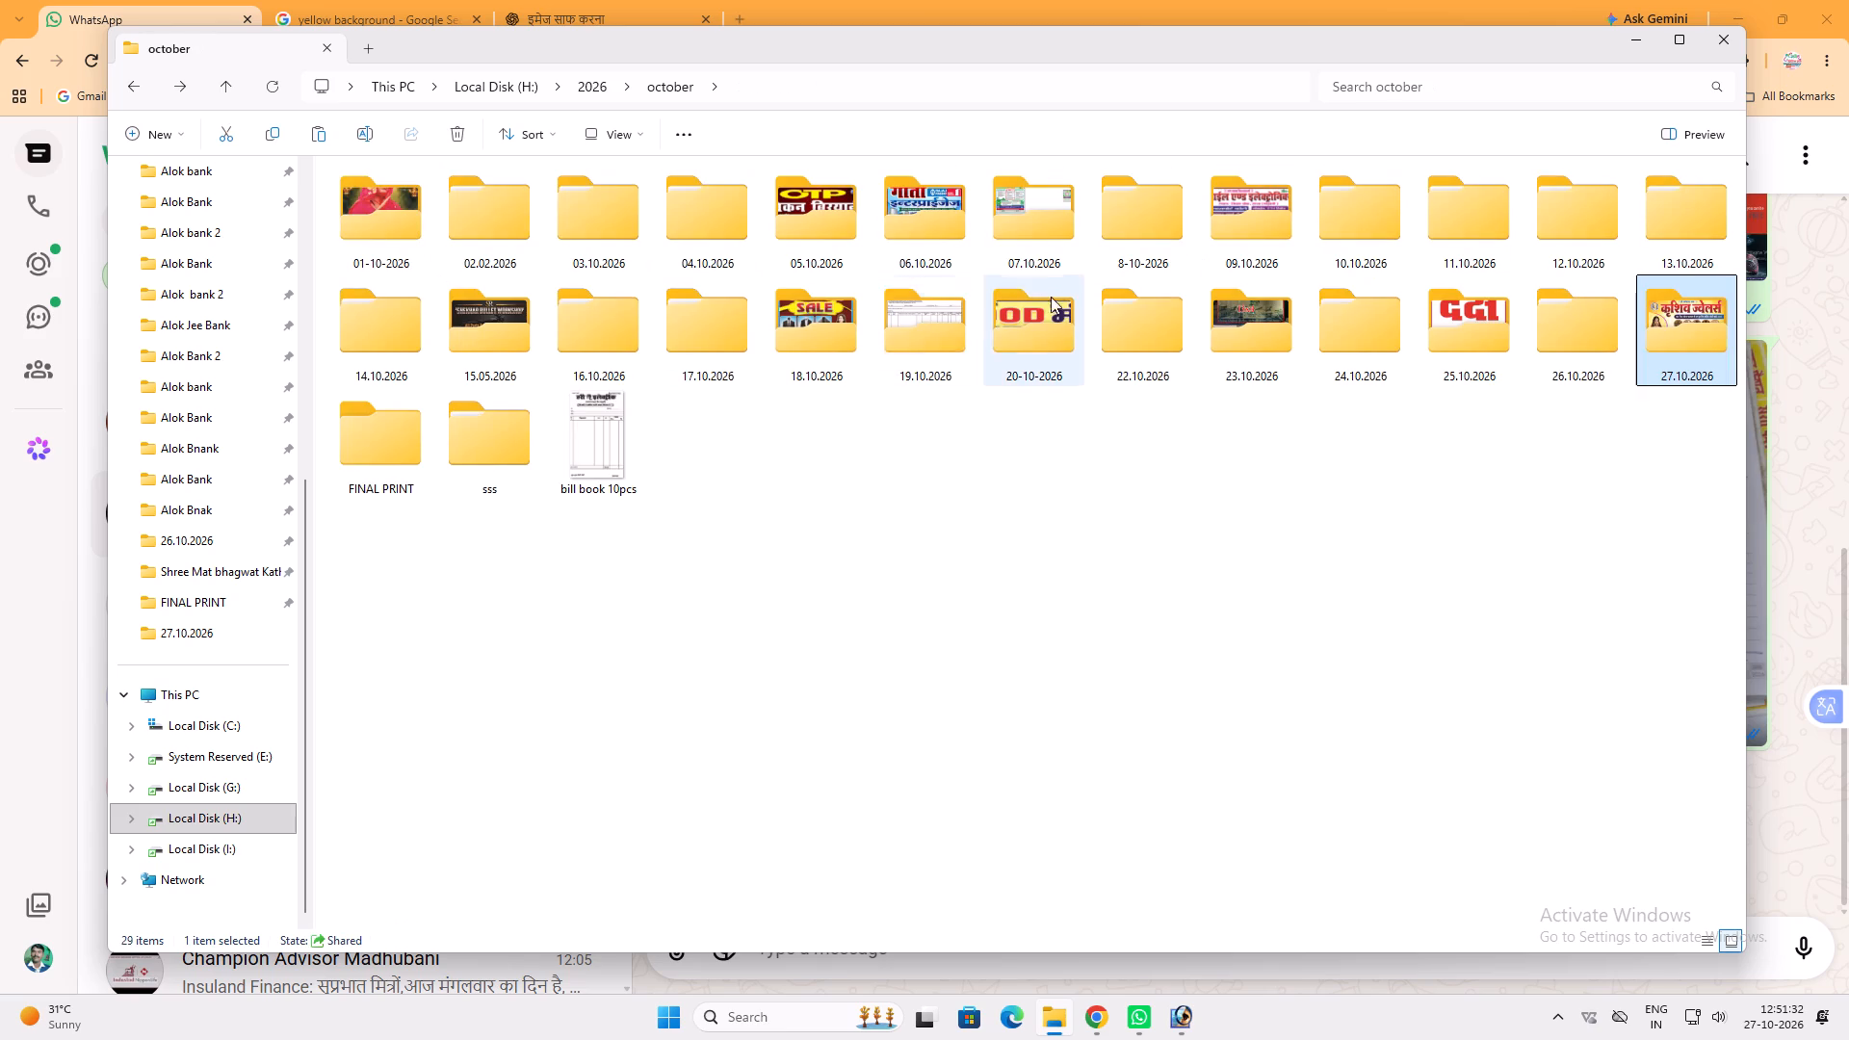
Open the ok Print folder inside 26.10.2026 and display its contents with smaller icons.
double_click(1552, 332)
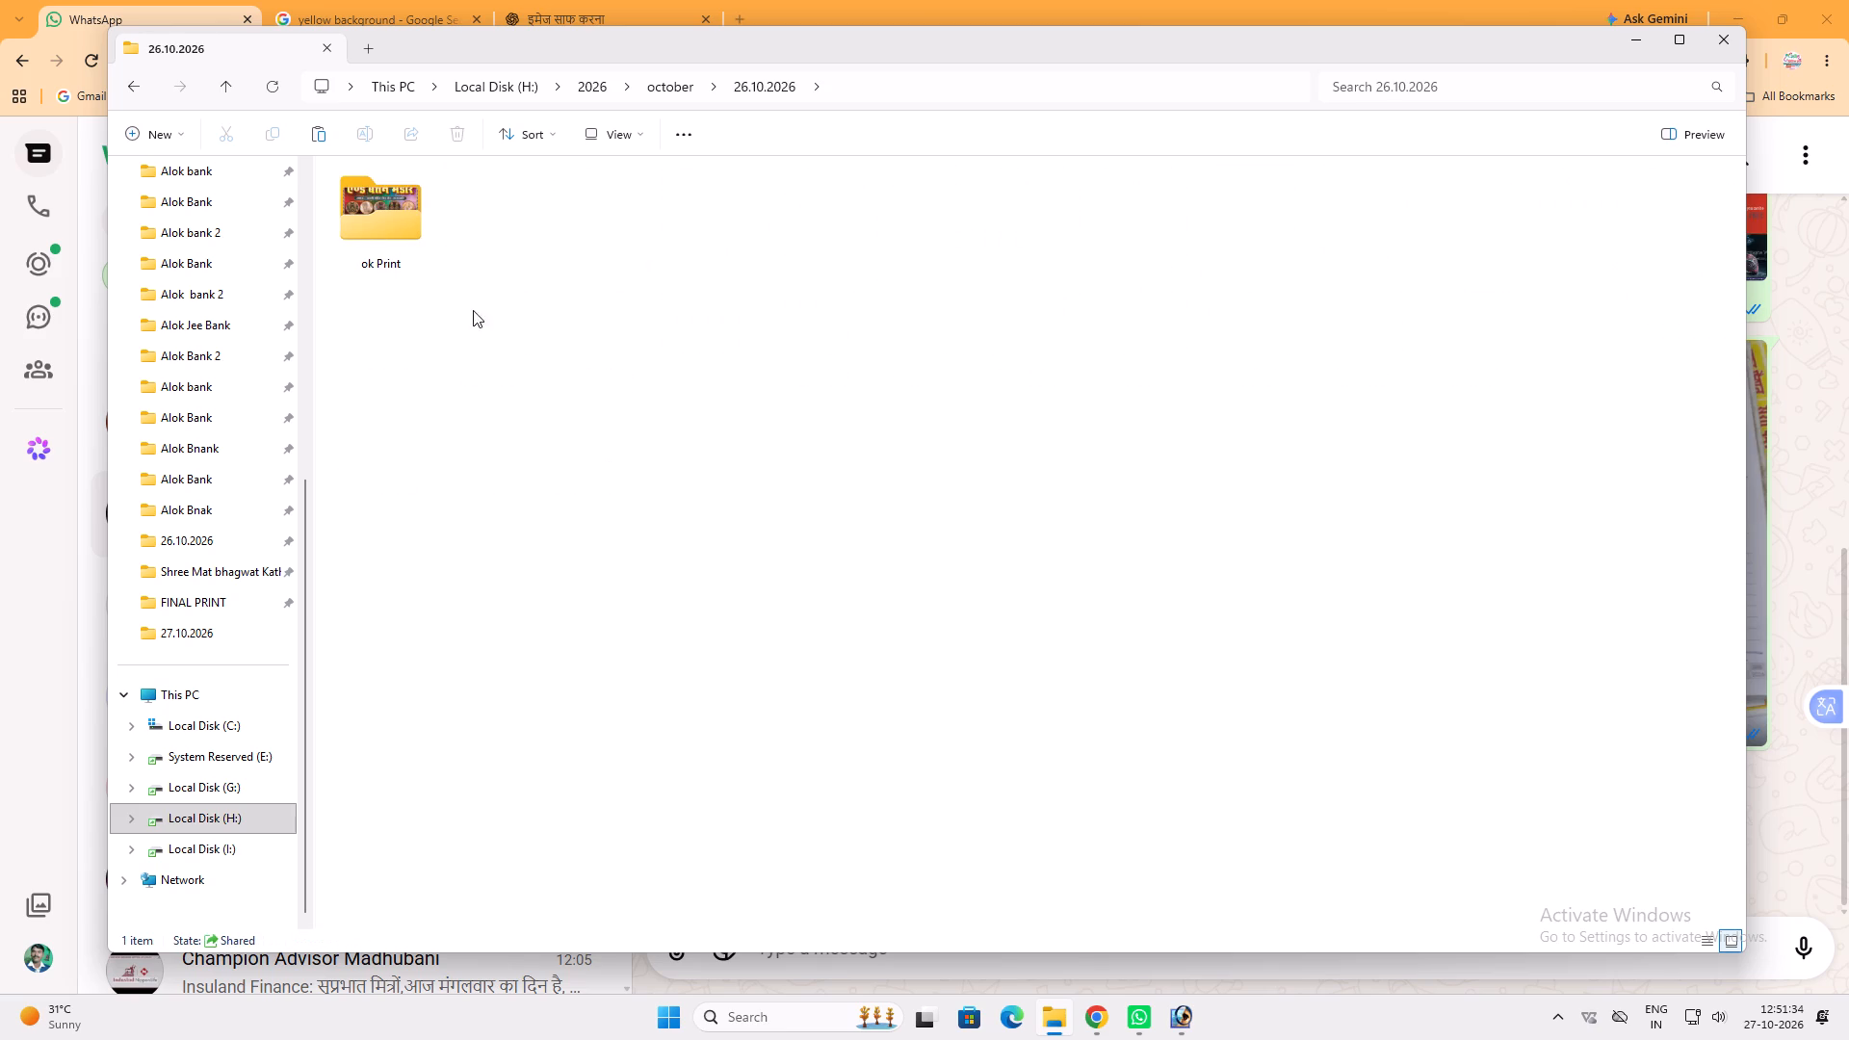
double_click(403, 201)
scroll(1243, 452, down, 5)
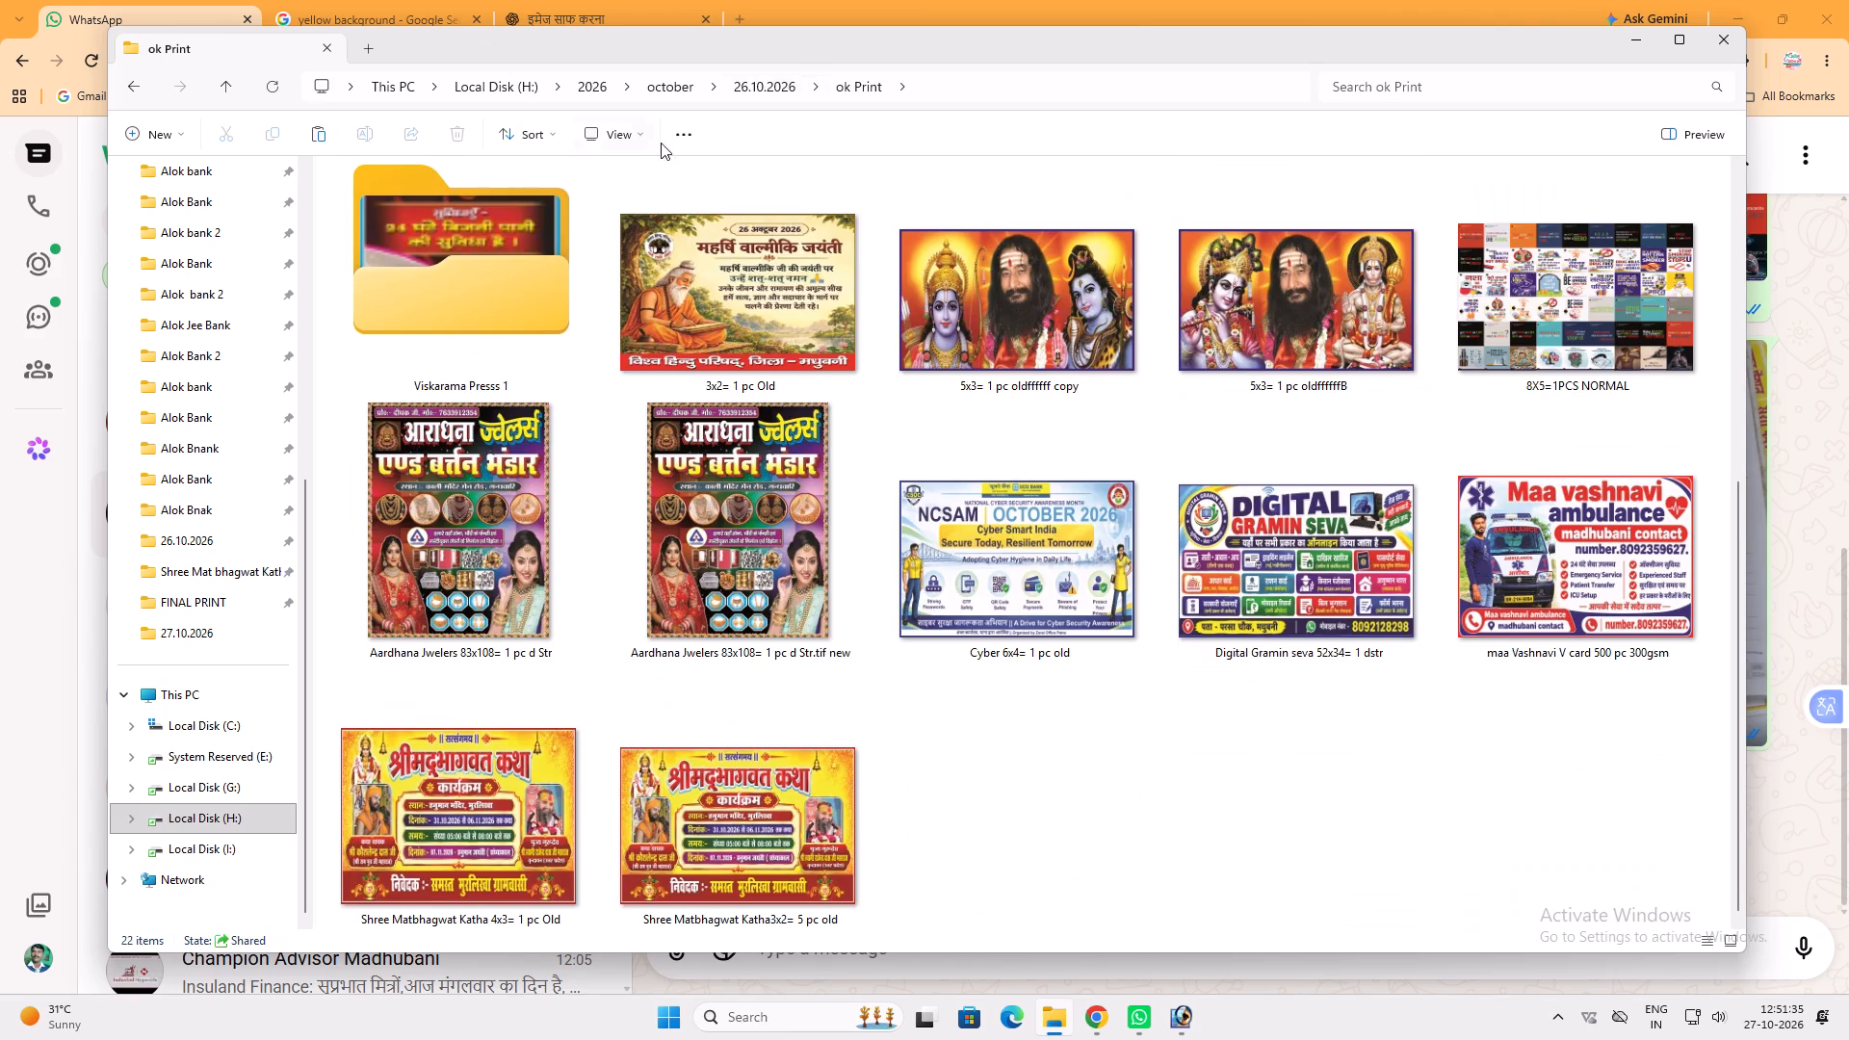
click(640, 138)
click(634, 222)
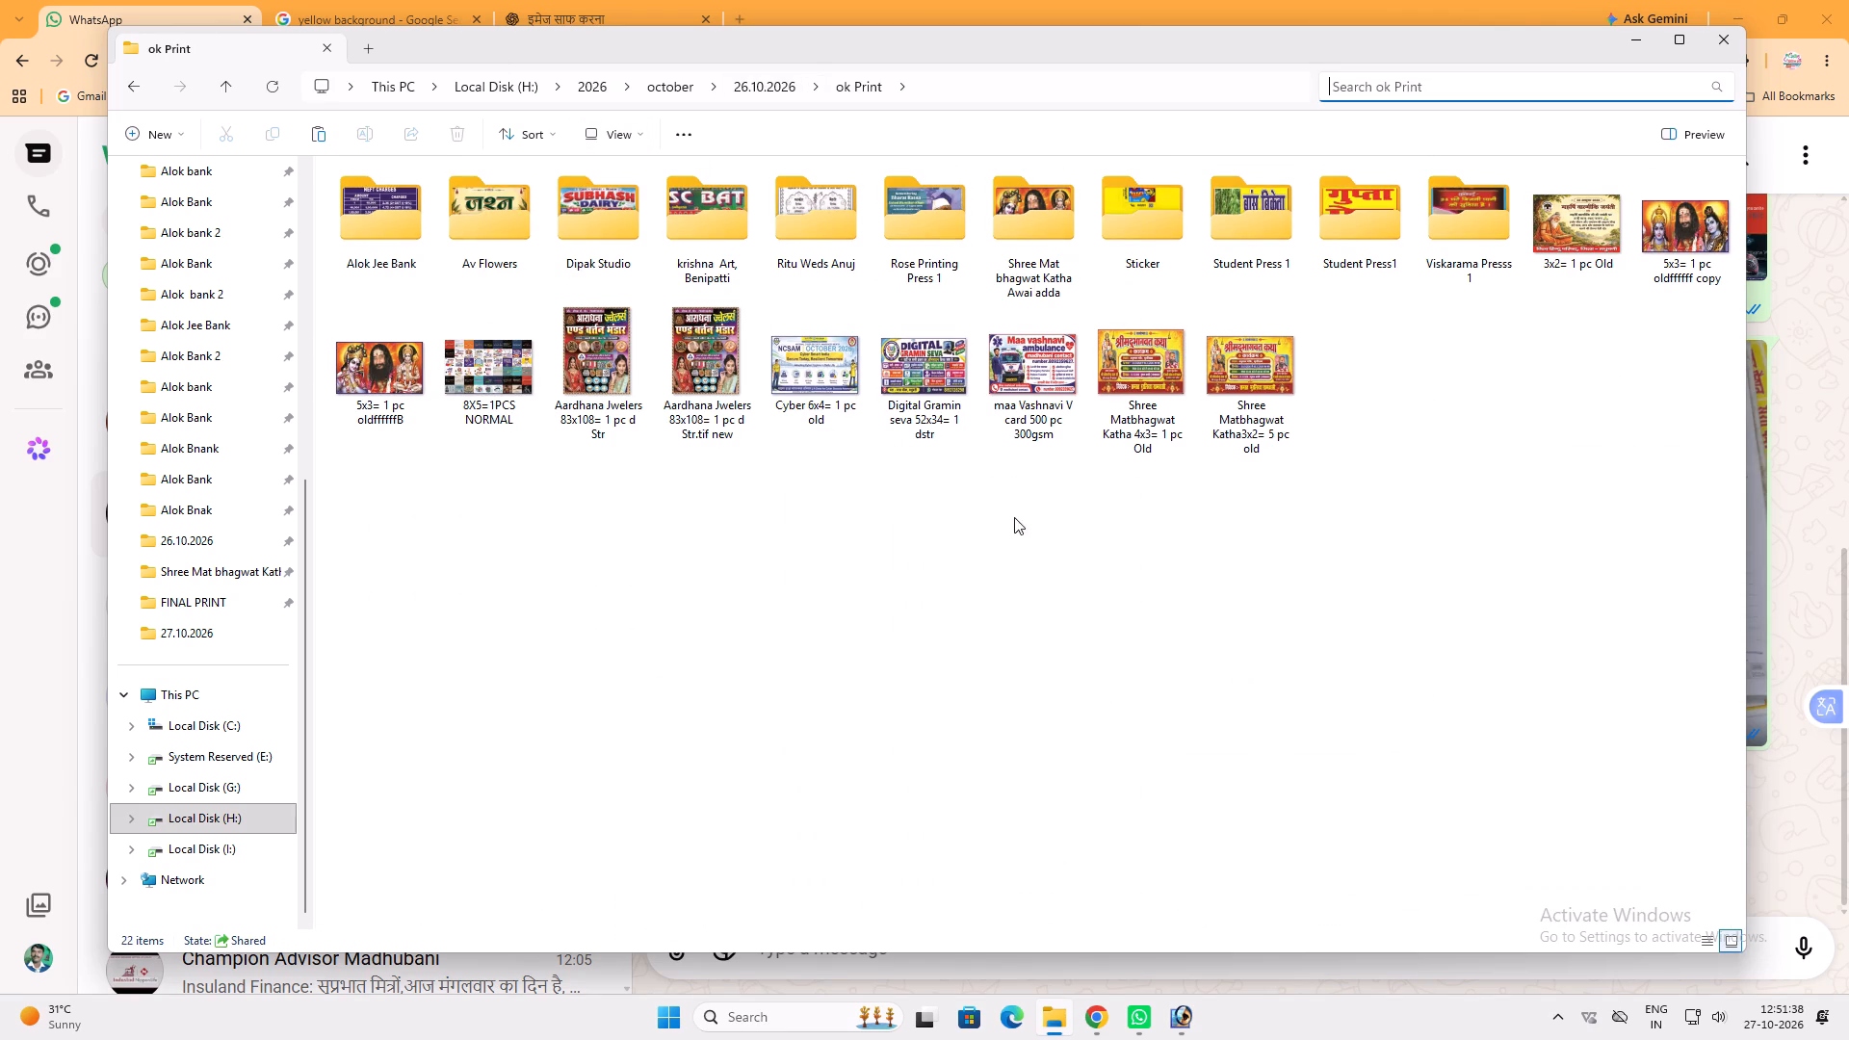
Open the image 8X5=1PCS NORMAL from the ok Print folder in Photoshop.
click(1016, 517)
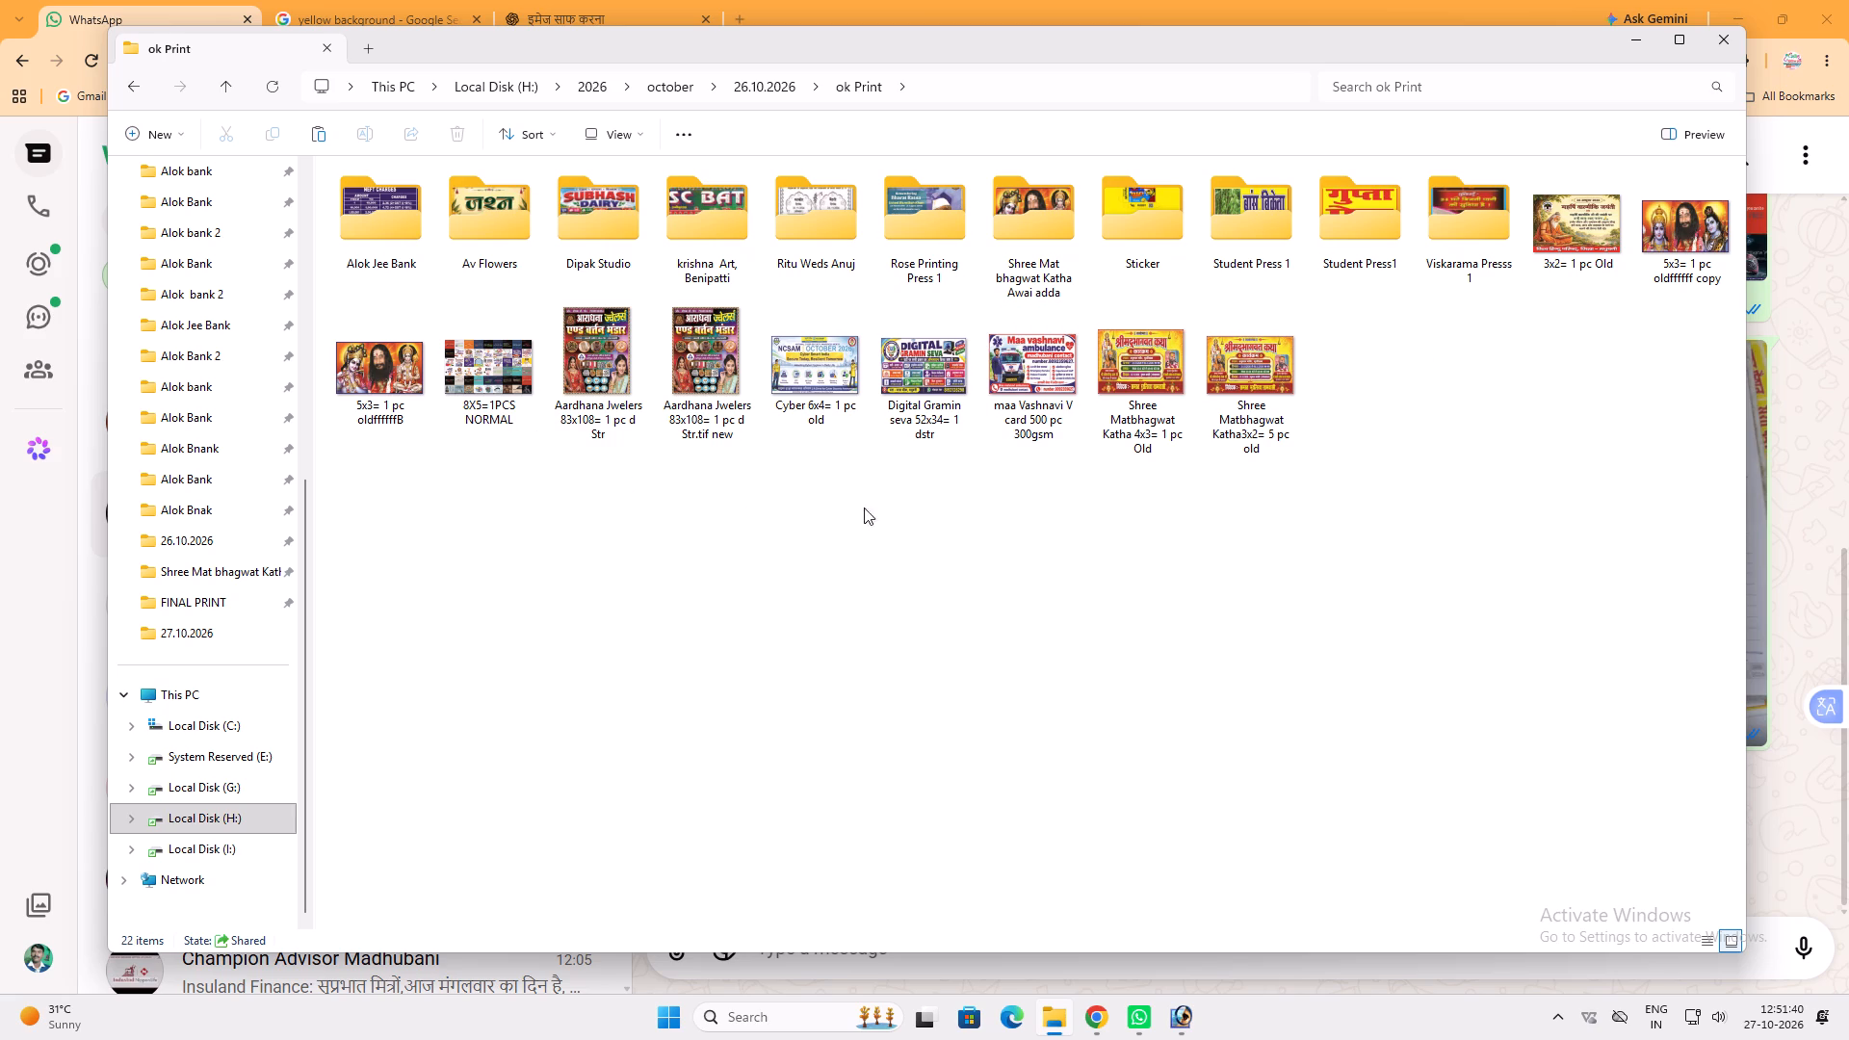
click(483, 342)
drag(474, 358, 1175, 962)
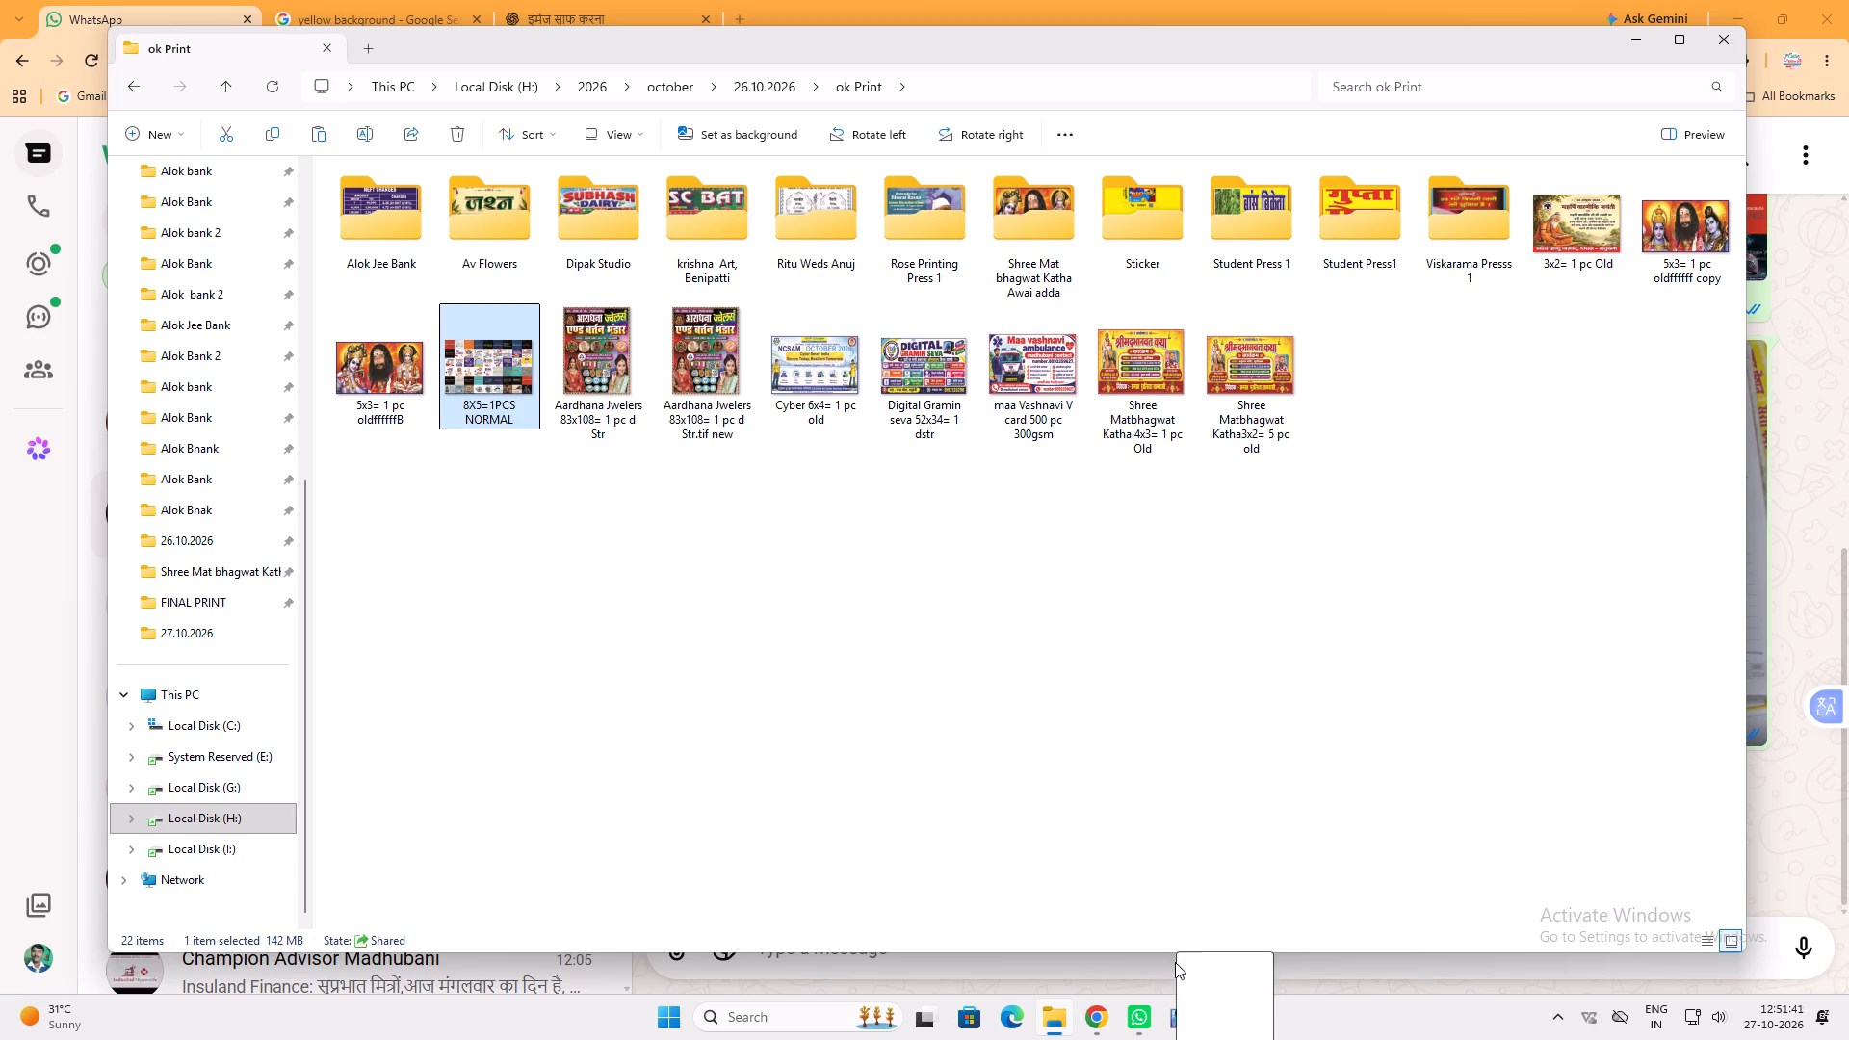
drag(1175, 962, 1144, 858)
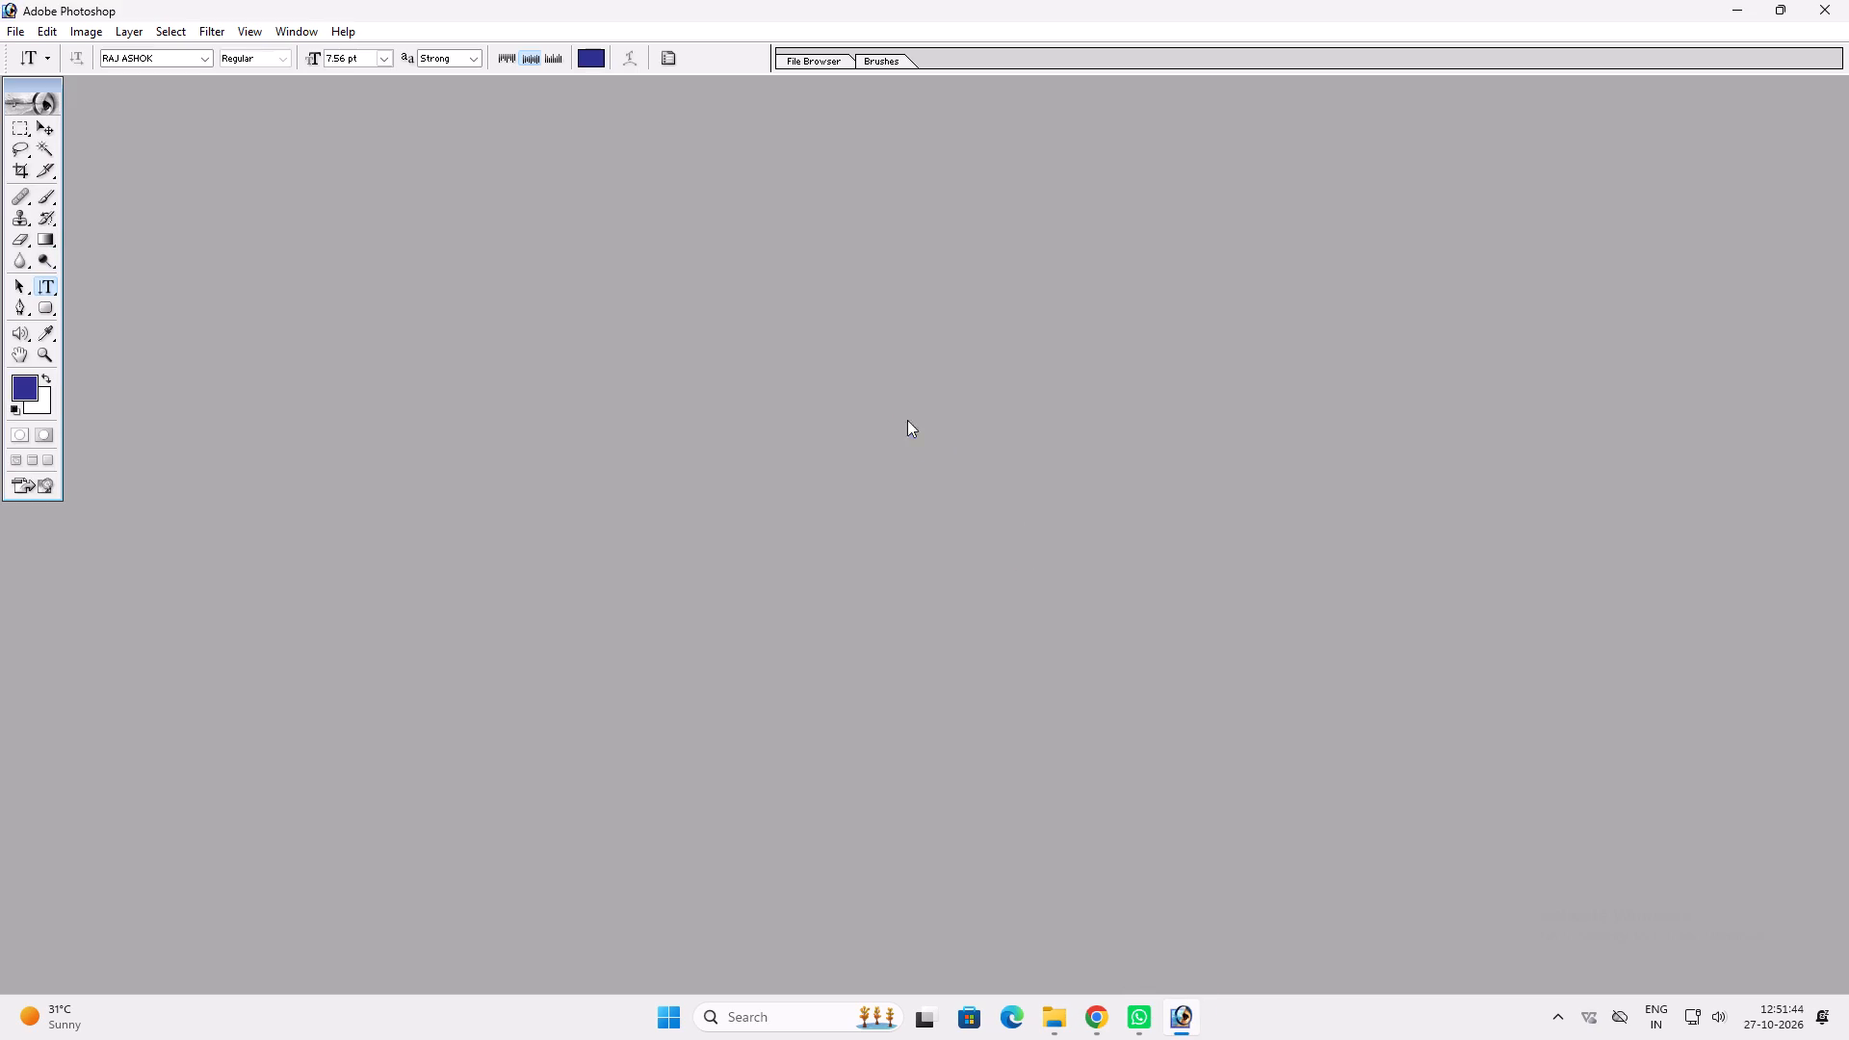
Switch to the Move tool for working on the anti-drug poster sheet 8X5=1PCS NORMAL.tif.
right_click(877, 316)
click(843, 278)
key(v)
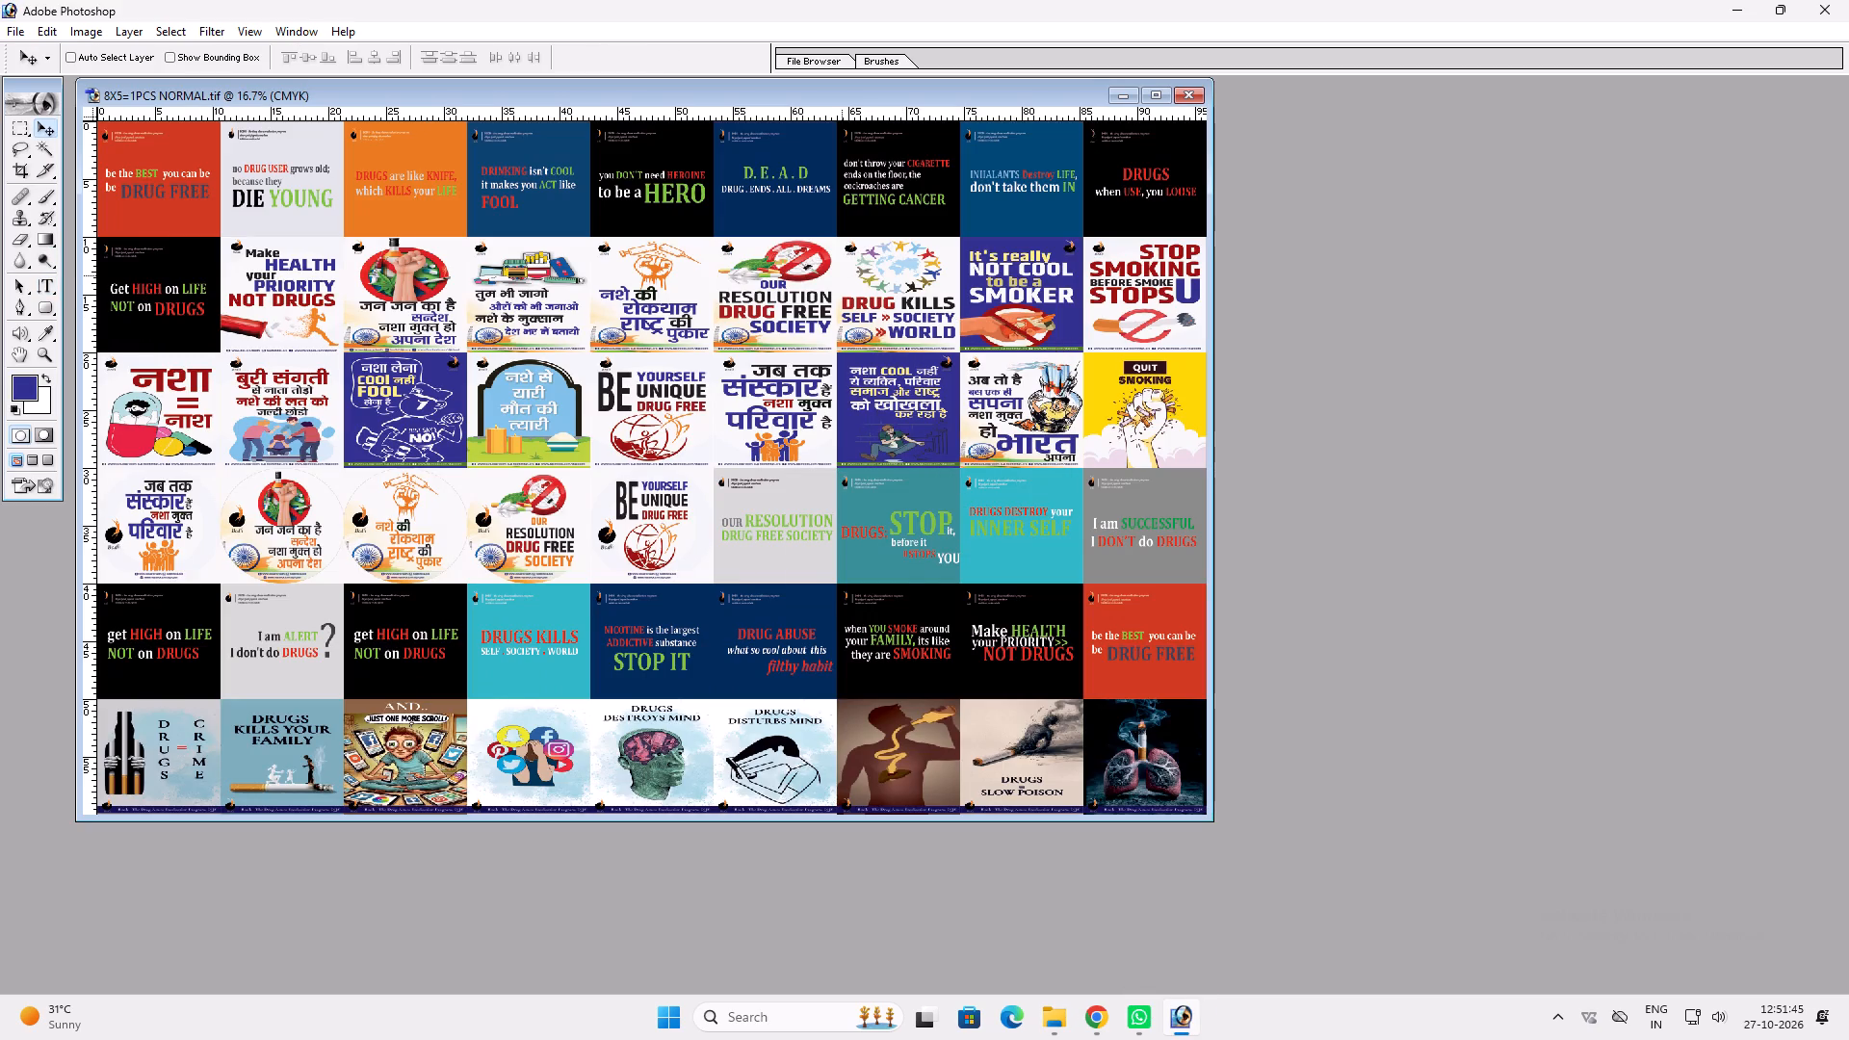
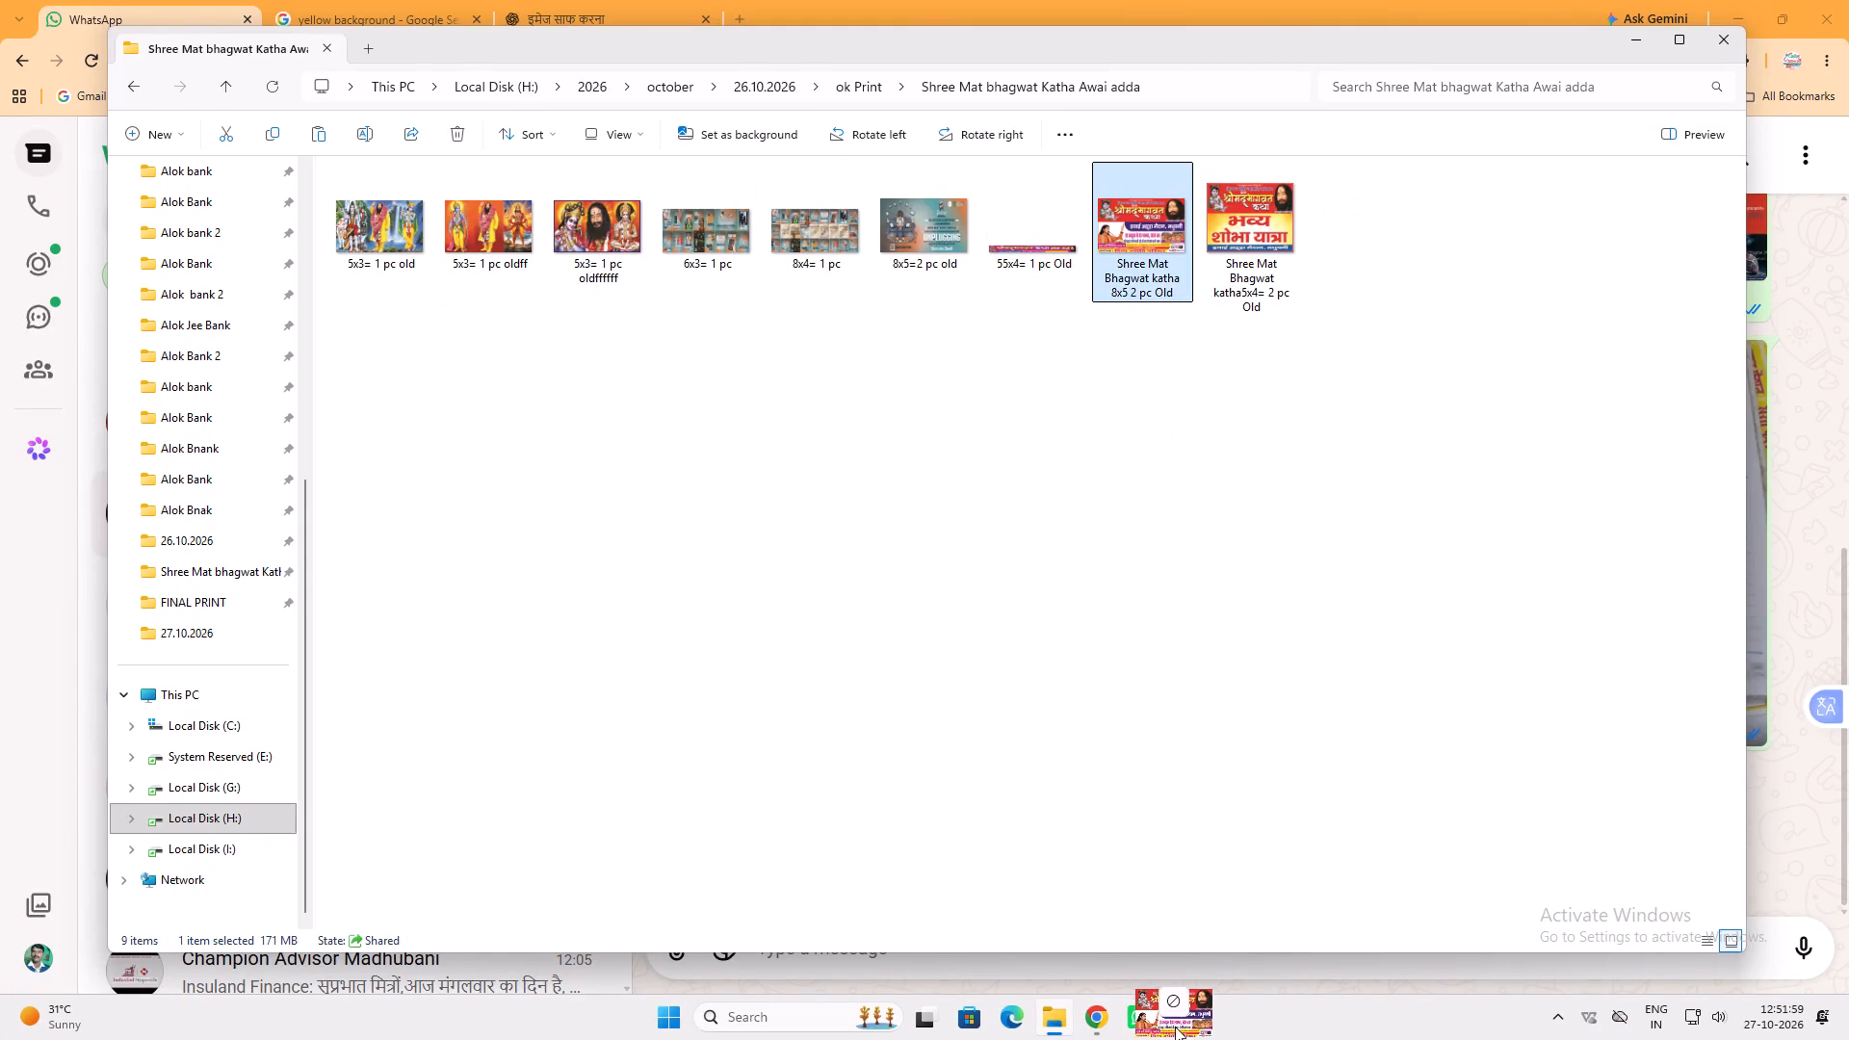
Open the Shree Mat Bhagwat katha 8x5 2 pc Old banner from the Shree Mat bhagwat Katha Awai adda folder in Photoshop.
drag(1175, 1027, 1190, 794)
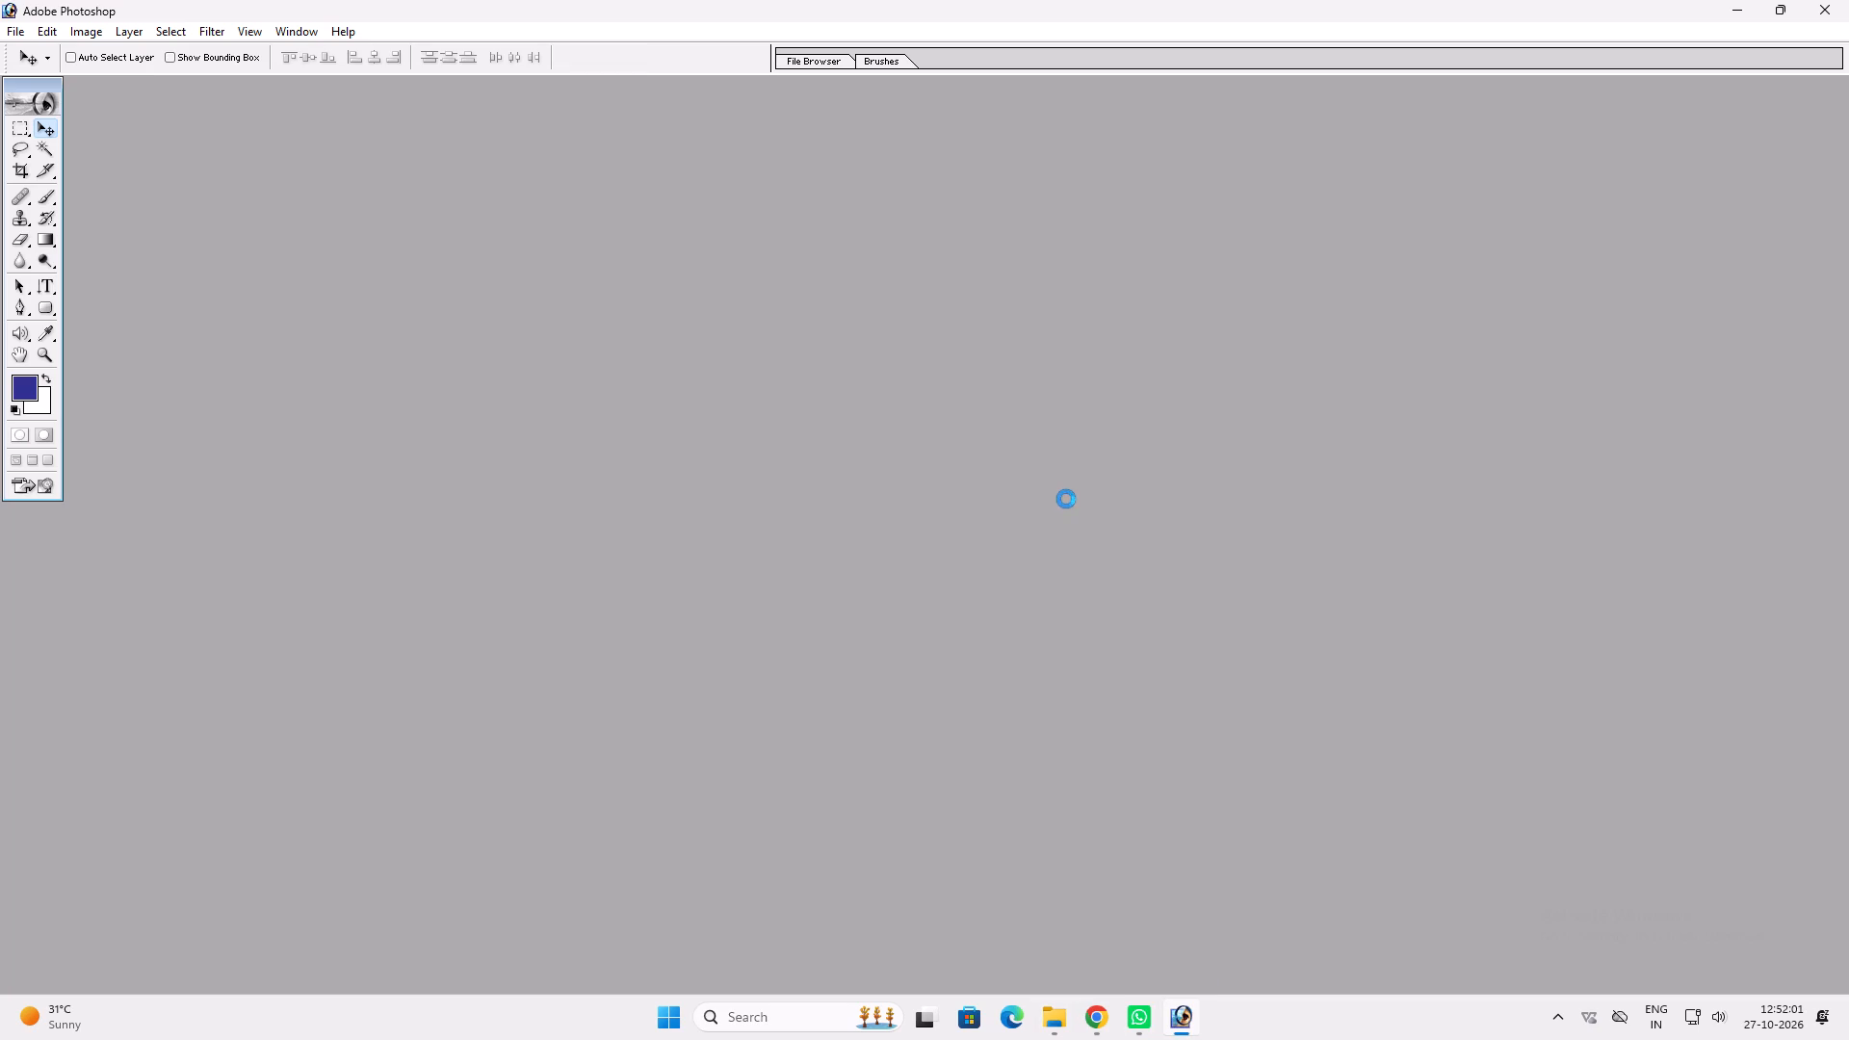
Open the 55x4= 1 pc Old banner from the same folder in Photoshop, maximized and fitted to the screen.
click(1062, 997)
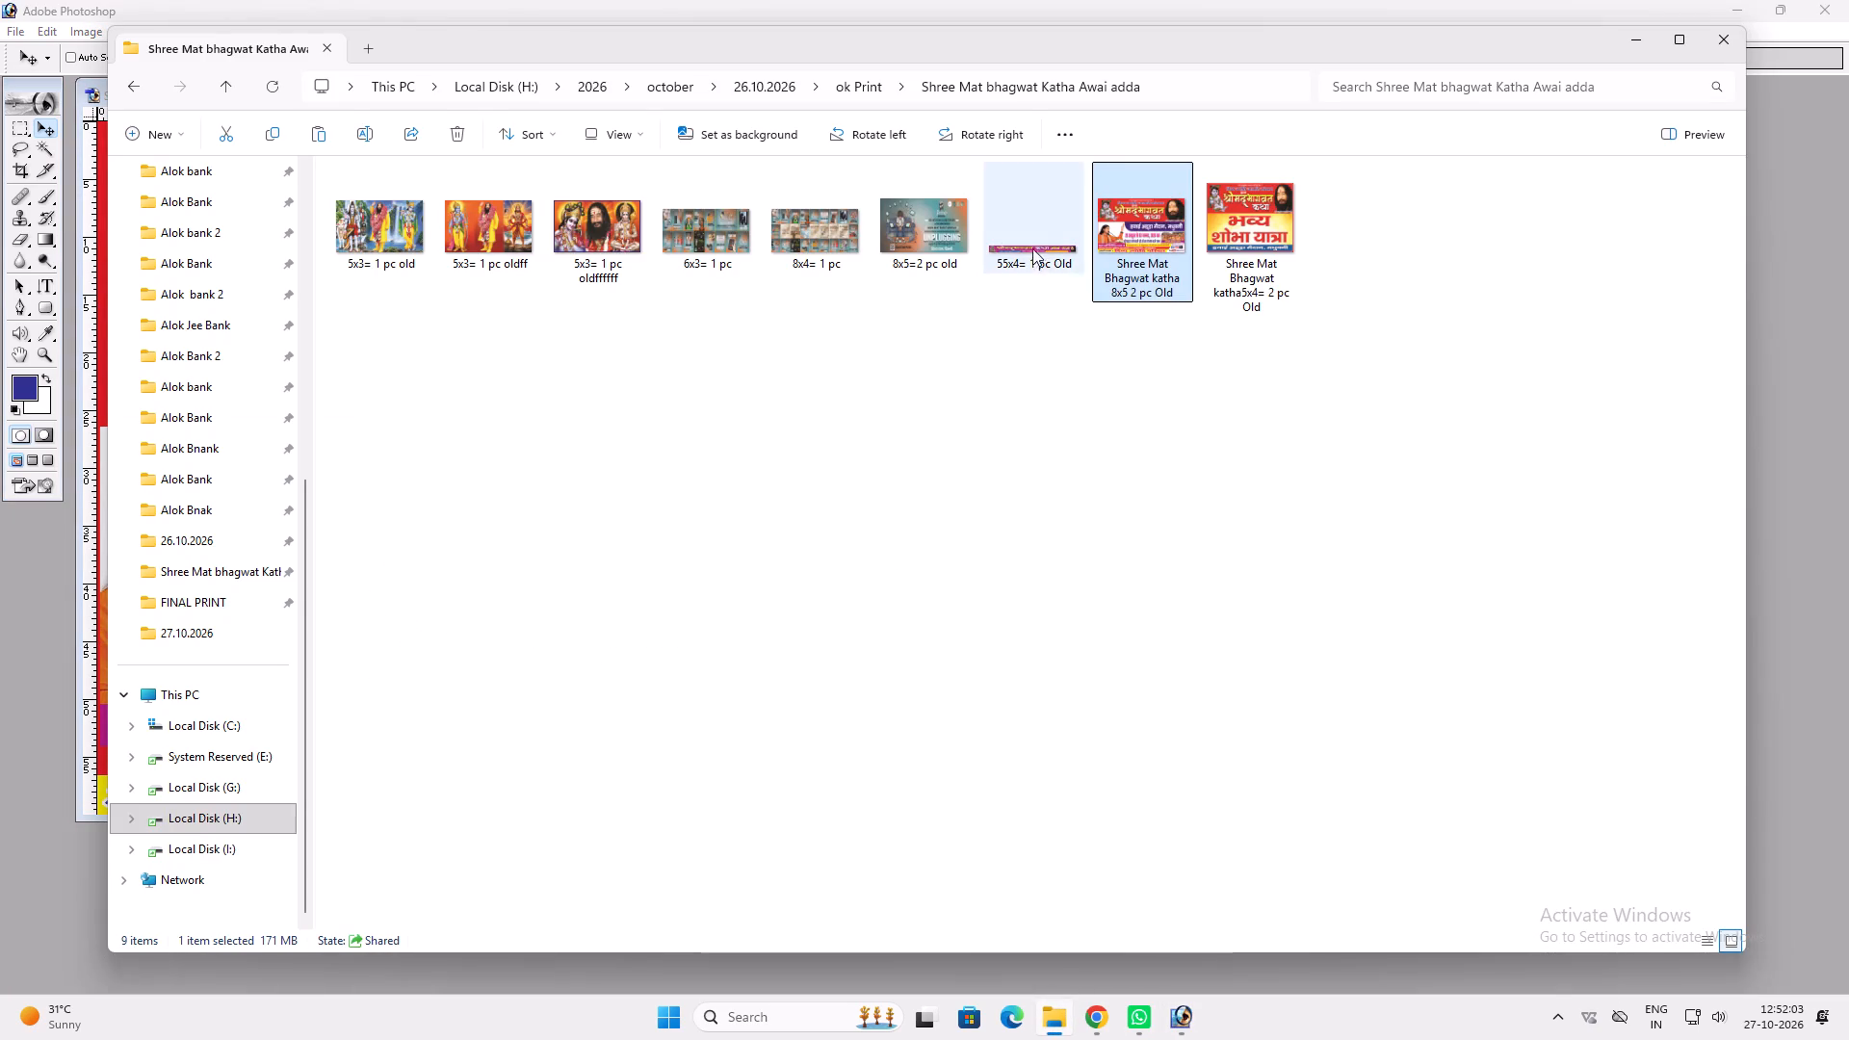
drag(1032, 248, 1126, 707)
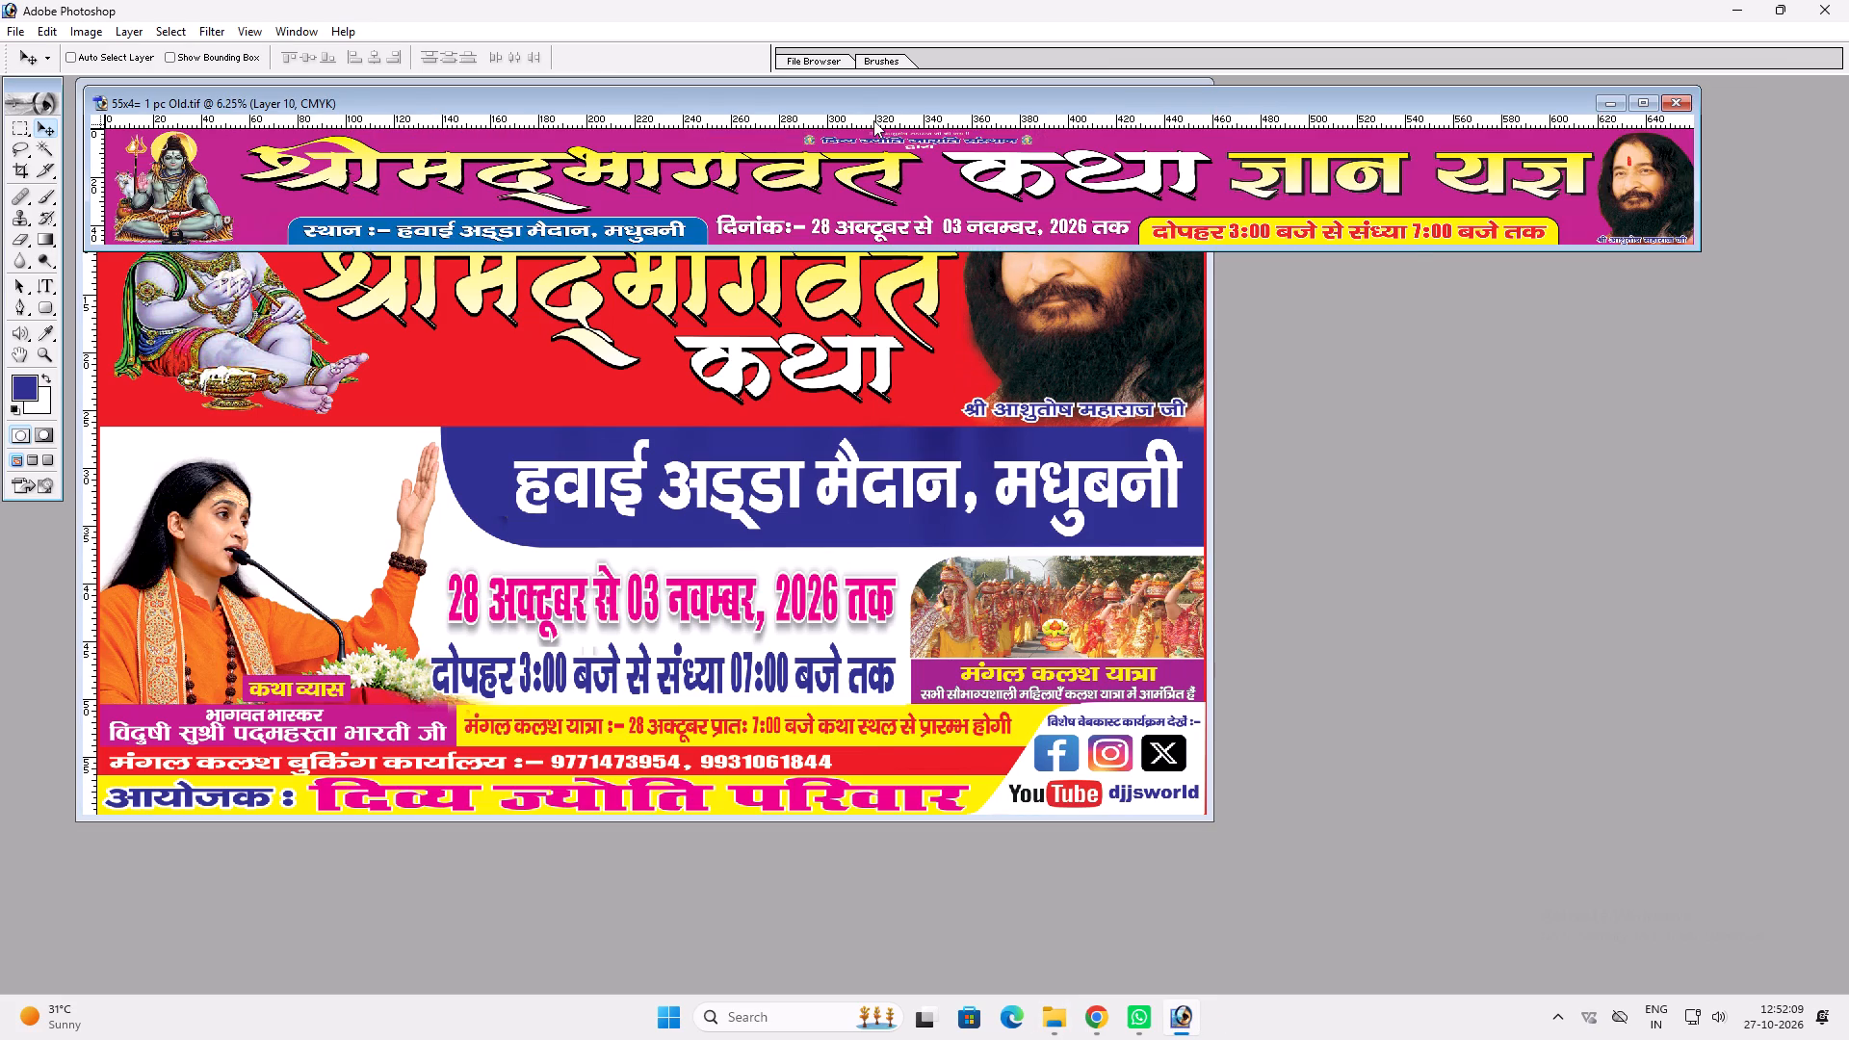
double_click(858, 101)
key(ctrl+0)
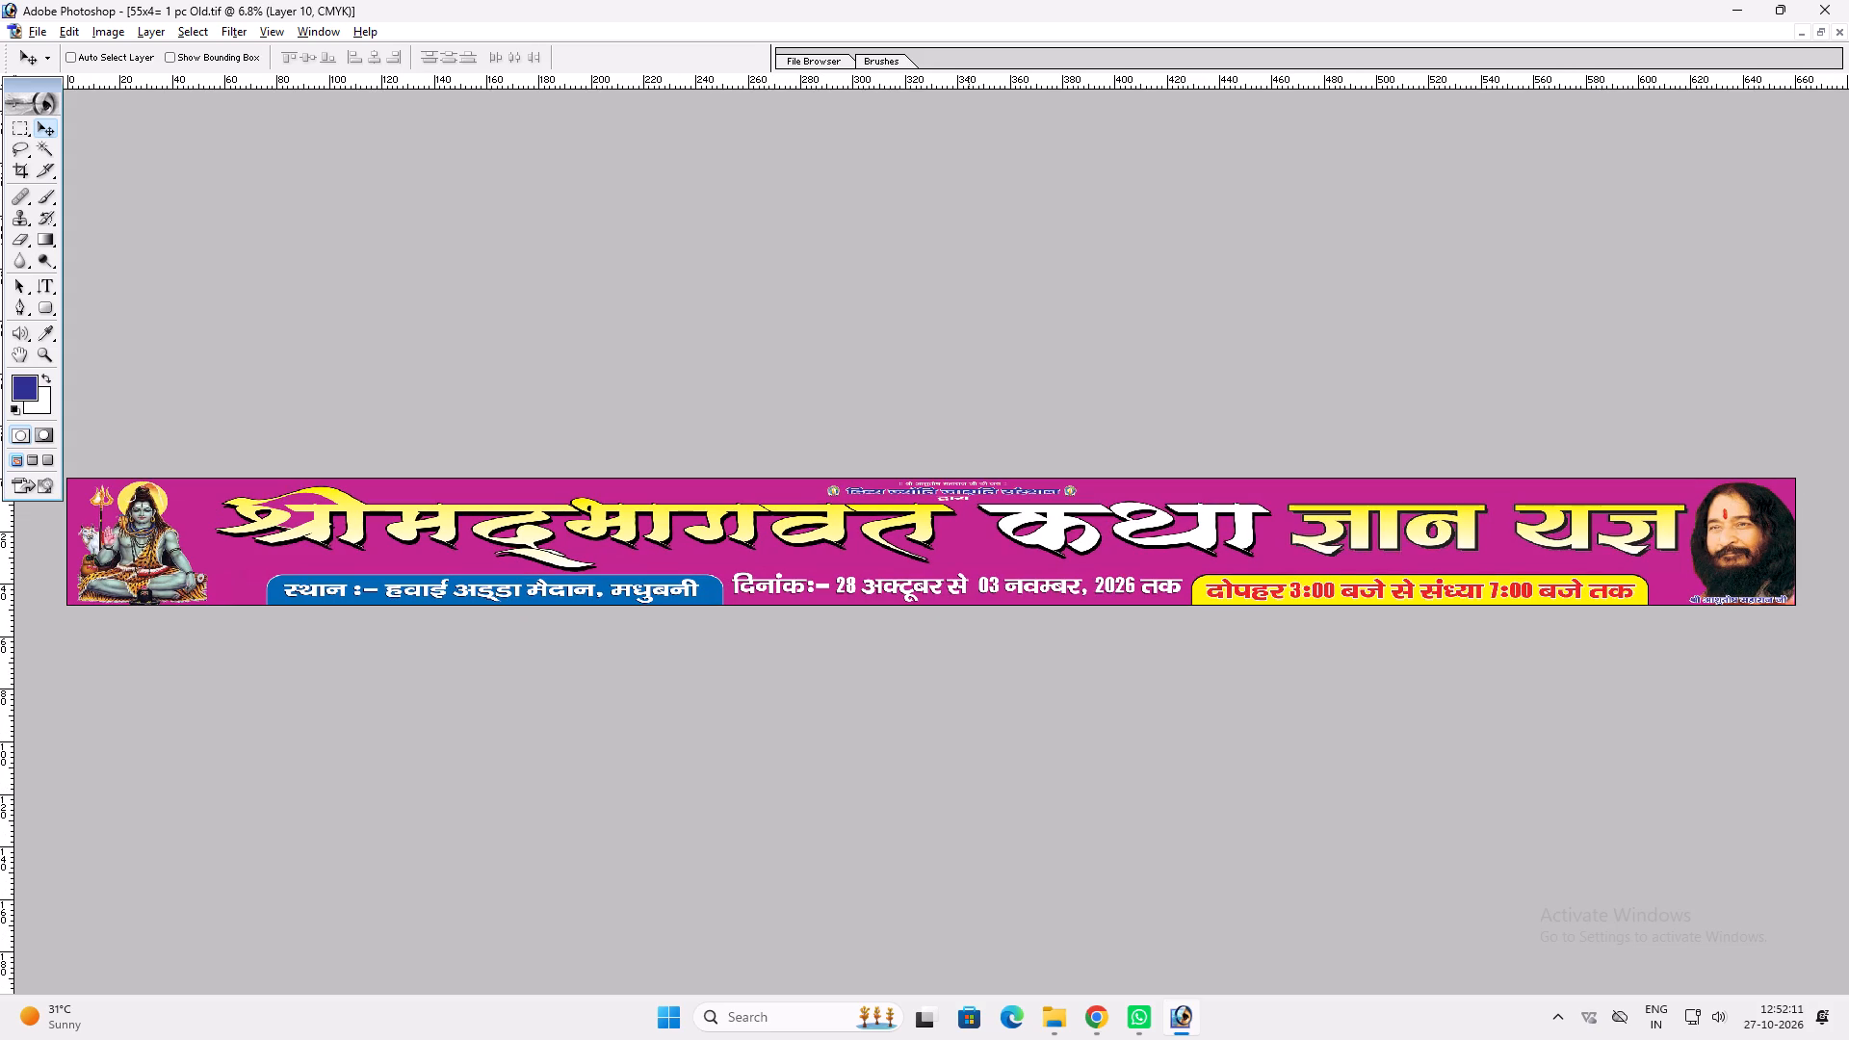
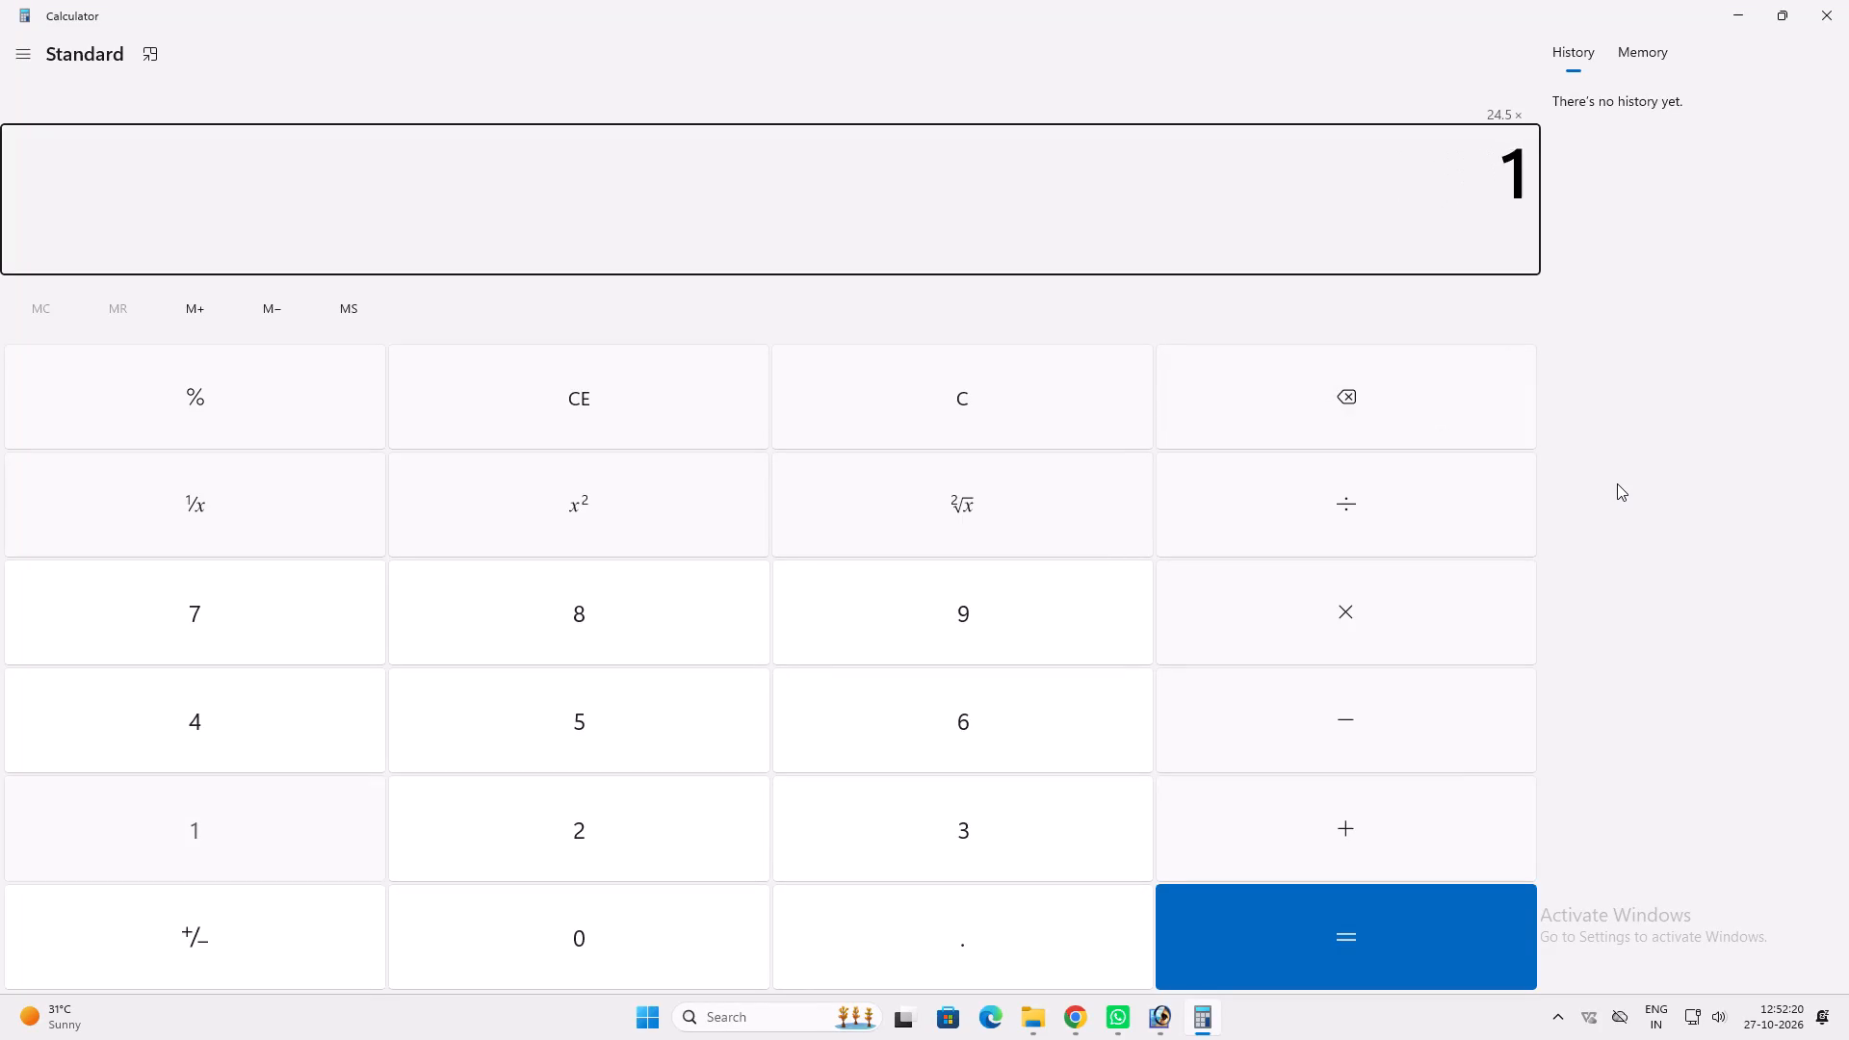
Finish calculating 24.5 × 12 to convert the banner width from feet to inches.
text(2)
key(Return)
Switch back to Photoshop and set the 55x4 banner's document size to 294 inches wide and 36 inches high.
click(1159, 1032)
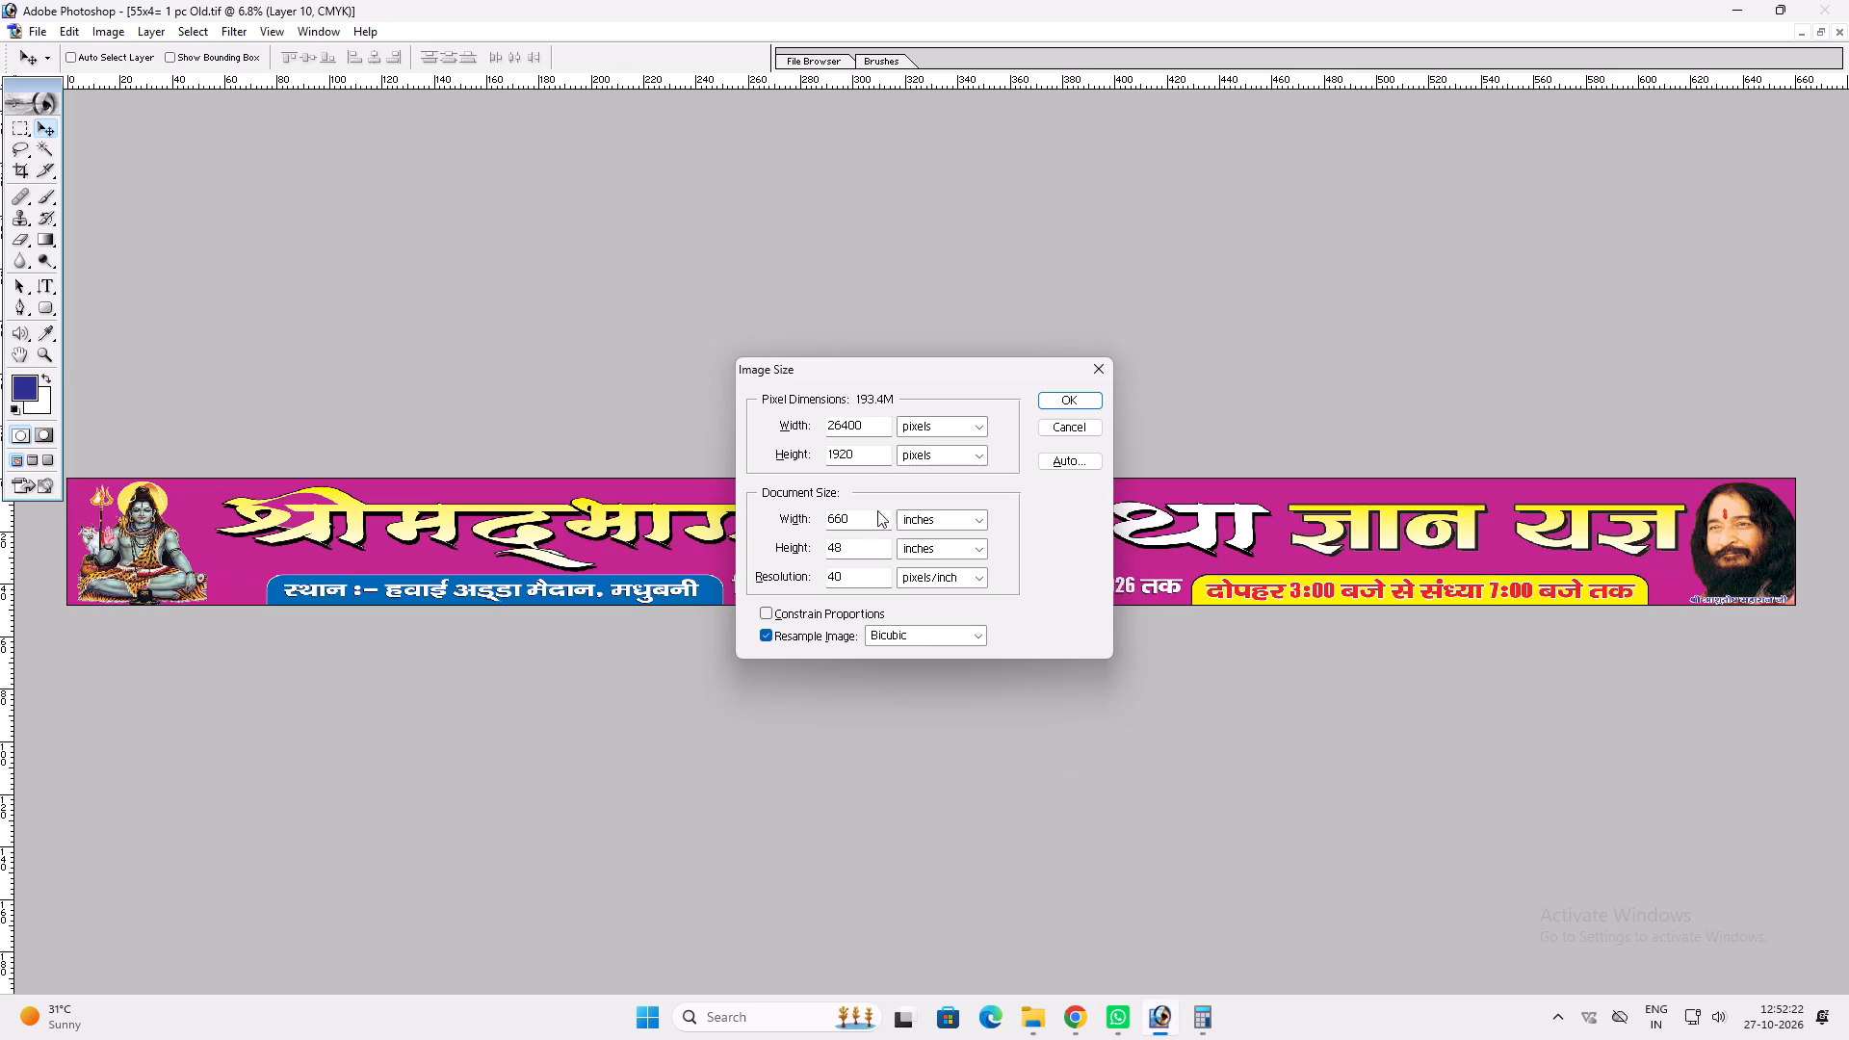
drag(870, 507, 703, 520)
text(294)
key(Tab)
key(Tab)
text(36)
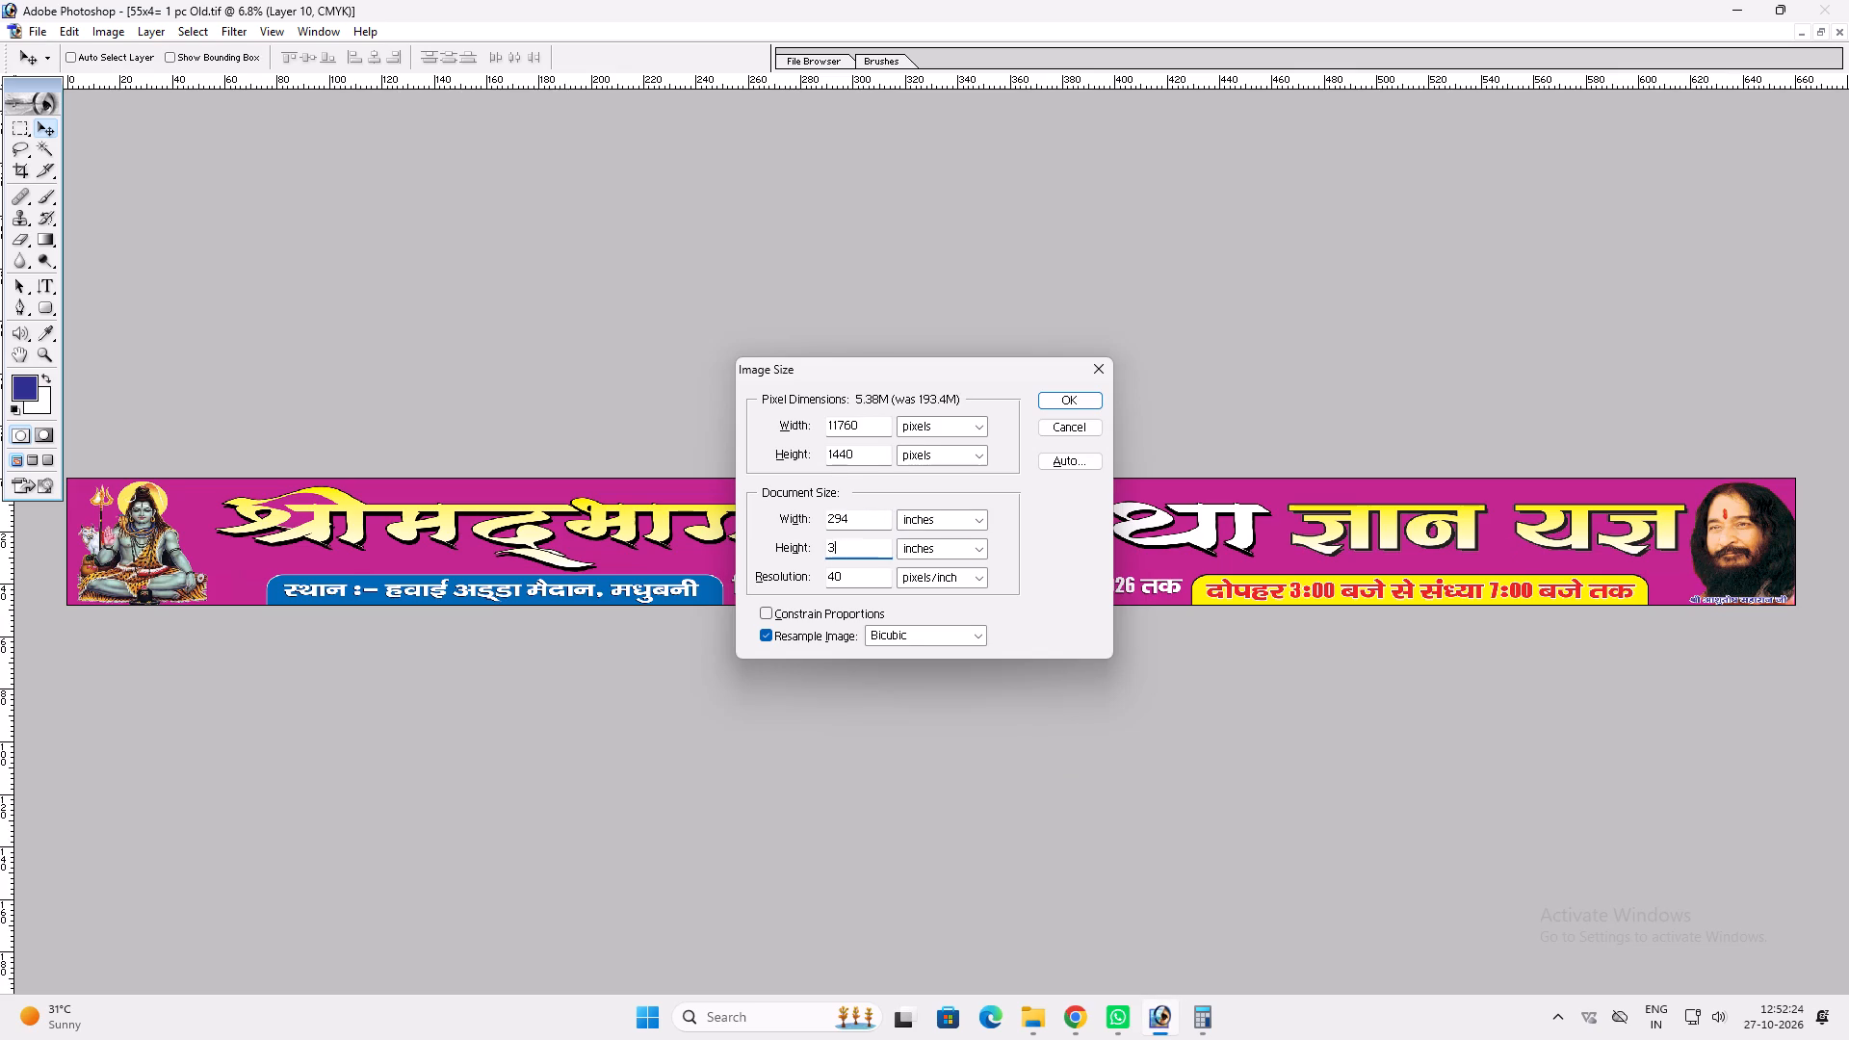
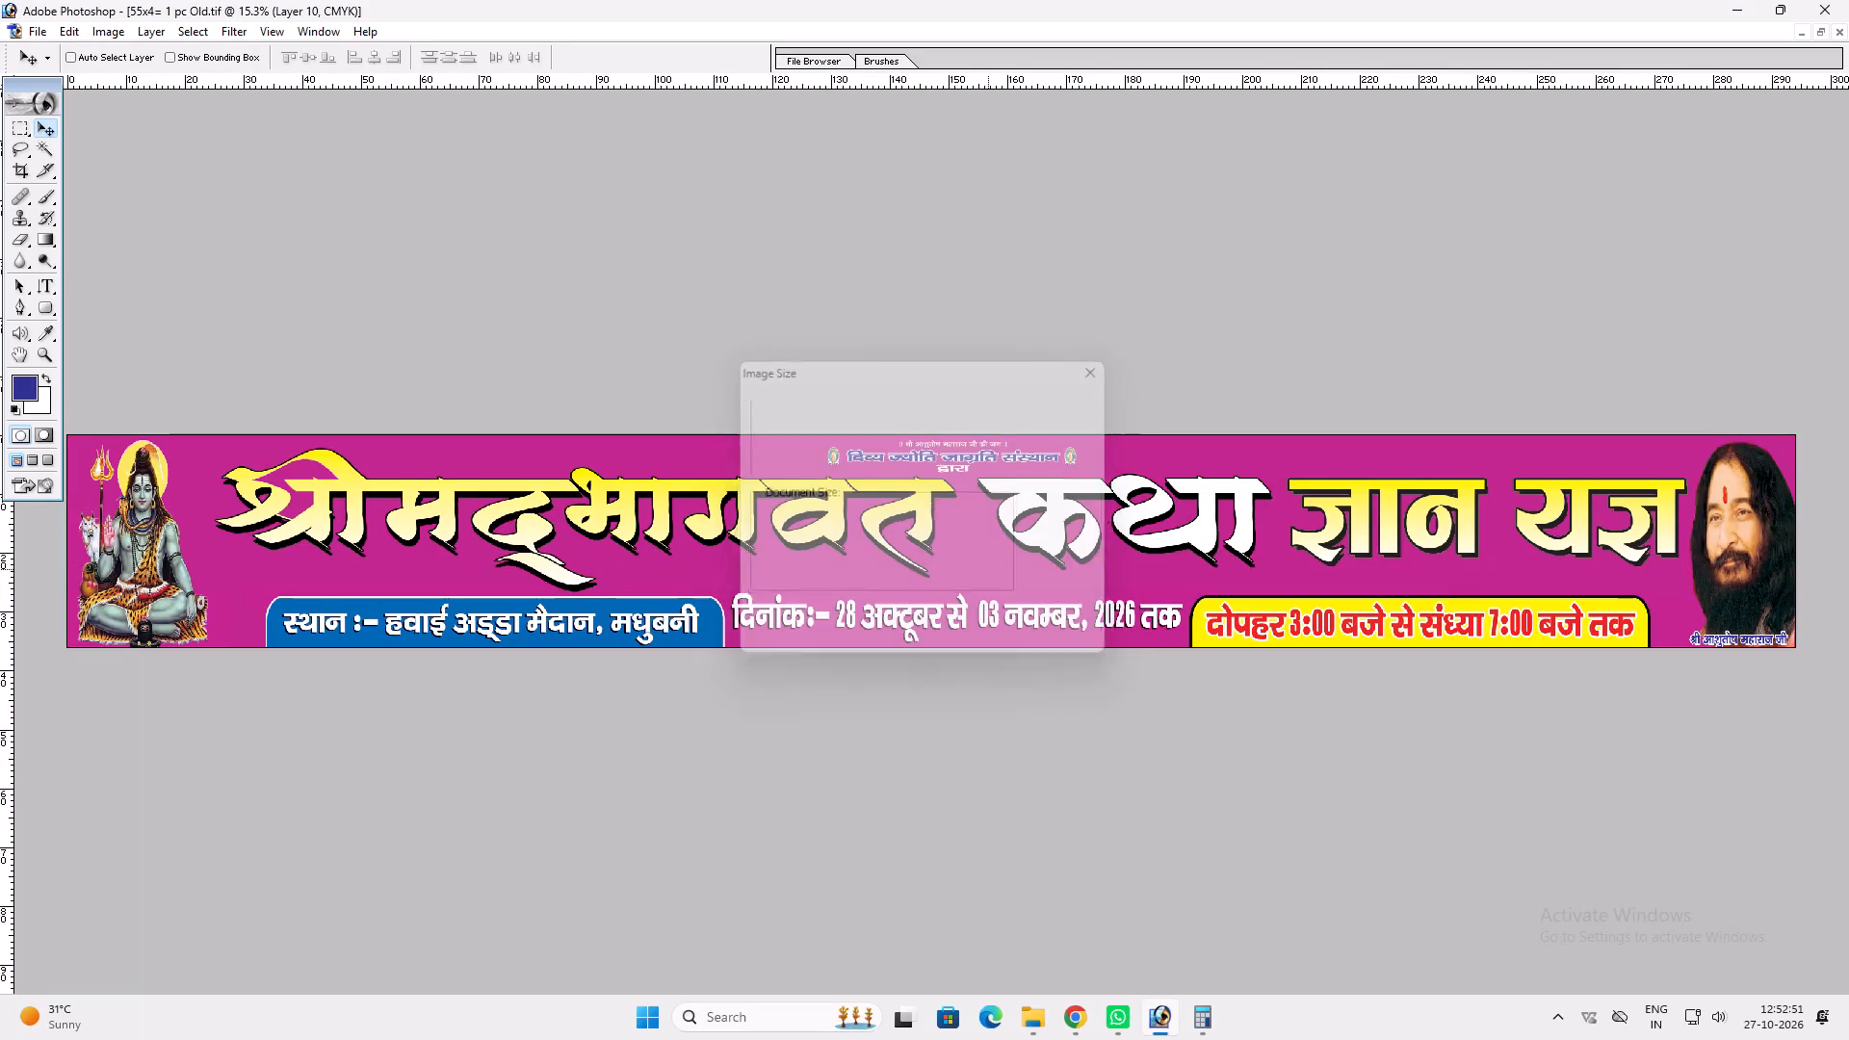
While saving the resized banner under a new name, create and open a folder named "Shree Mat Bhagwat LKatjha" inside the 27.10.2026 folder.
key(ctrl+shift+s)
double_click(404, 47)
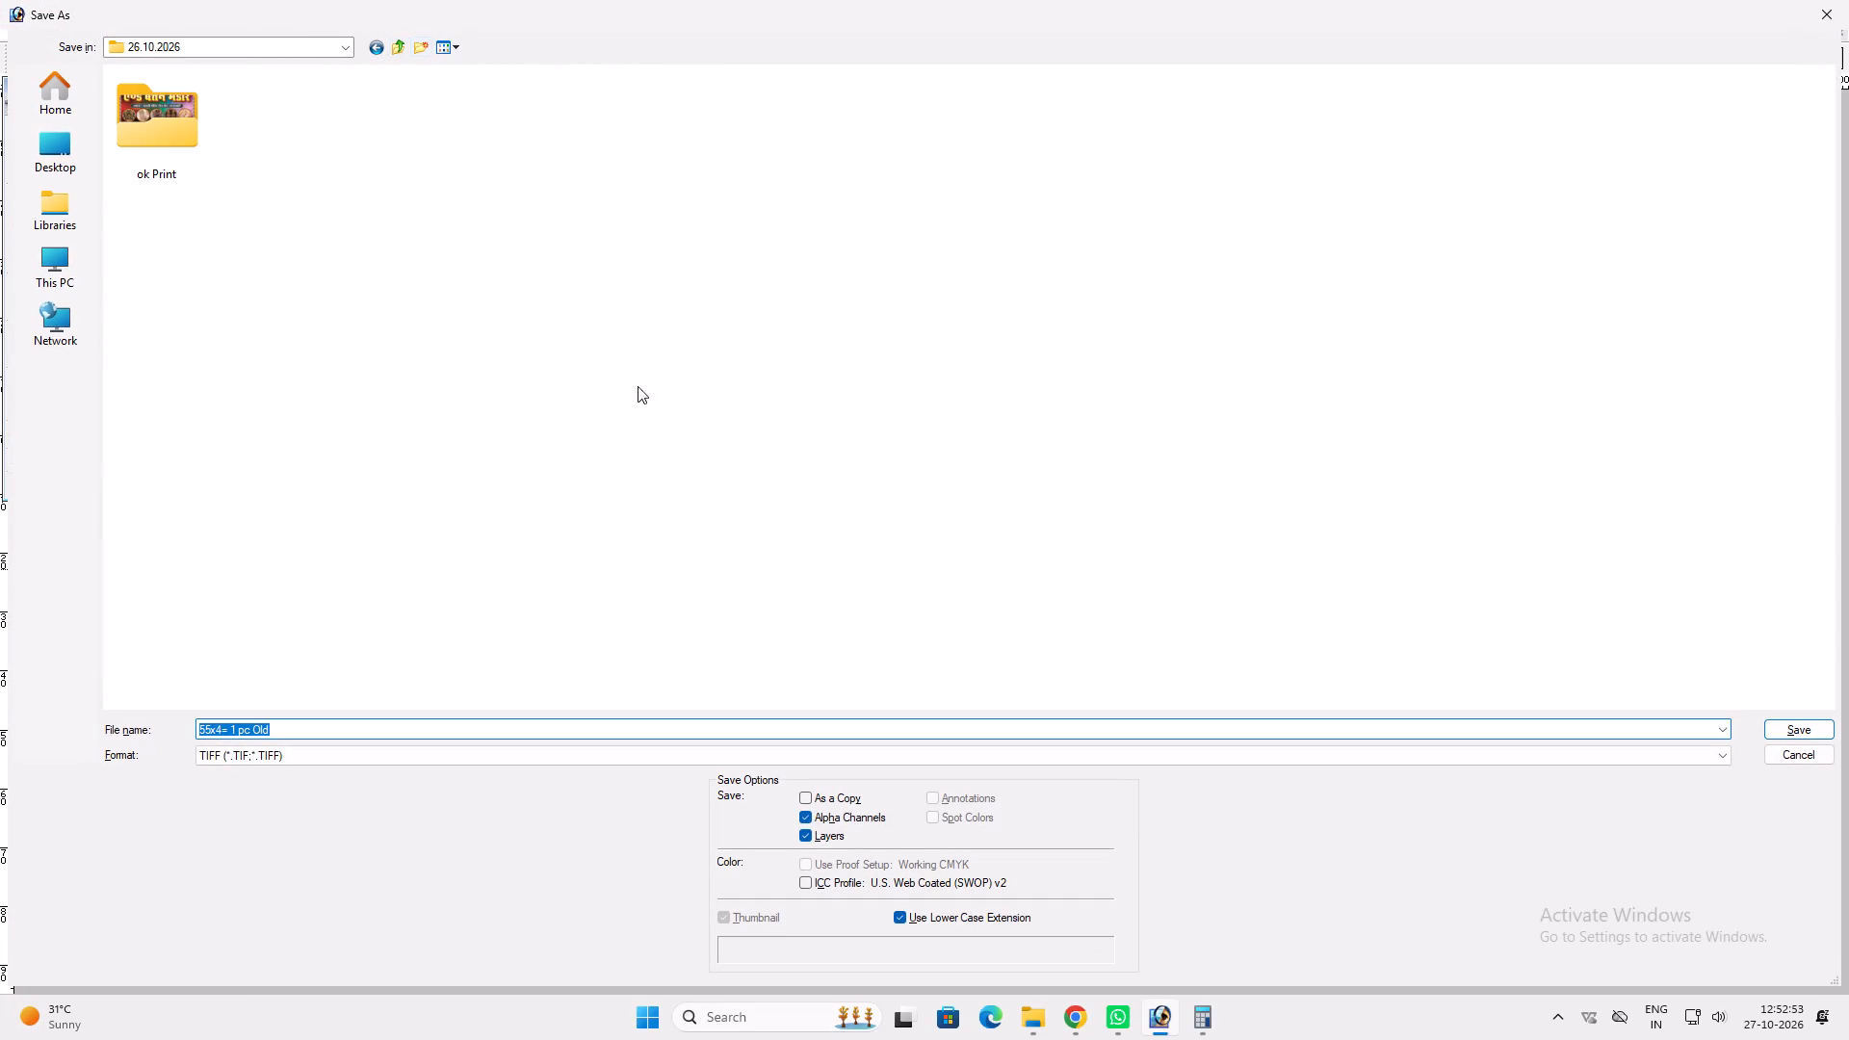
click(397, 49)
double_click(940, 277)
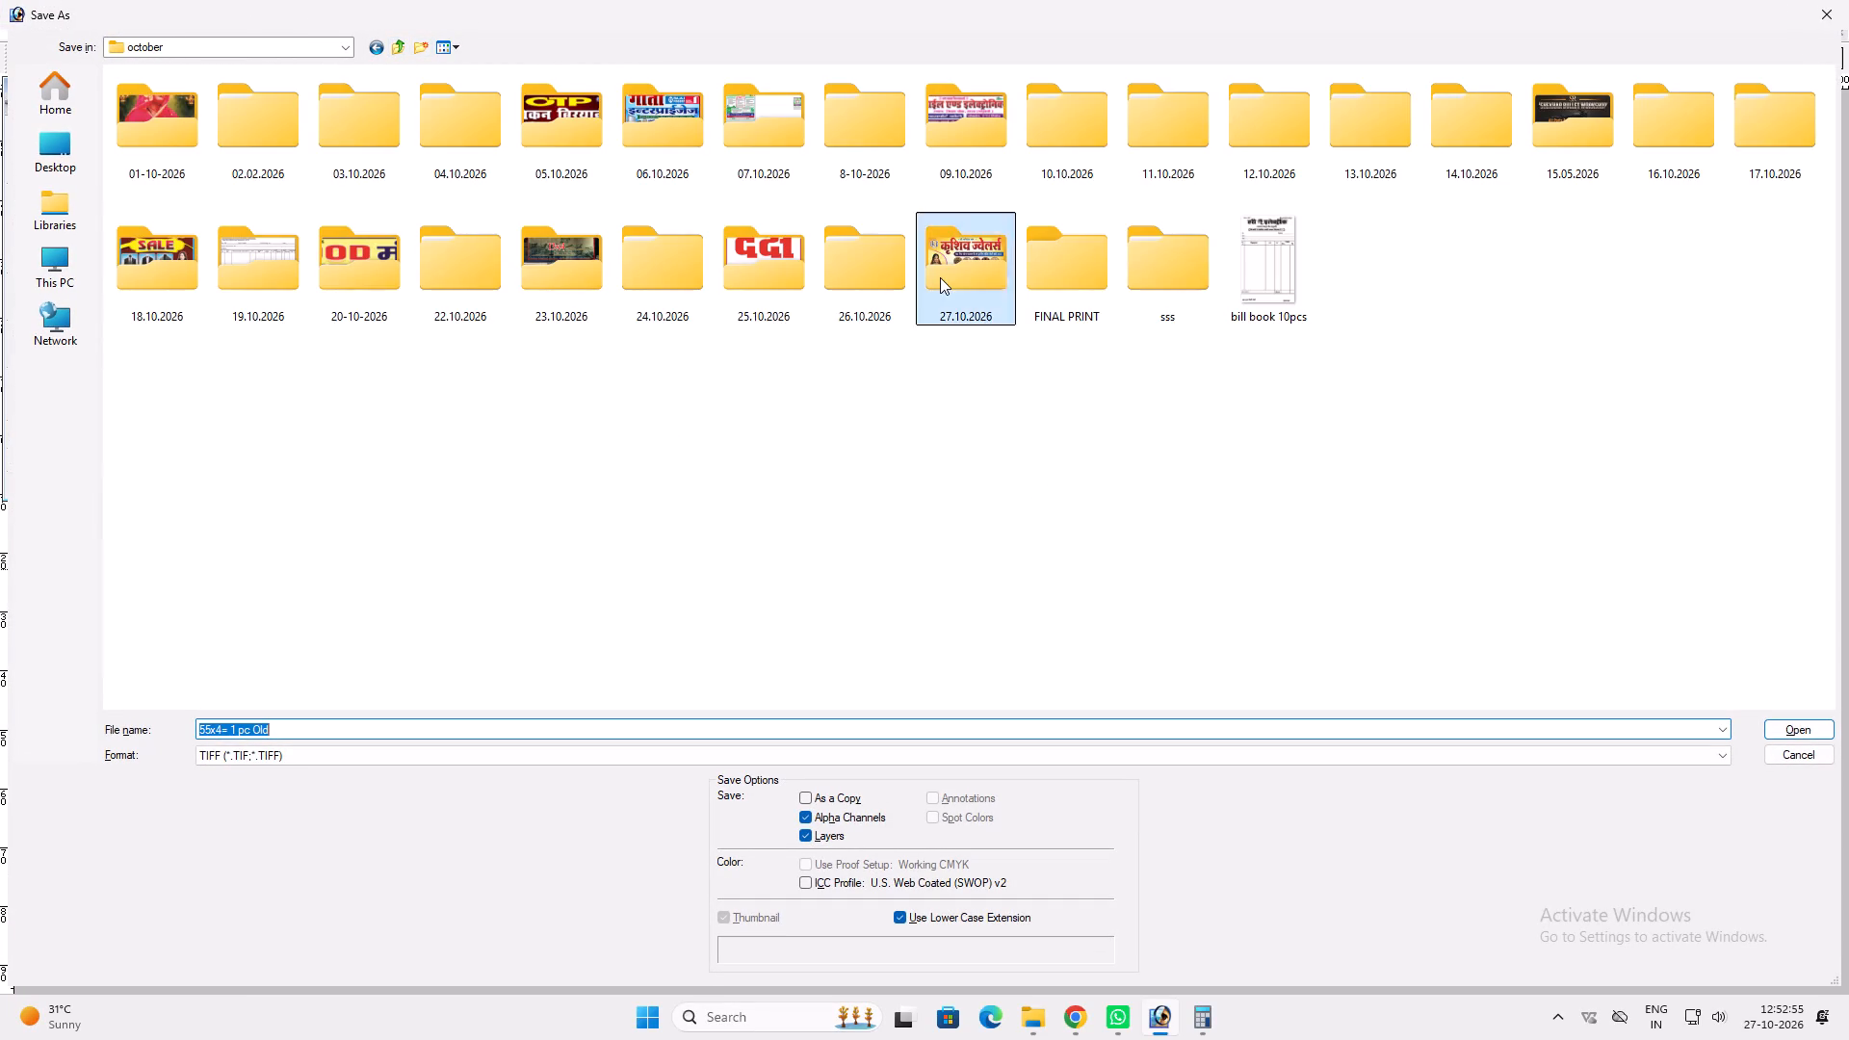
click(421, 45)
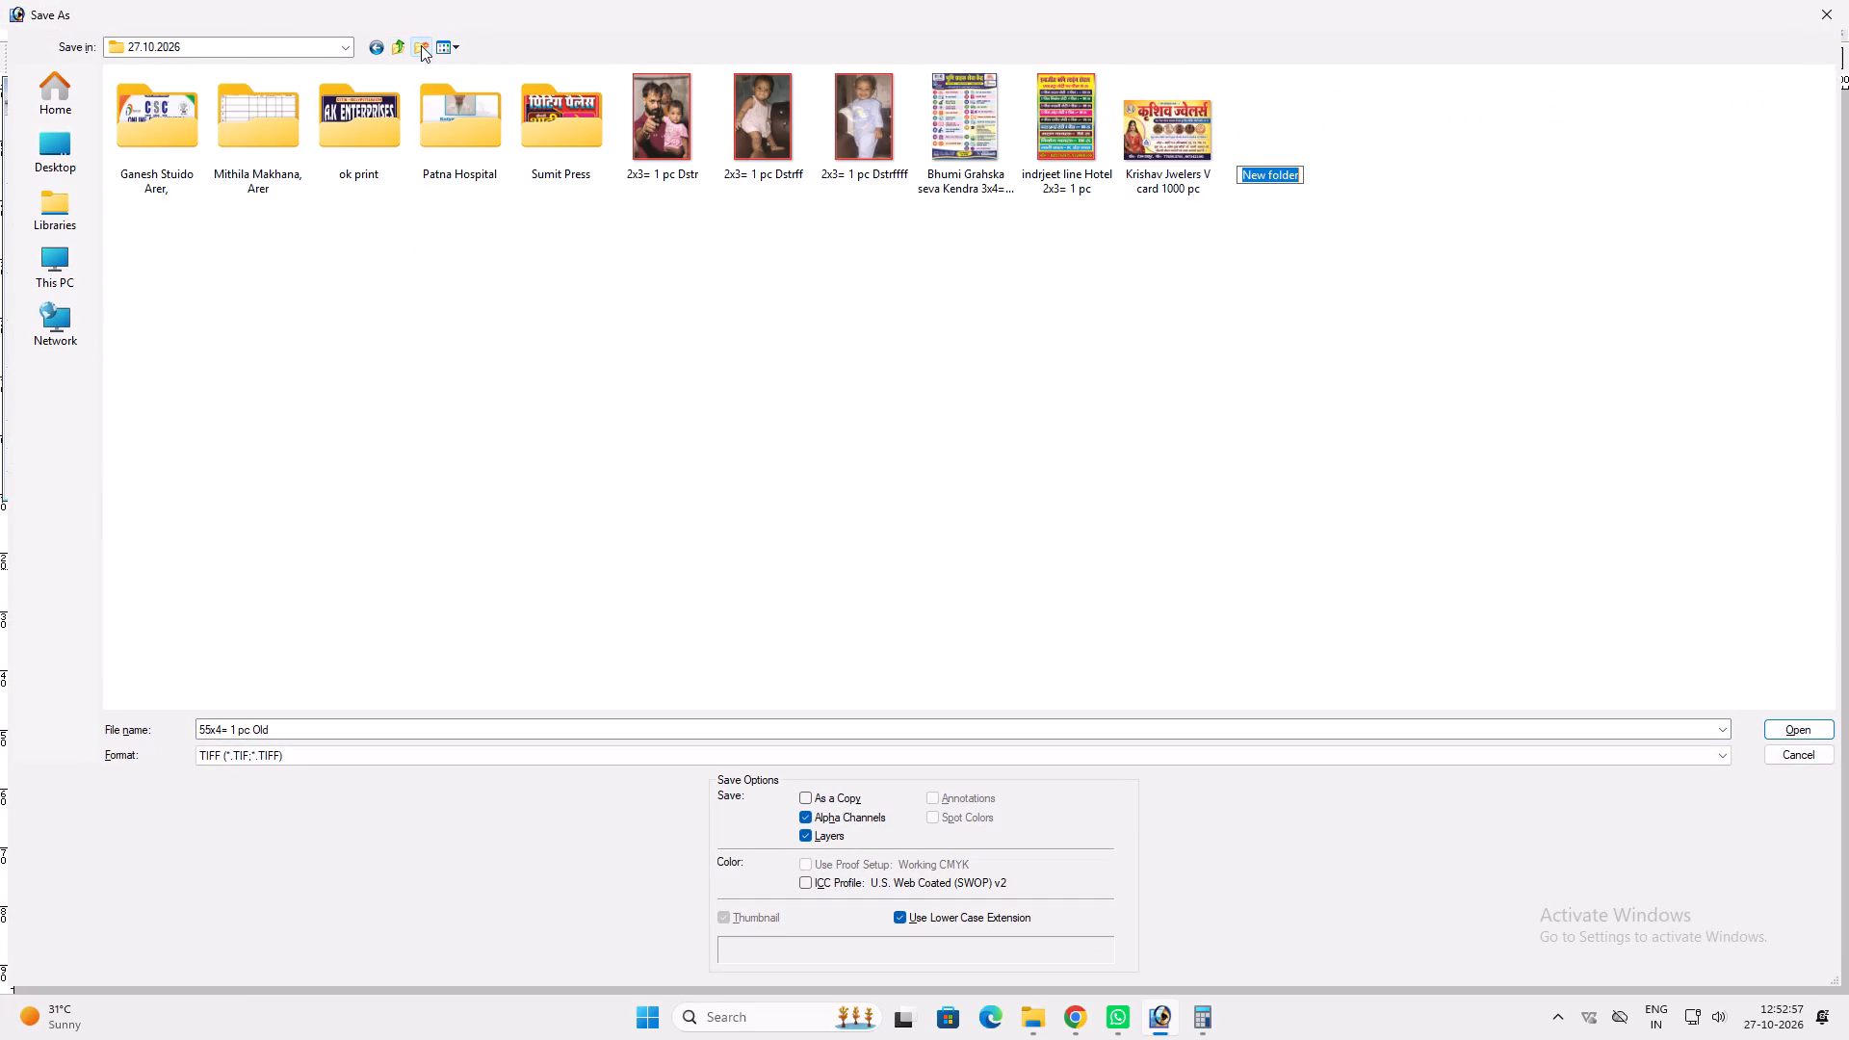
key(shift+s)
text(hree Mat)
key(space)
text(Bhagwae)
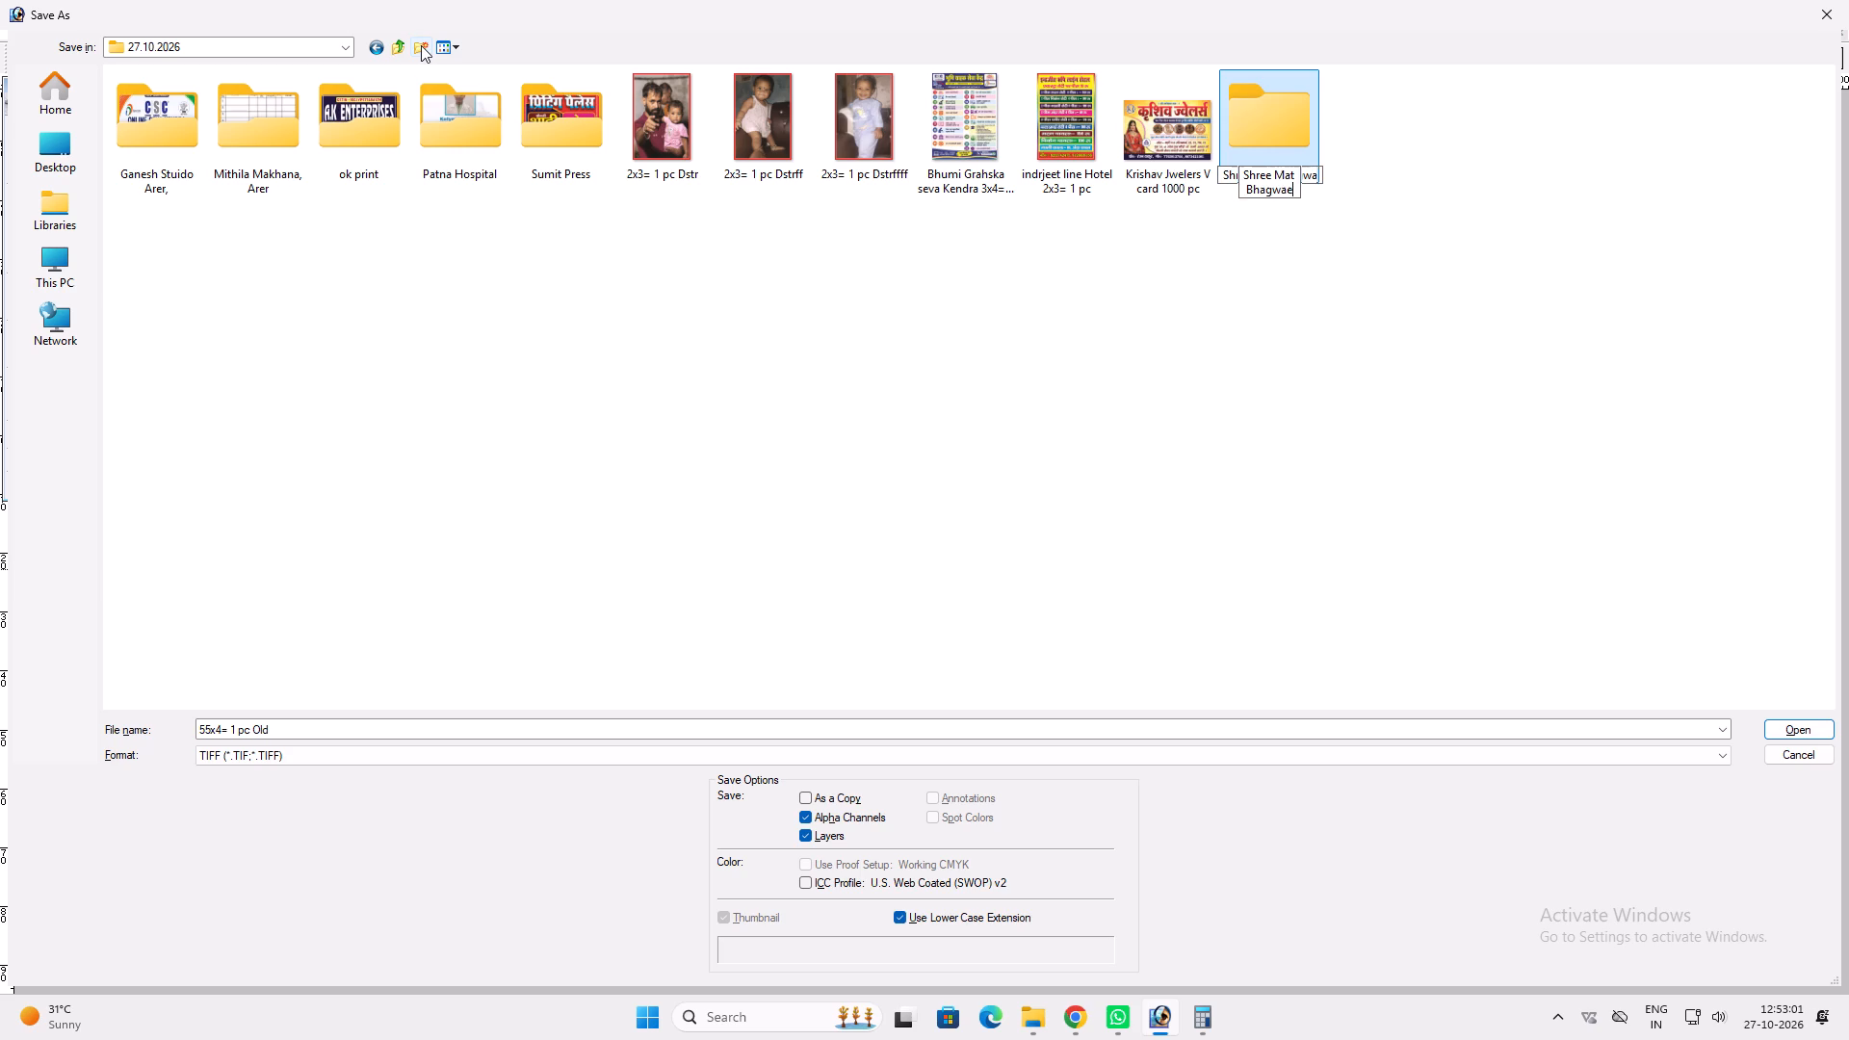
key(BackSpace)
key(t)
key(space)
key(shift+l)
key(shift+k)
key(a)
text(tjh)
text(a)
key(space)
key(Return)
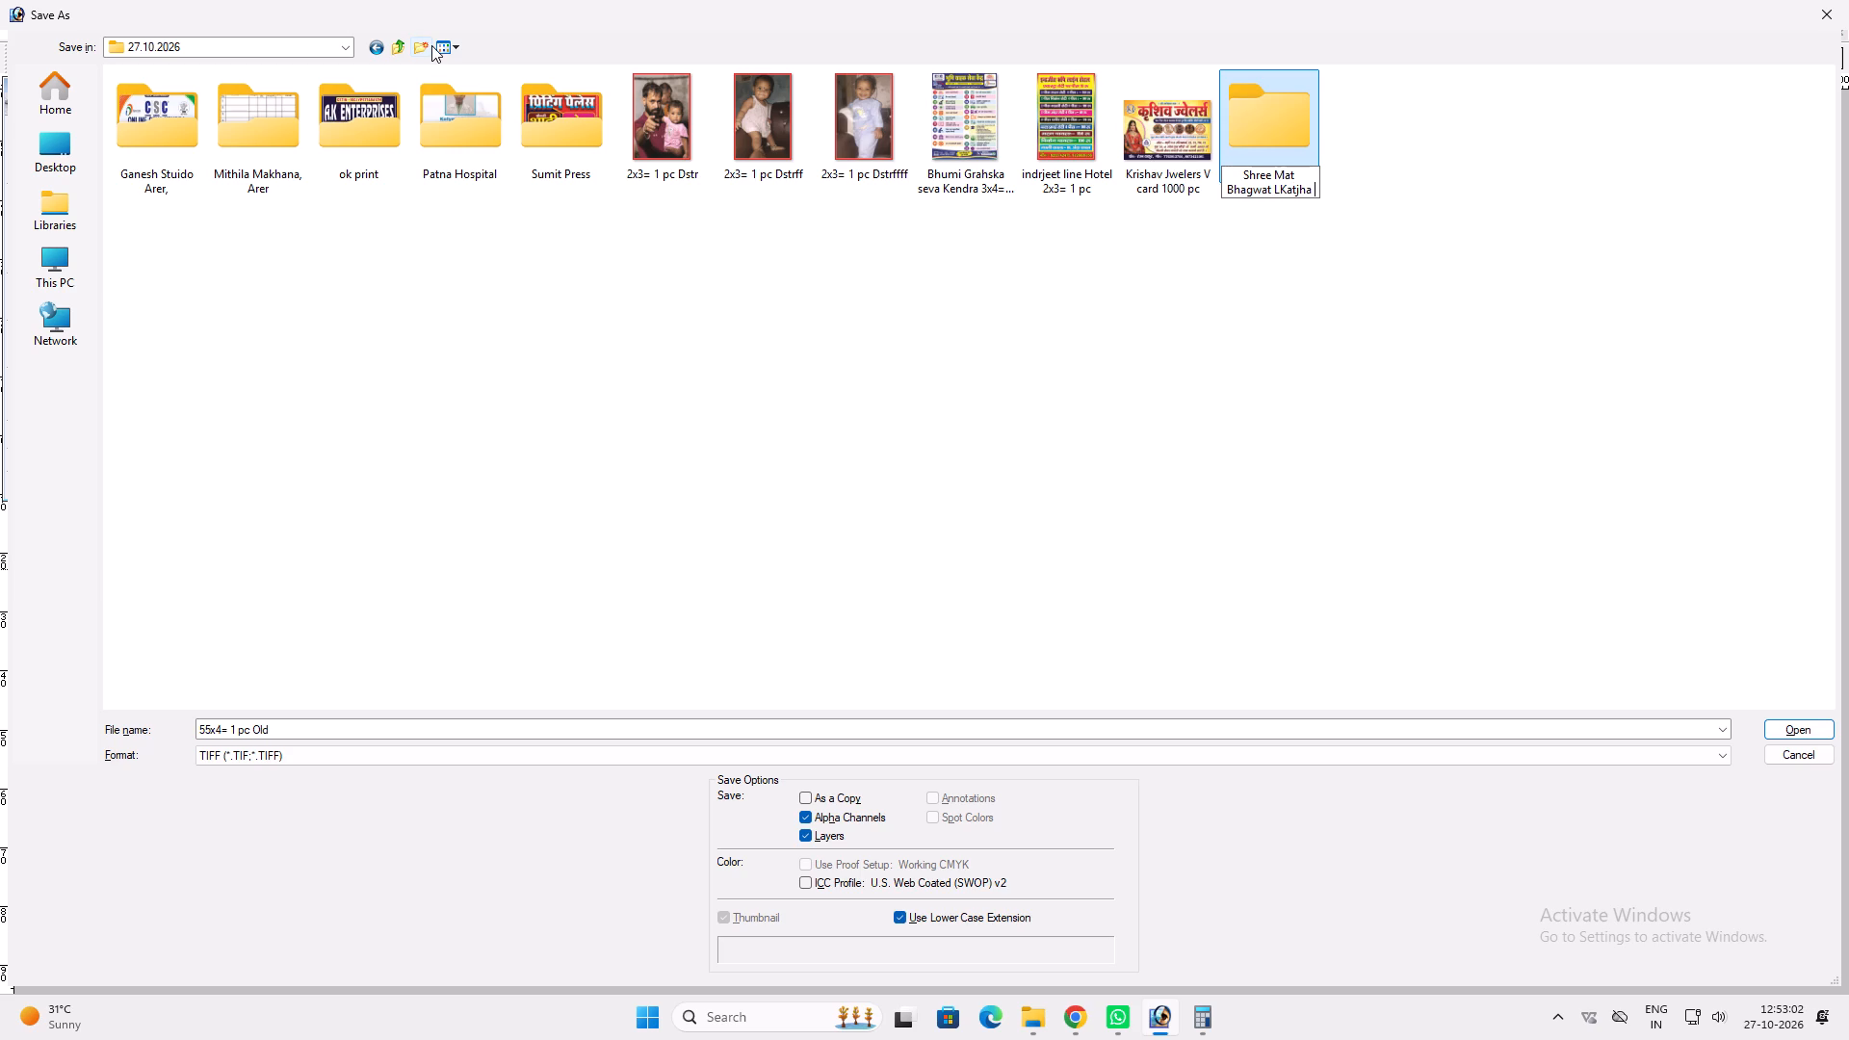
key(Return)
Save the banner in the new folder as a TIFF named "24.5x3 4 pc old", keeping its layers.
click(429, 734)
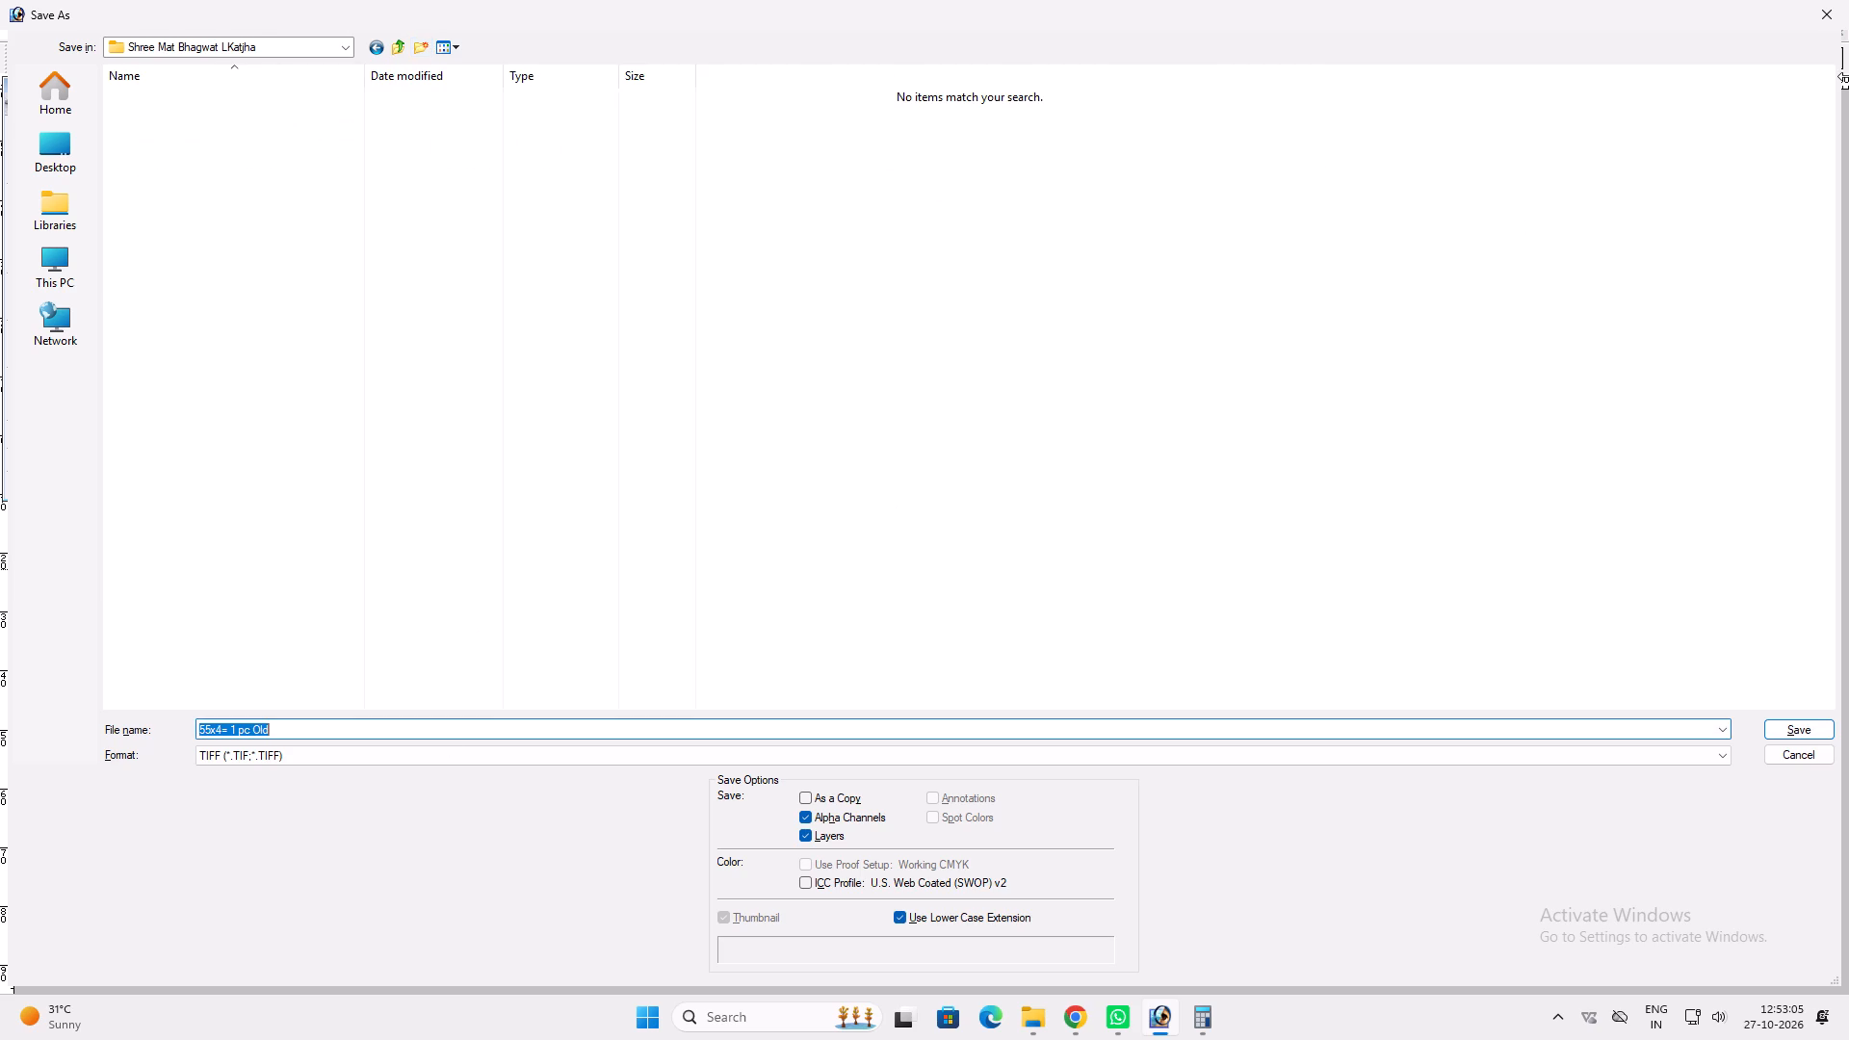
text(24.5x)
text(3=)
key(BackSpace)
key(space)
text(4 pc old)
key(space)
key(Return)
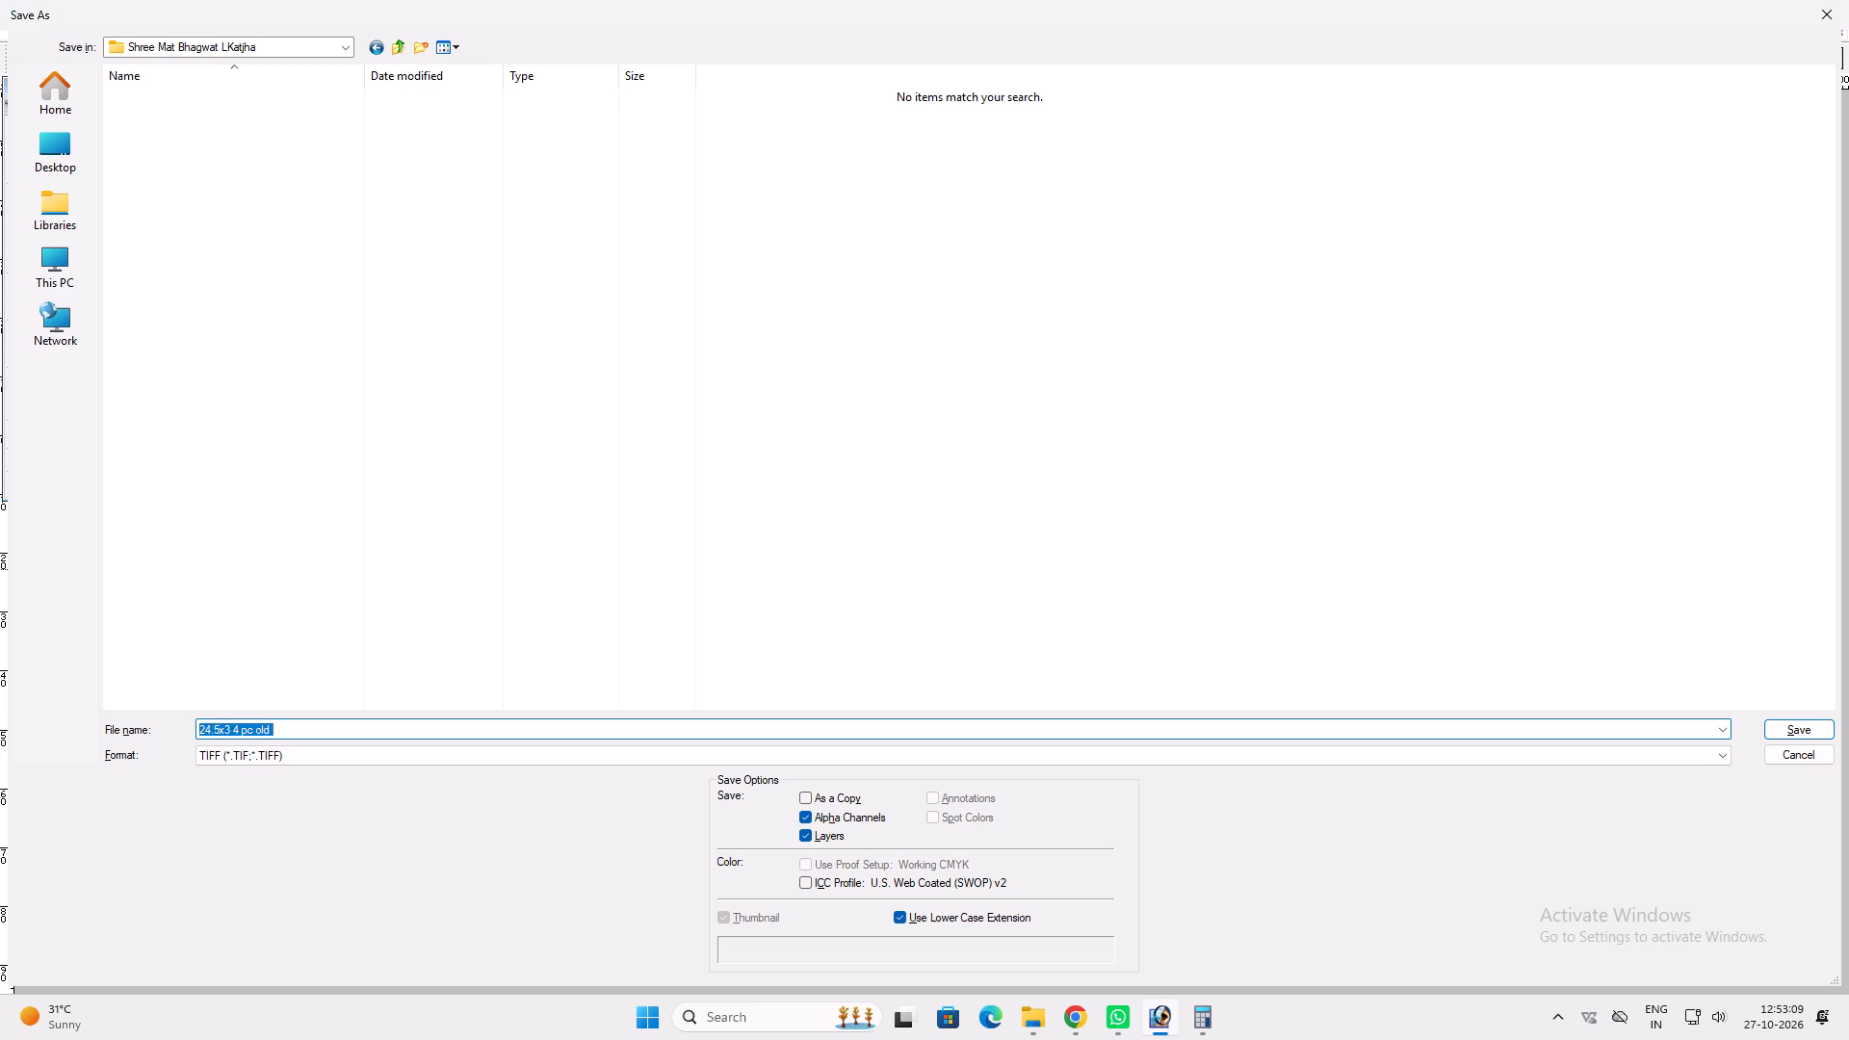
key(Return)
key(Return)
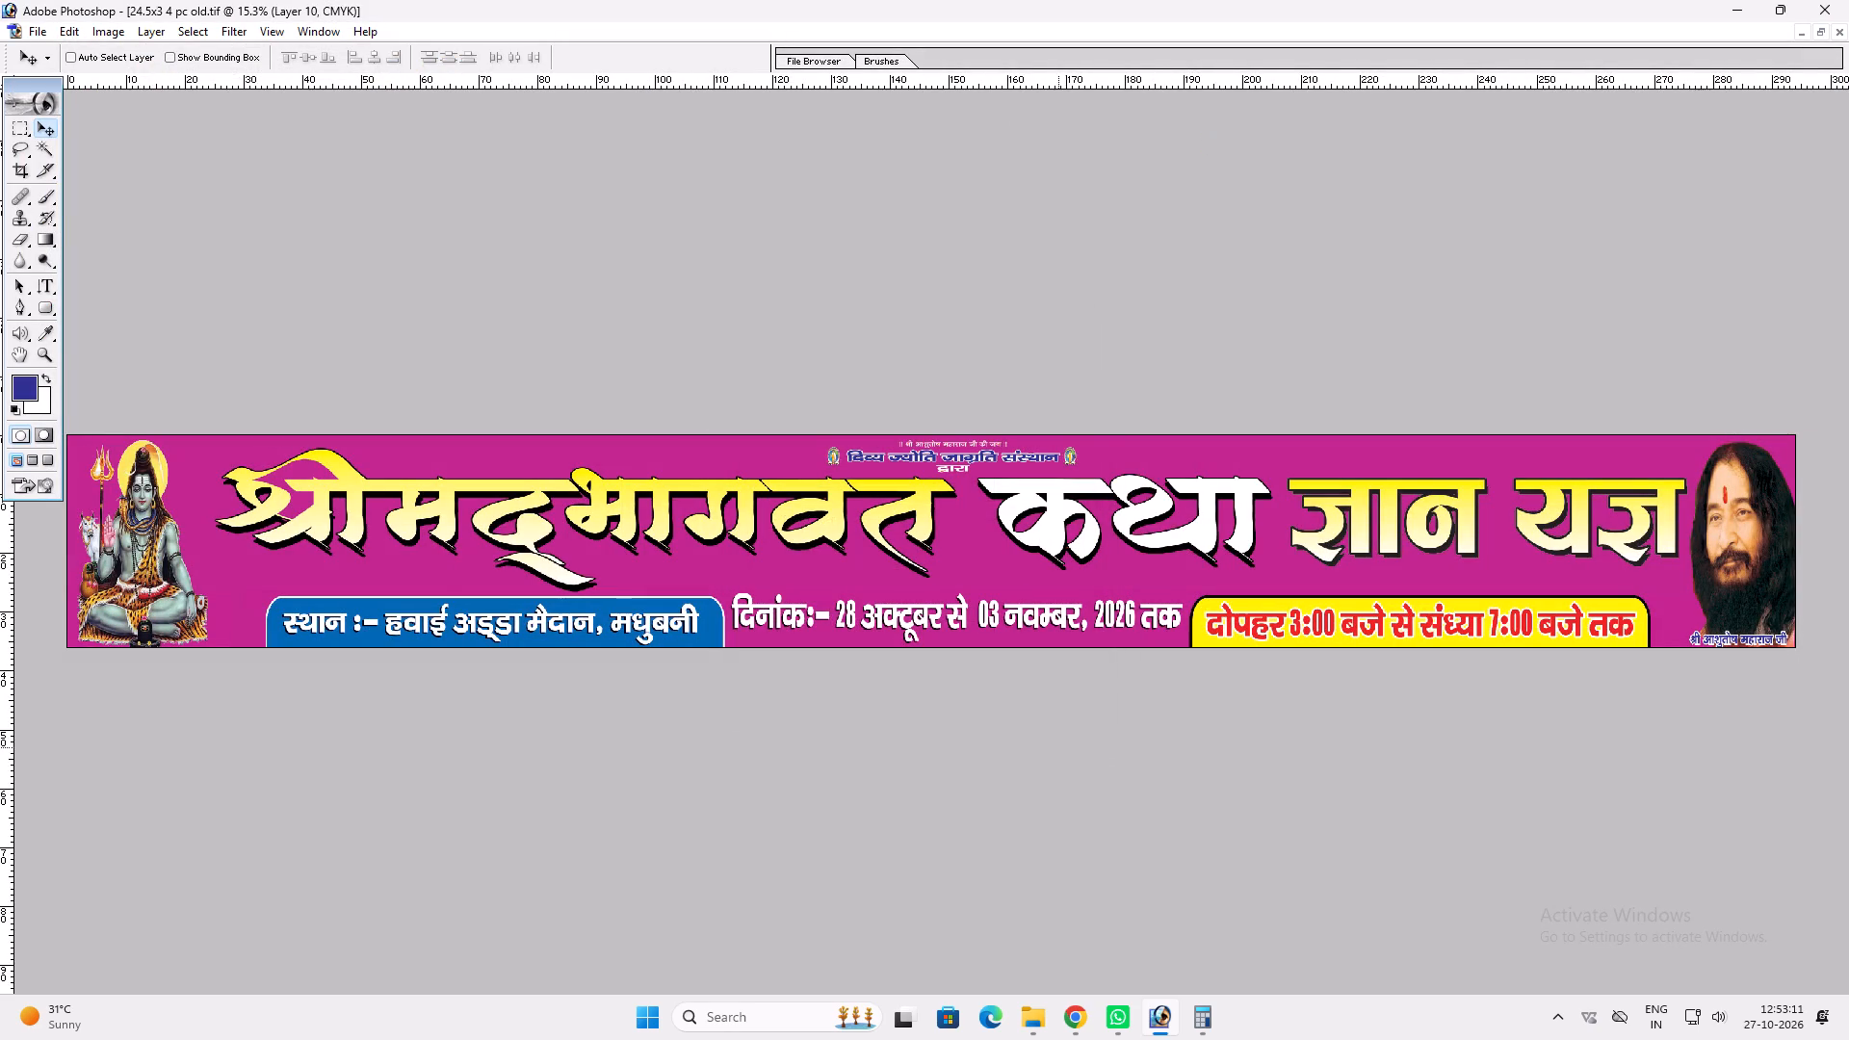
Switch to the open Shree Mat Bhagwat katha 8x5 banner and set its document width to 156 inches.
key(ctrl+Tab)
key(ctrl+0)
key(alt+i)
key(alt+i)
key(Tab)
key(Tab)
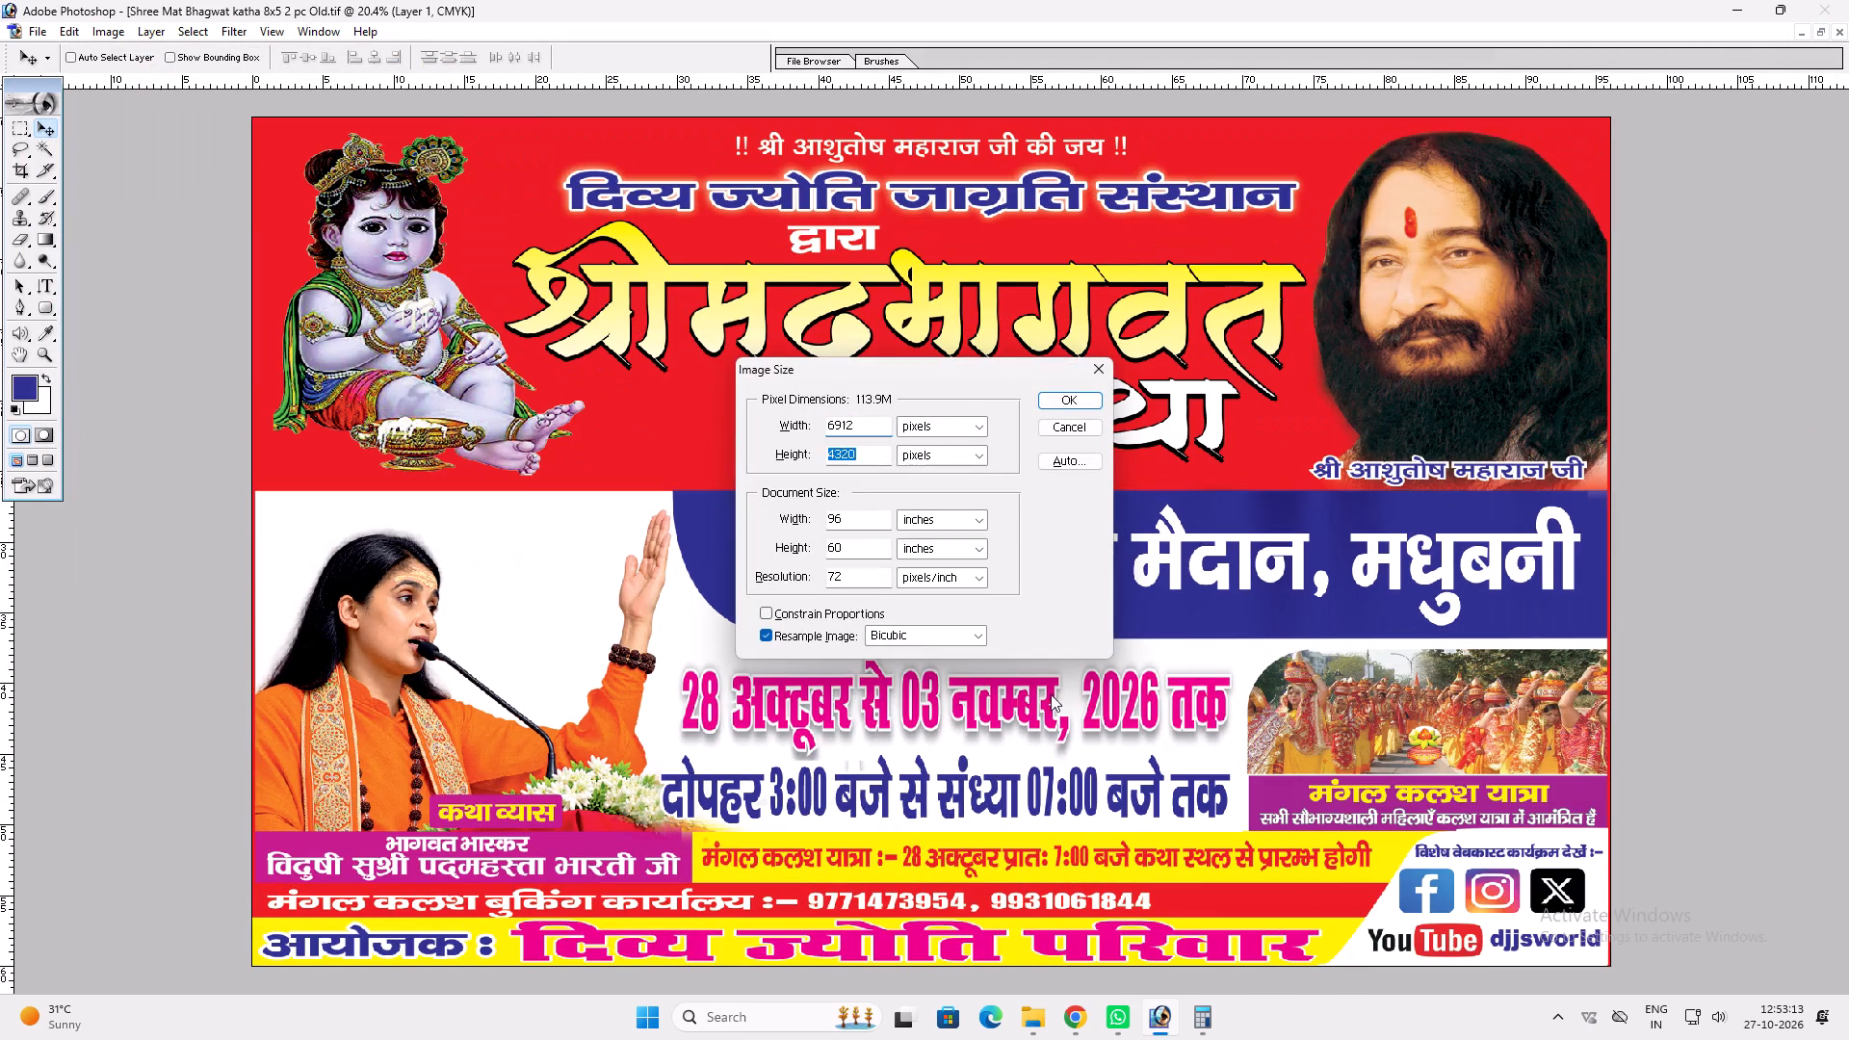
key(Tab)
key(Tab)
key(1)
key(5)
key(6)
key(Tab)
key(Tab)
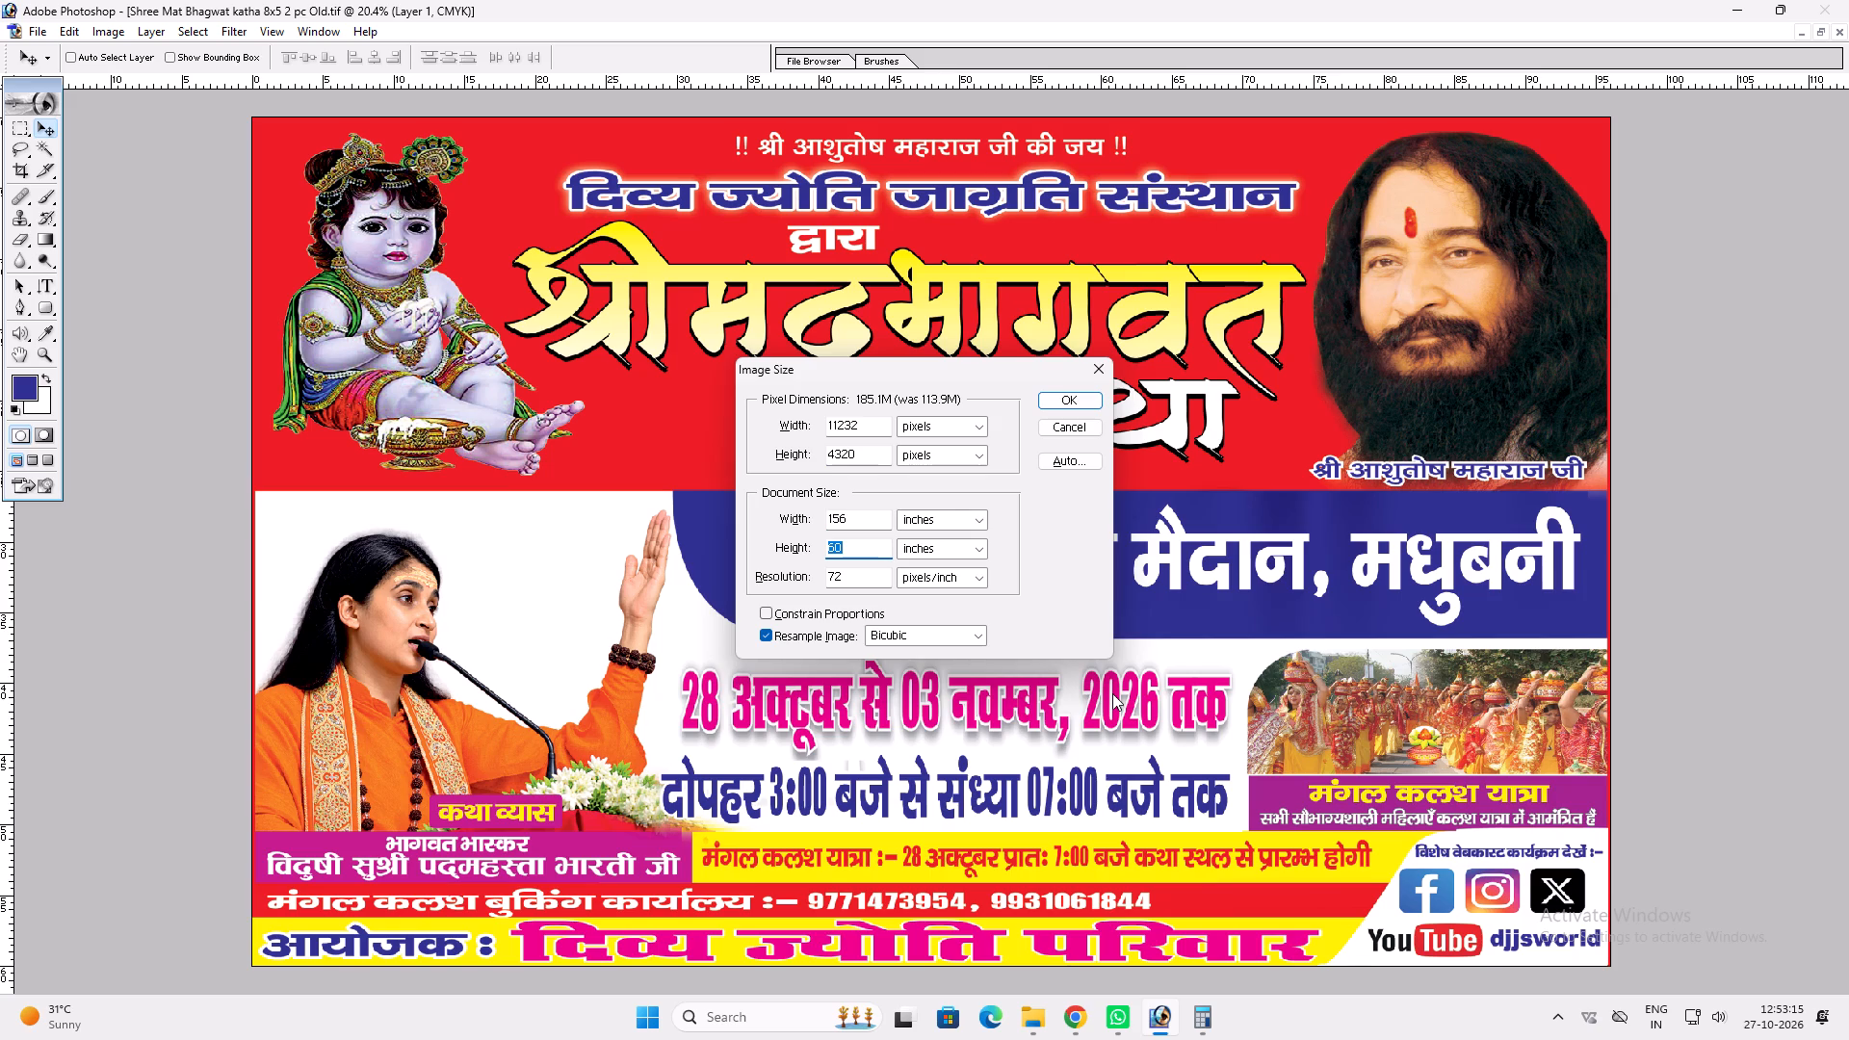
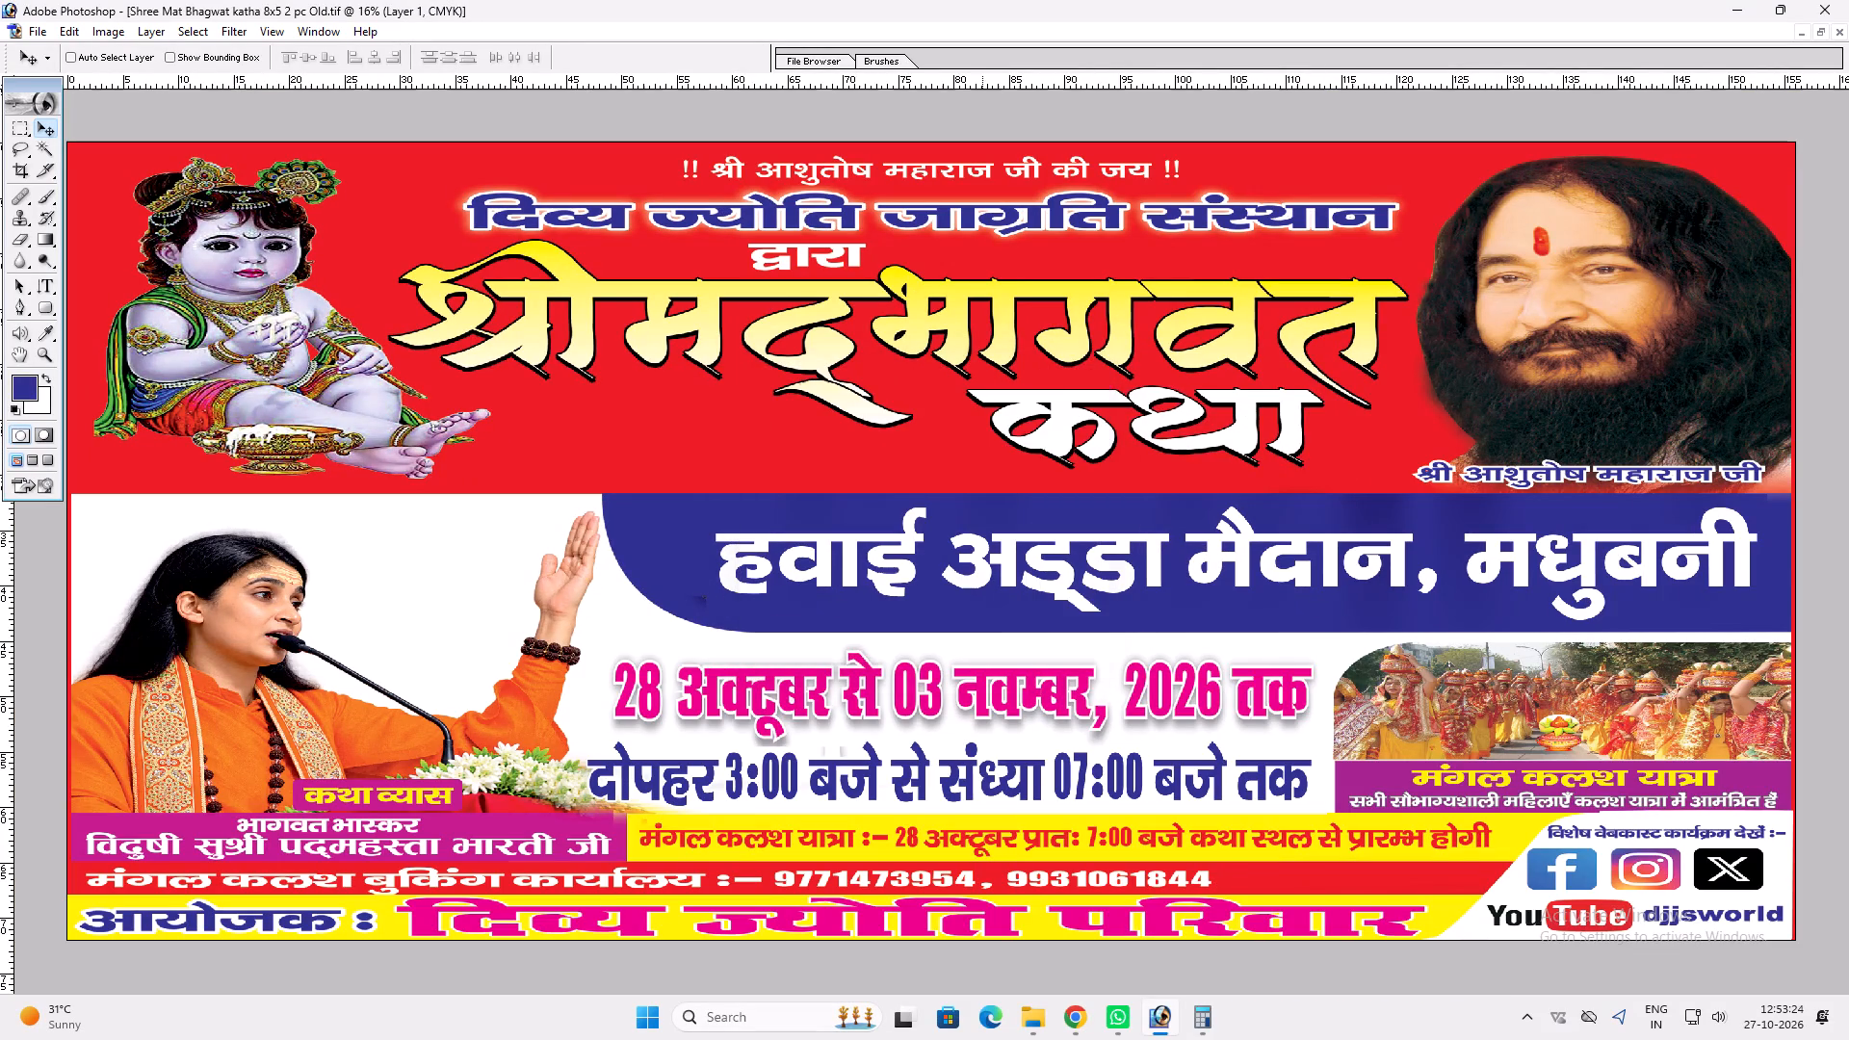
Collapse the toolbox covering the canvas edge and capture a rectangular screen snip of the Shree Mat Bhagwat katha 8x5 banner.
double_click(36, 90)
key(Print)
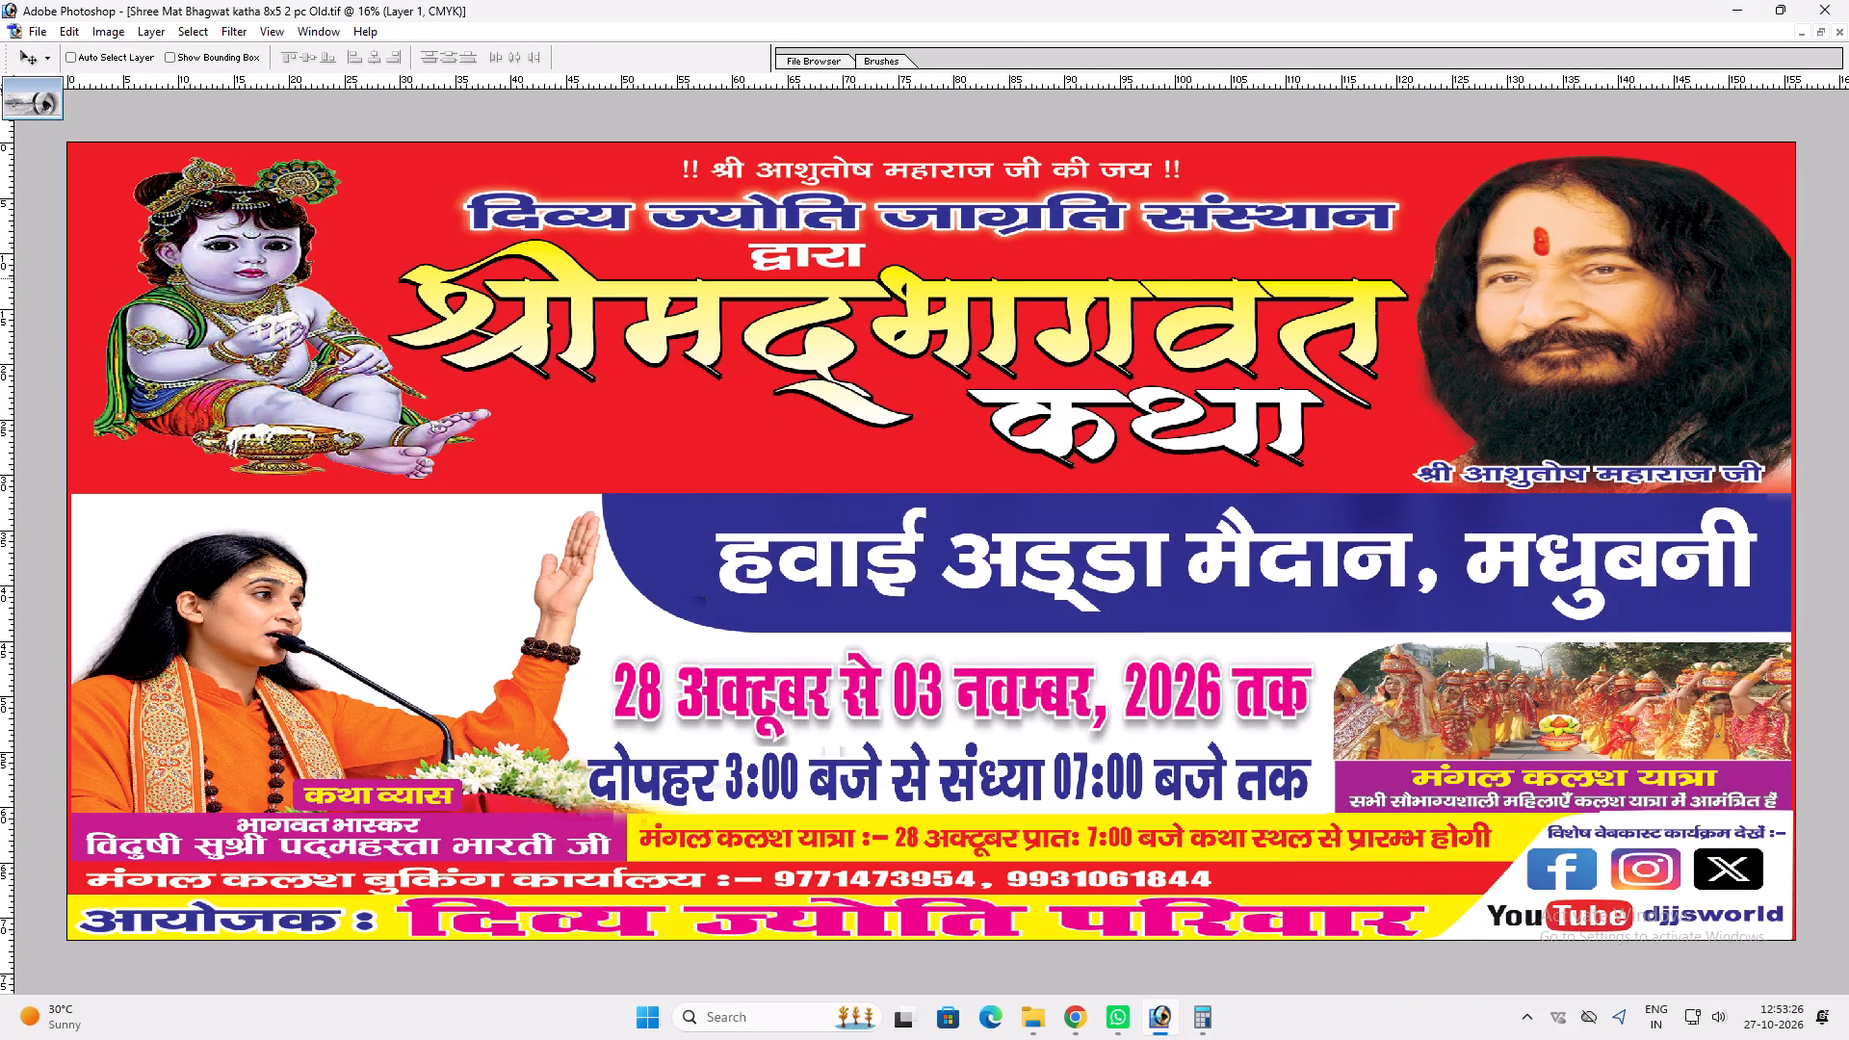
drag(59, 137, 1515, 923)
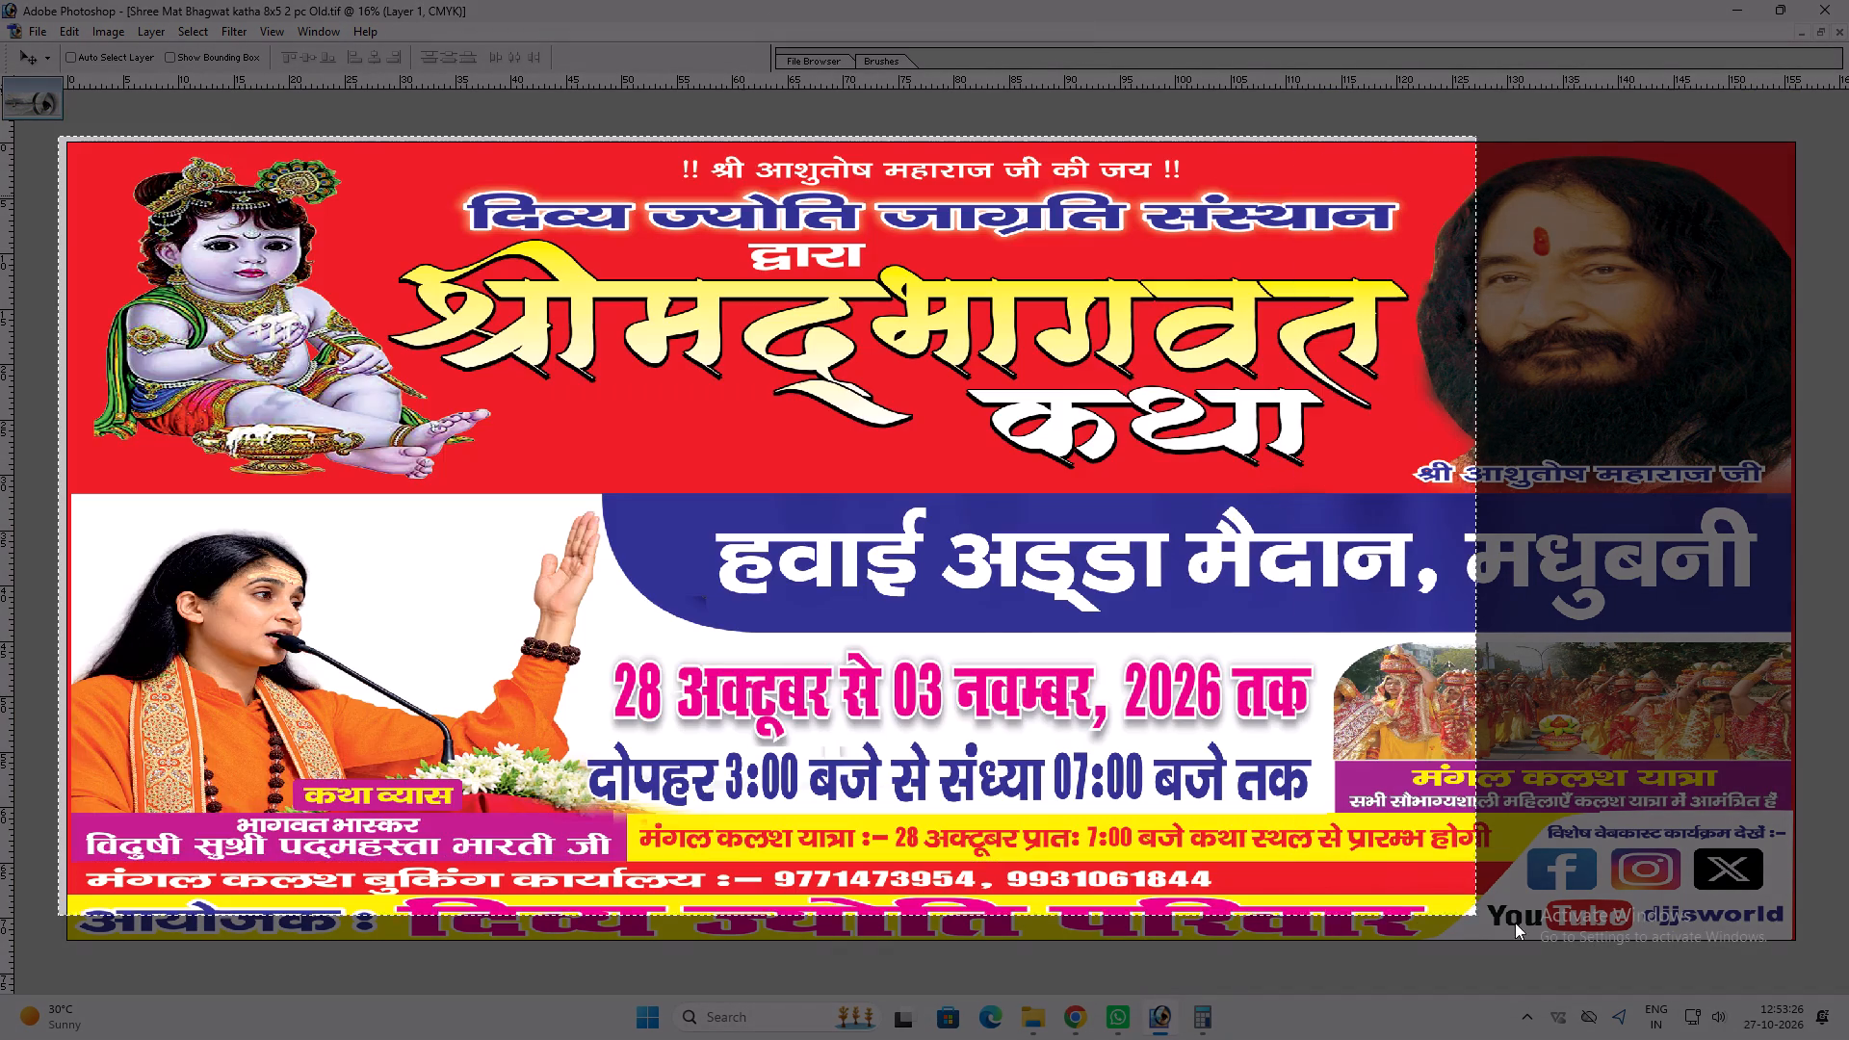
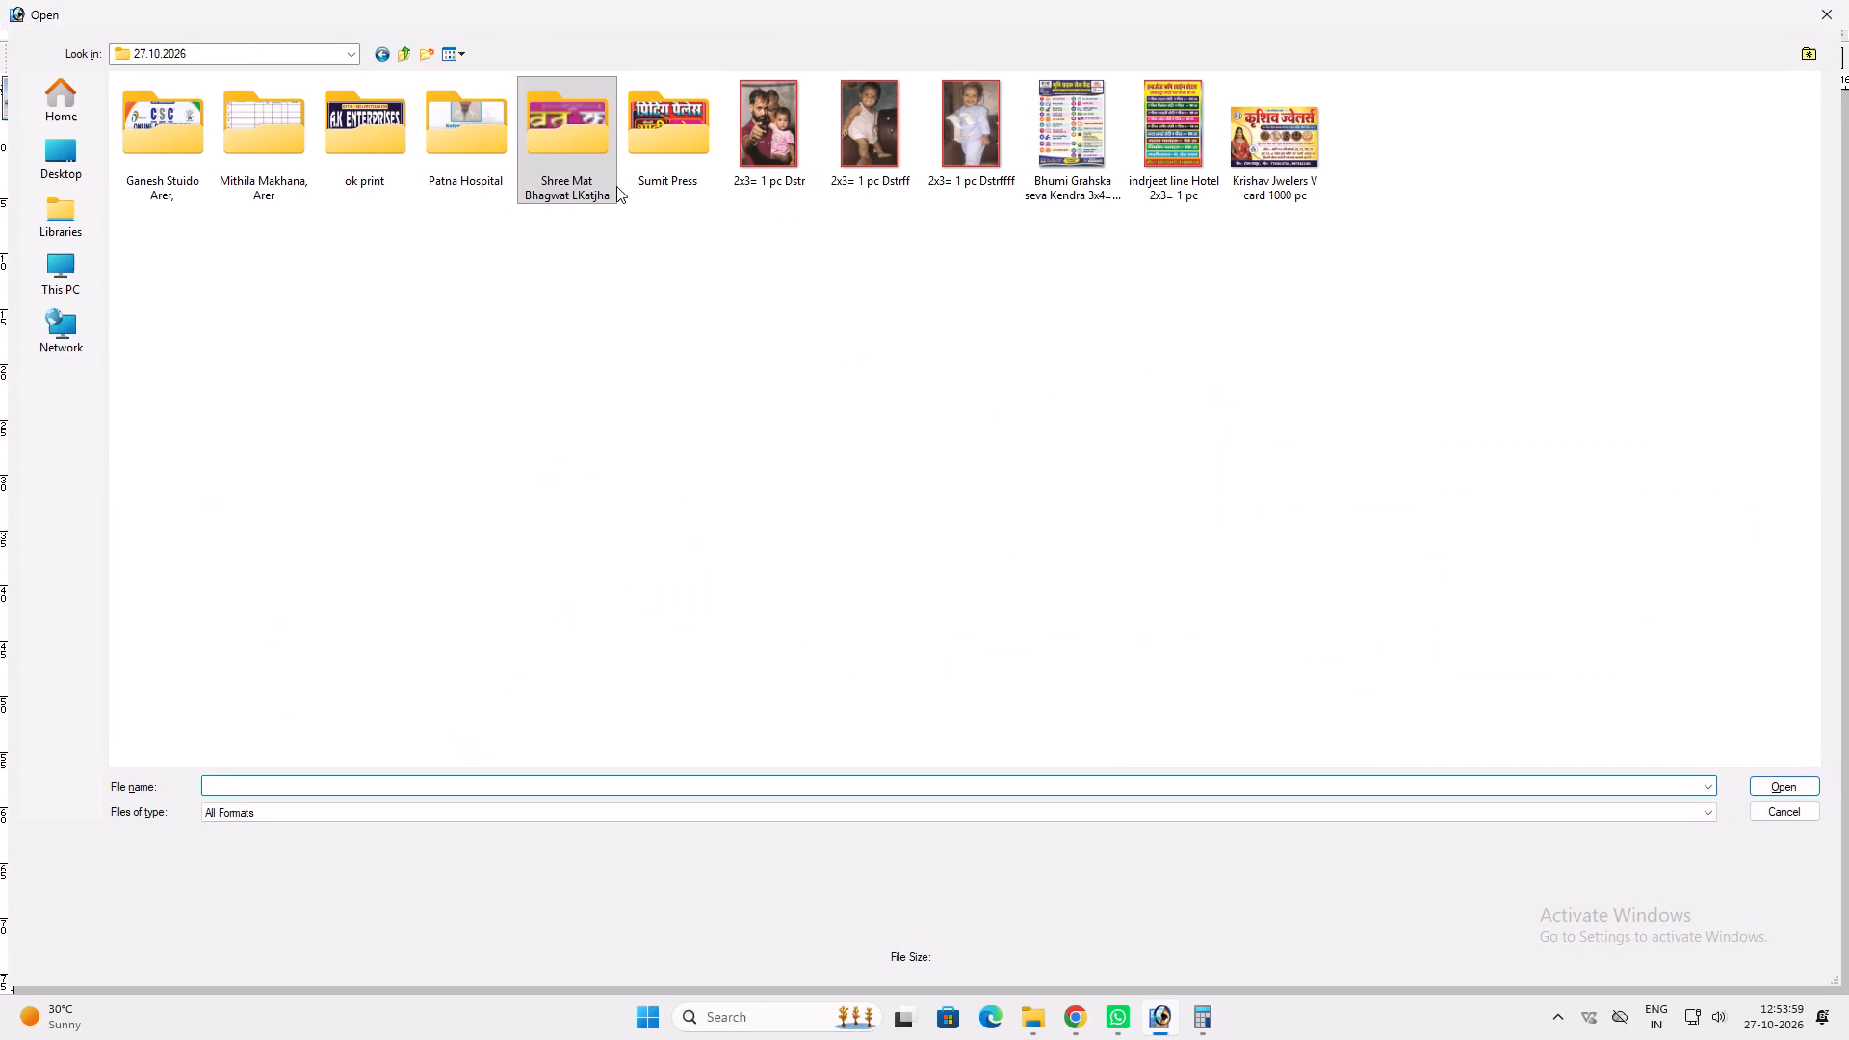
Leave the Open dialog and set Save As to the Shree Mat Bhagwat LKatjha folder inside october's 27.10.2026 folder.
double_click(576, 158)
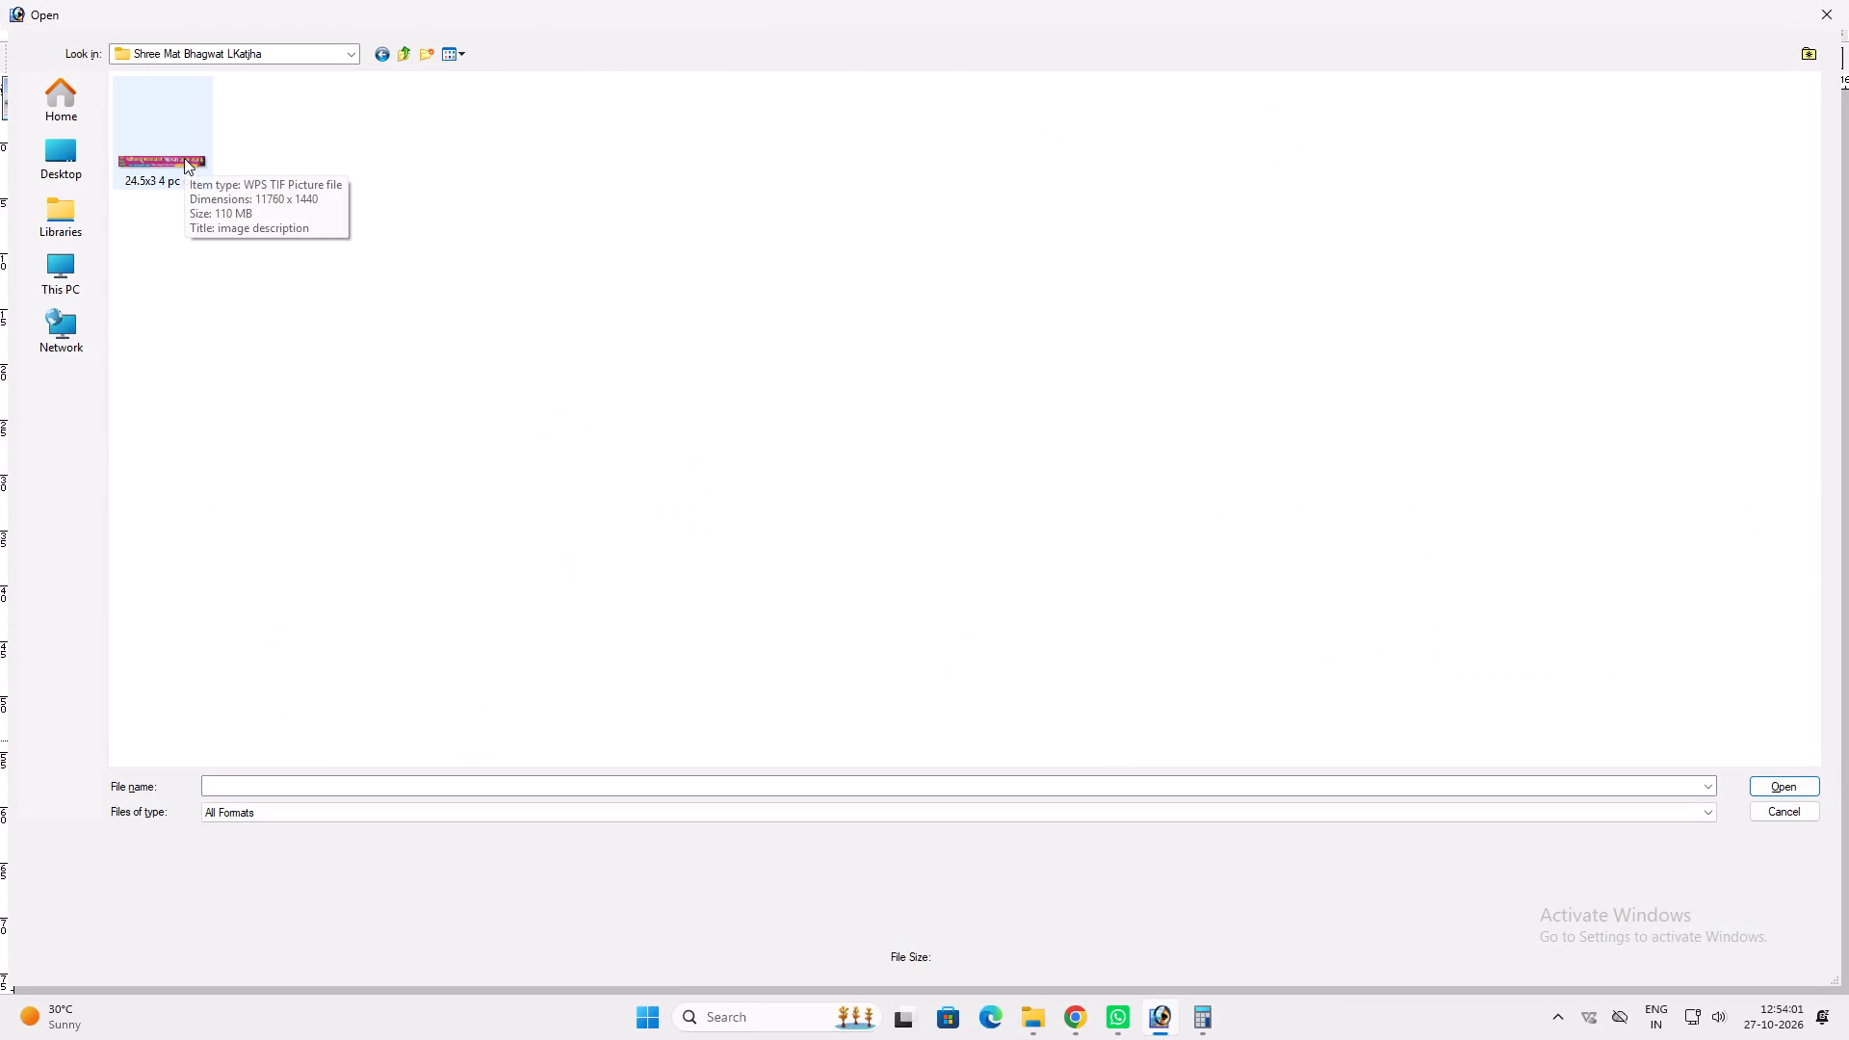
click(1848, 0)
key(ctrl+shift+s)
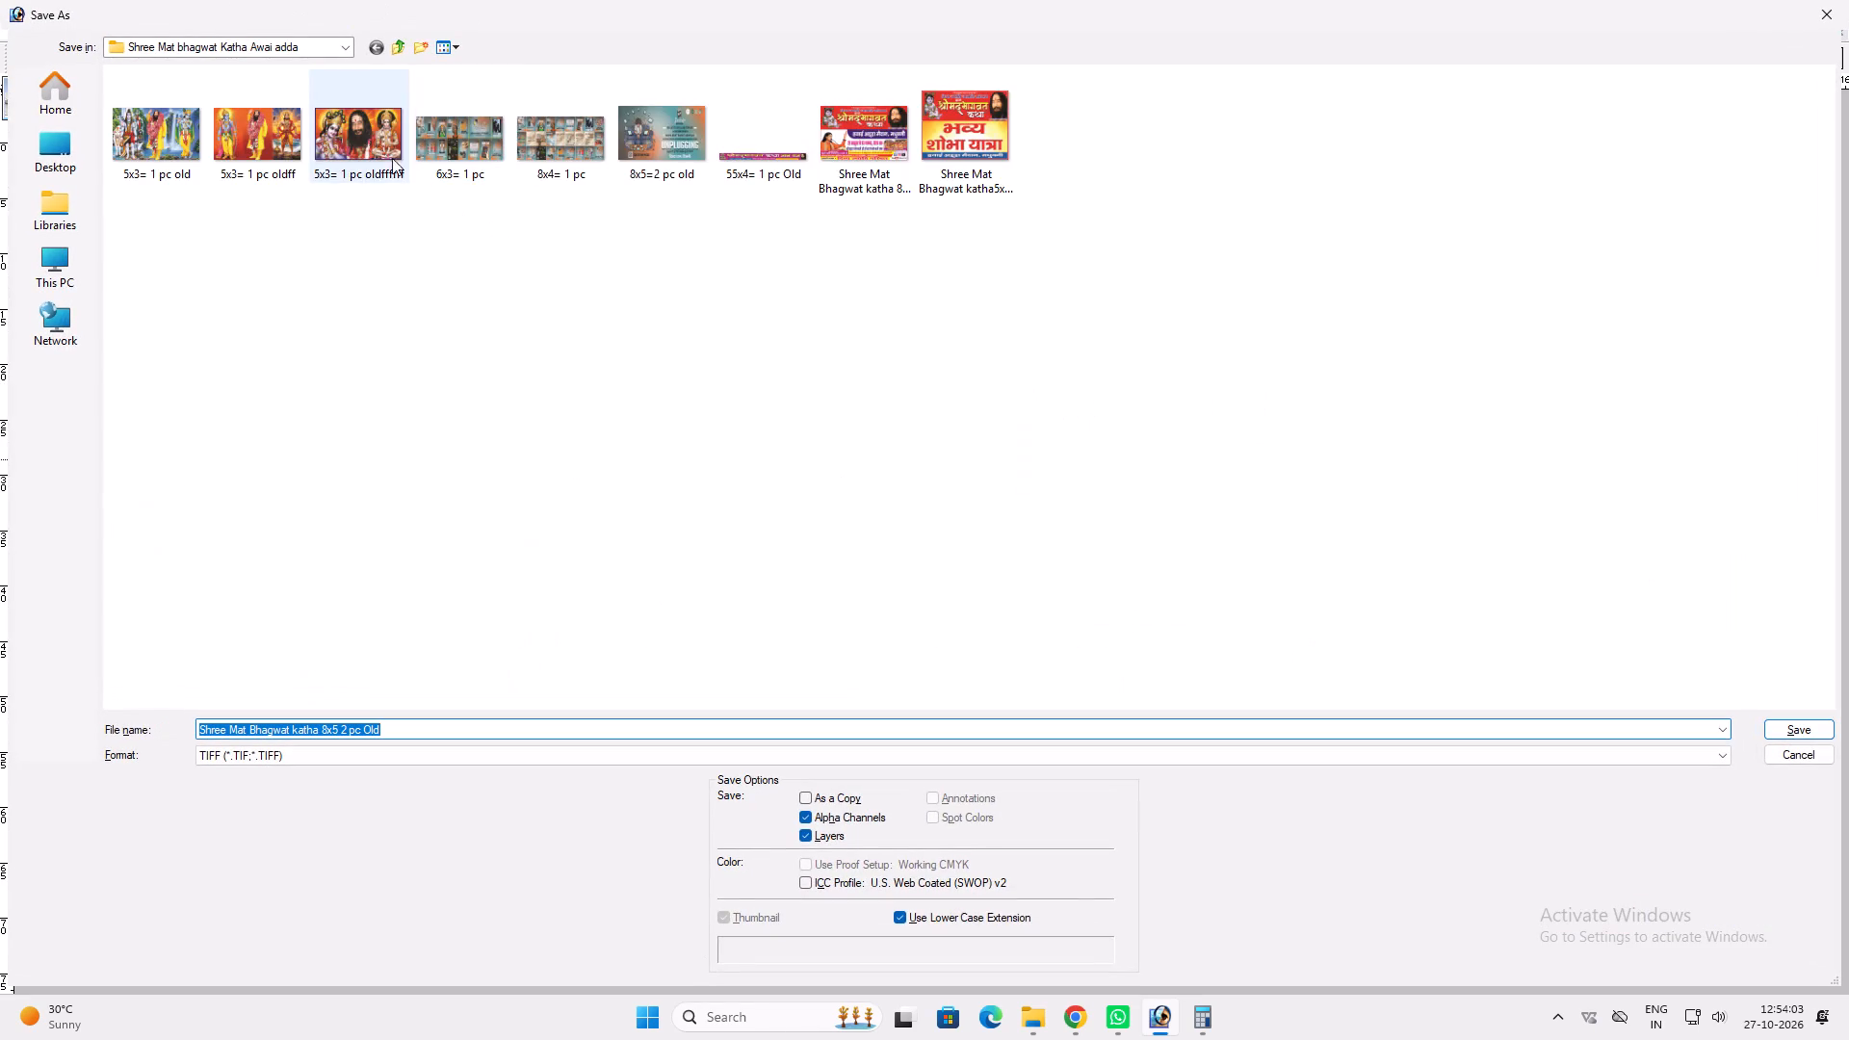
double_click(395, 49)
click(395, 49)
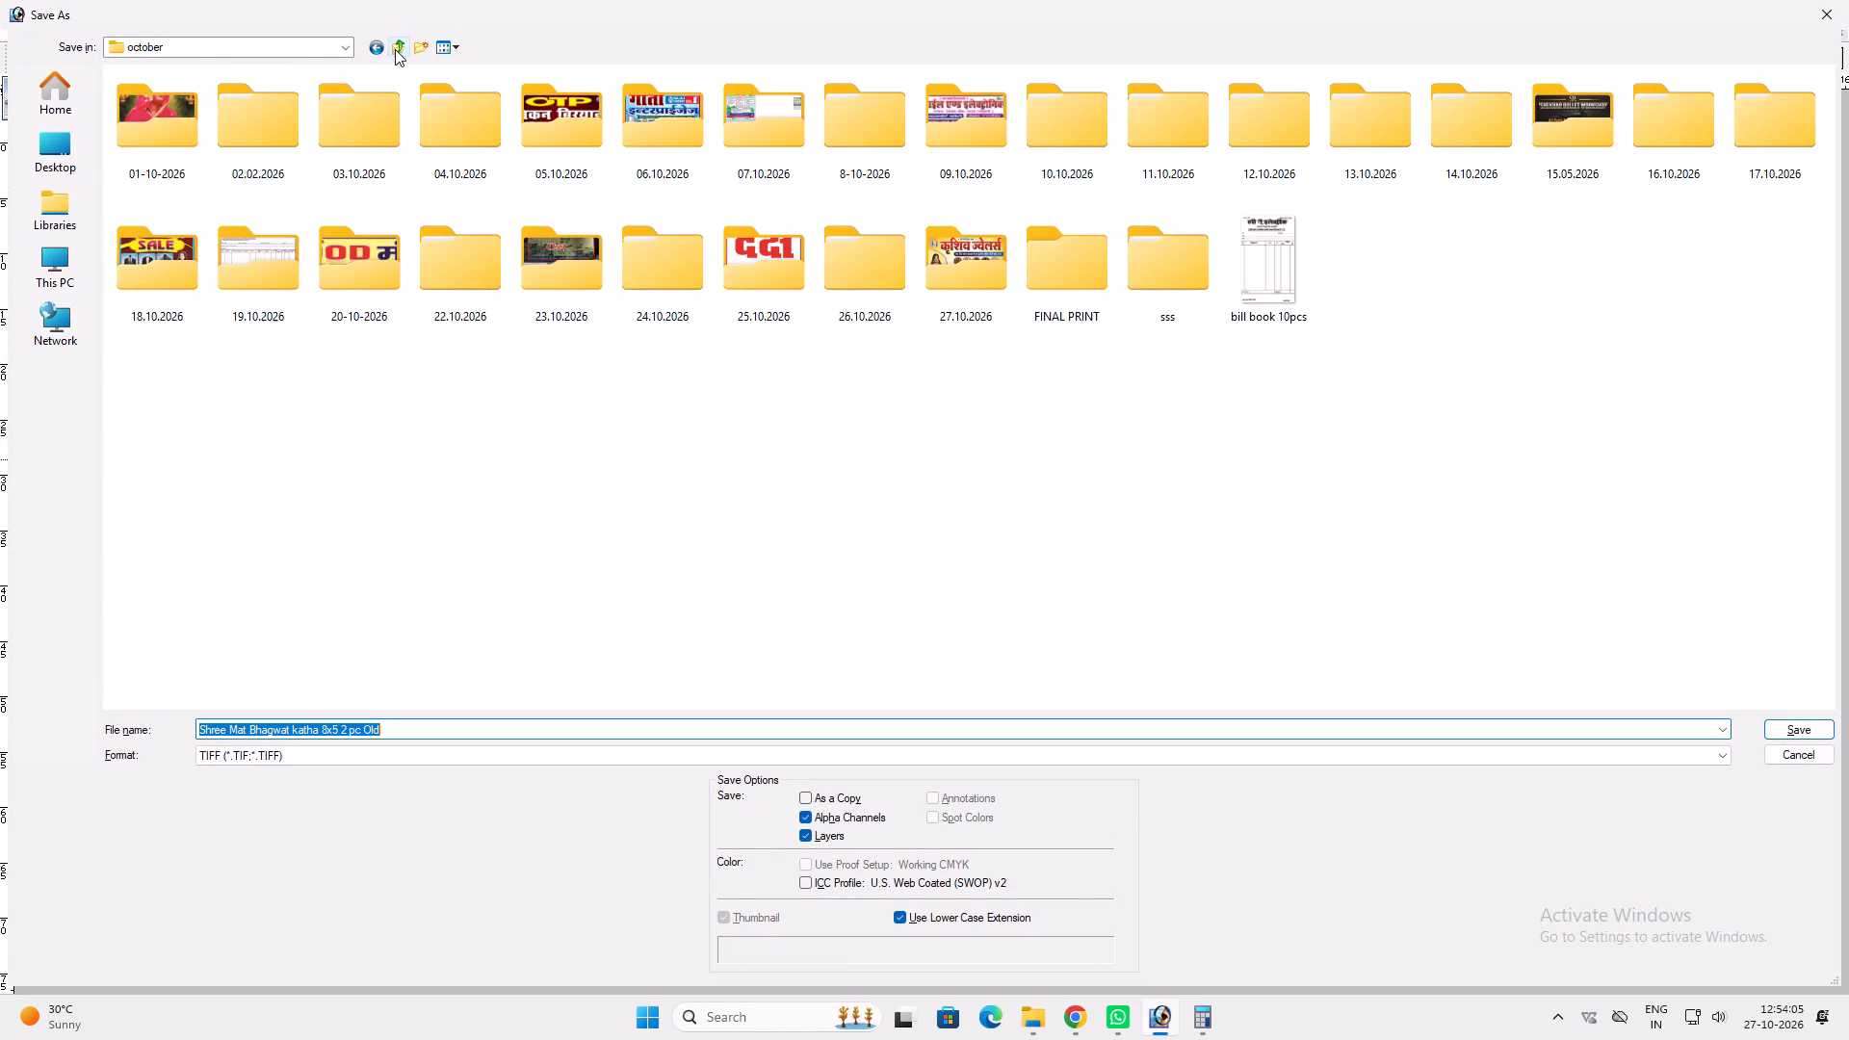
double_click(982, 288)
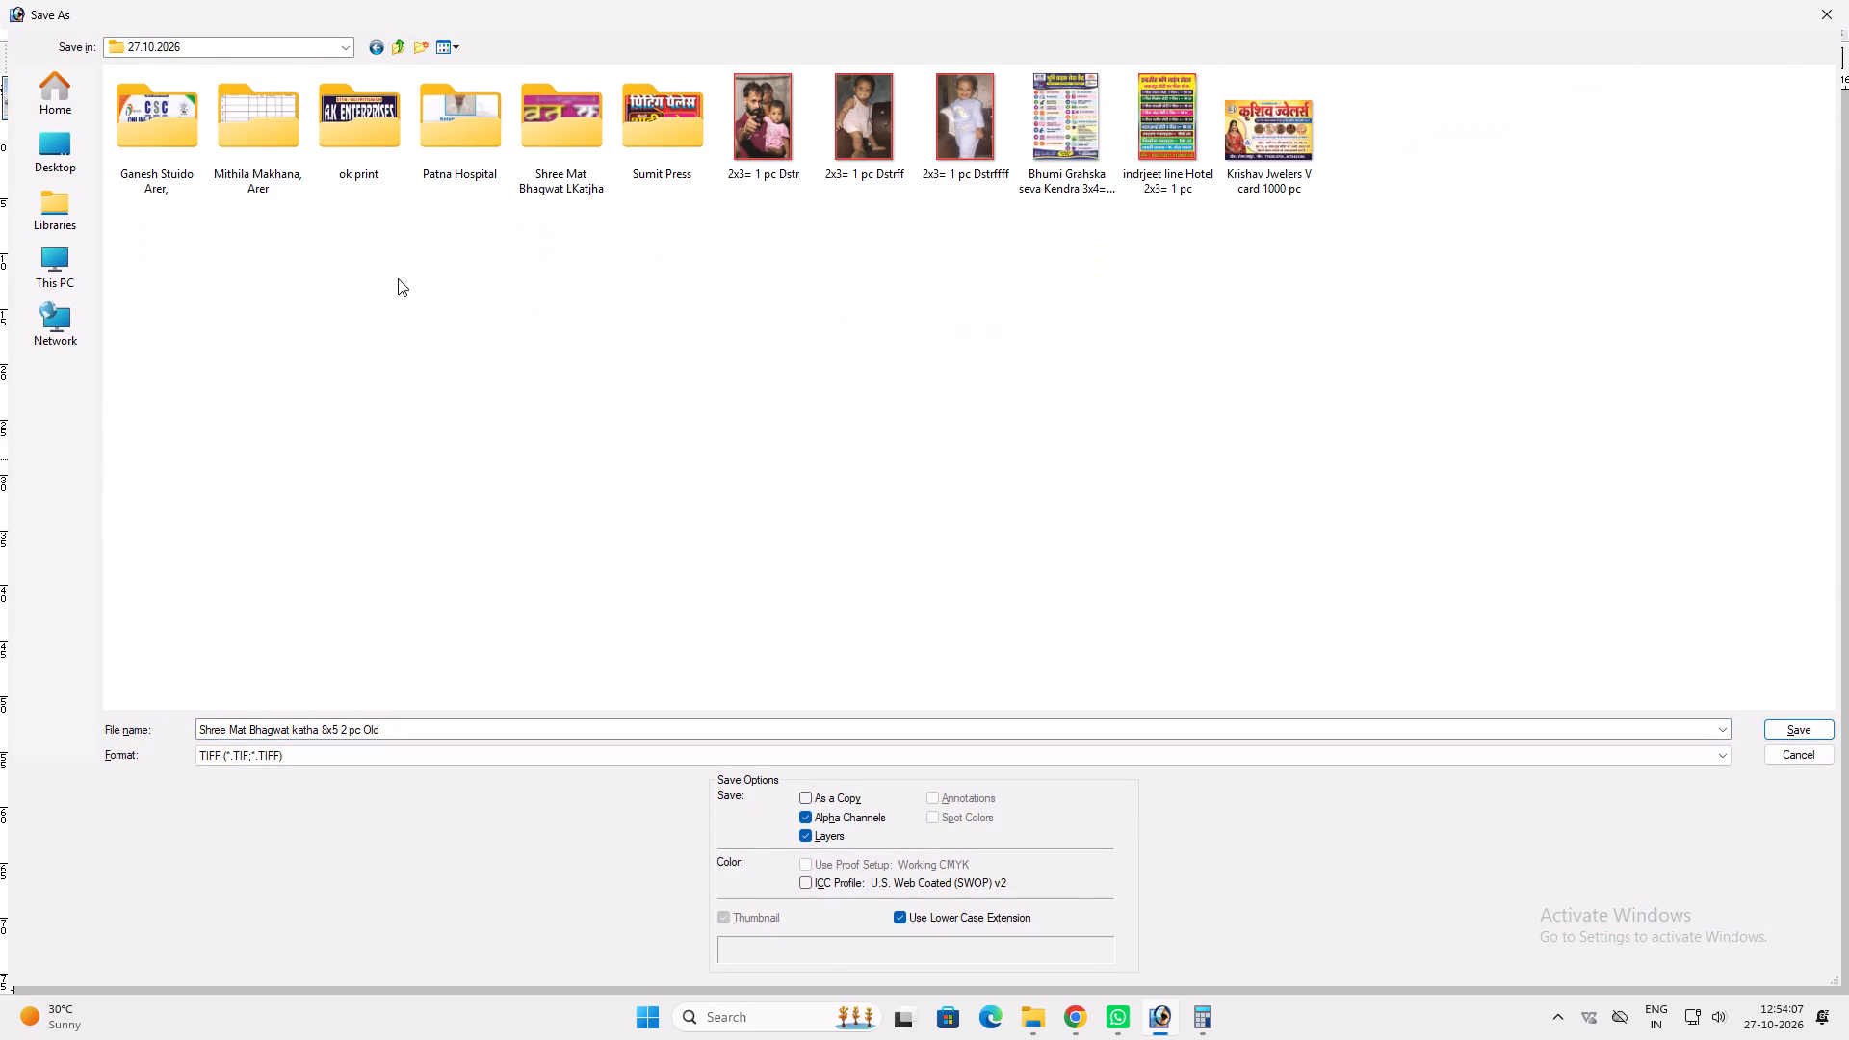
double_click(569, 118)
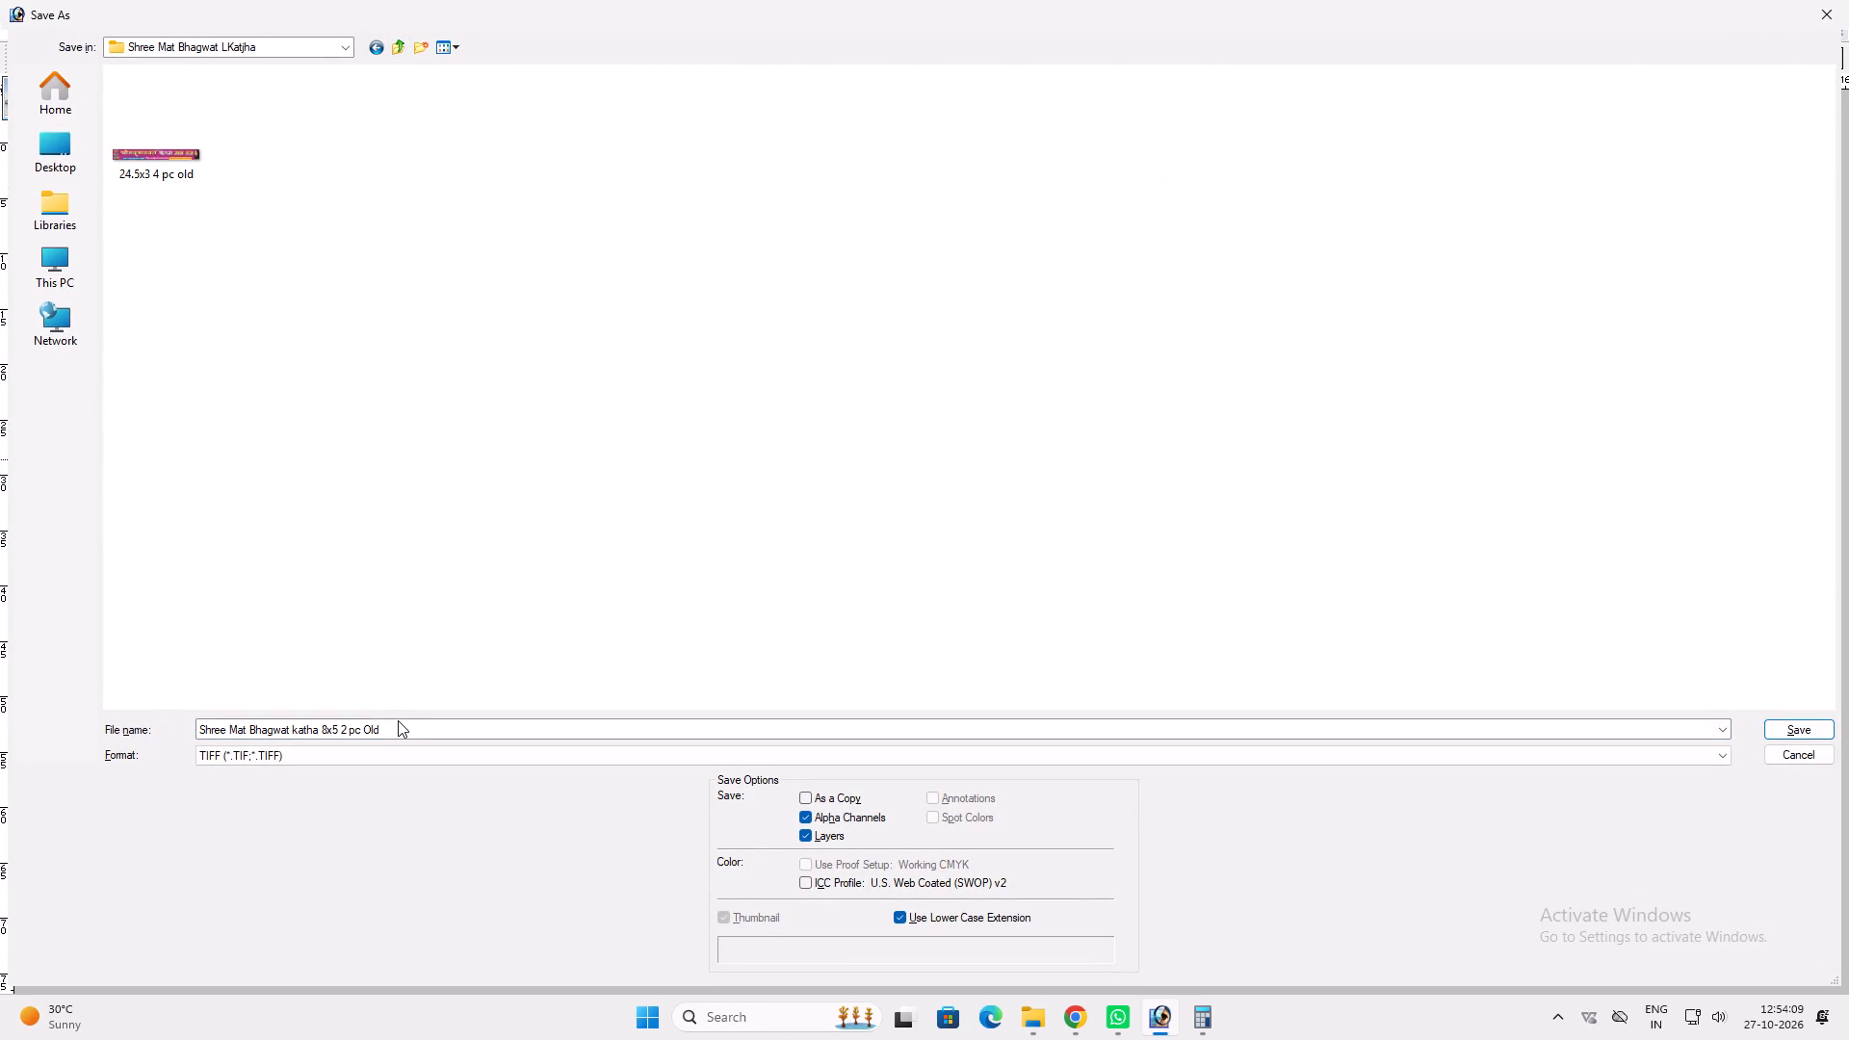
Change the size and quantity part of the banner's file name so it reads "Shree Mat Bhagwat katha 13x6= 8 pc".
double_click(398, 720)
click(394, 721)
click(389, 720)
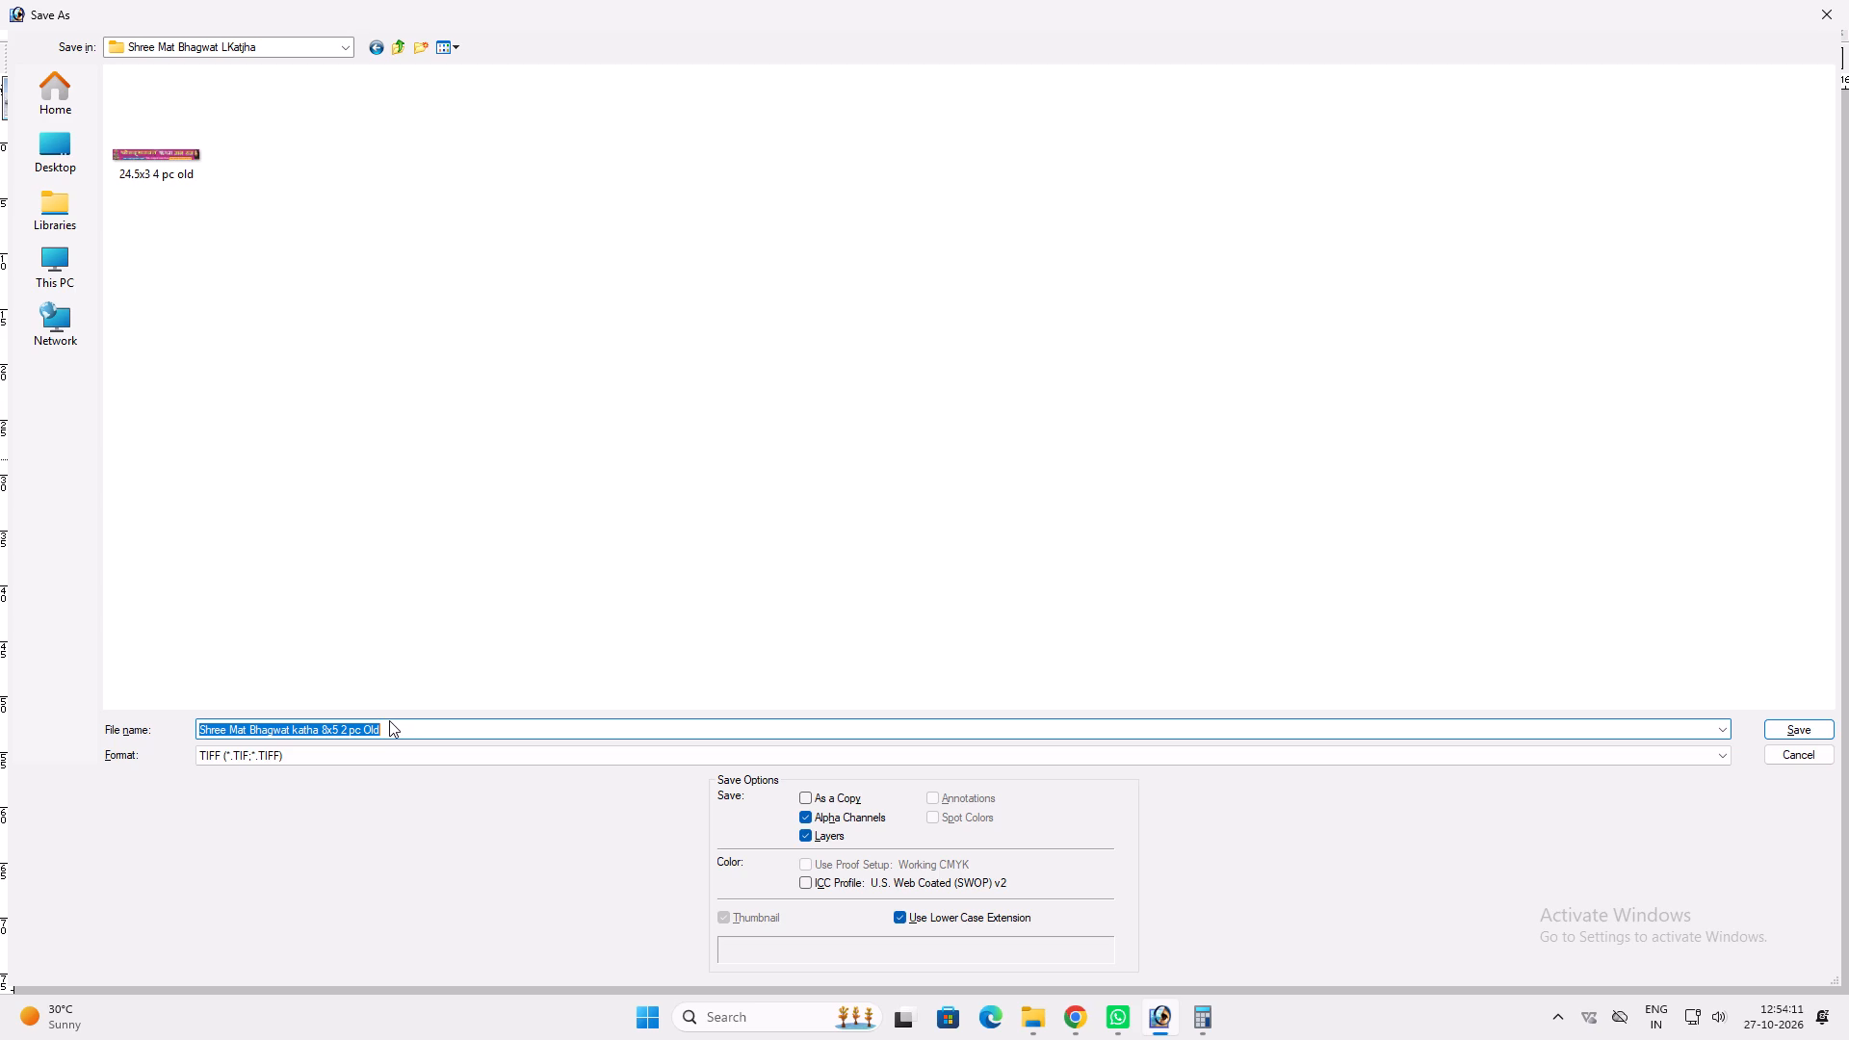
drag(393, 727, 321, 748)
text(13)
key(x)
text(6= 8 pc)
key(space)
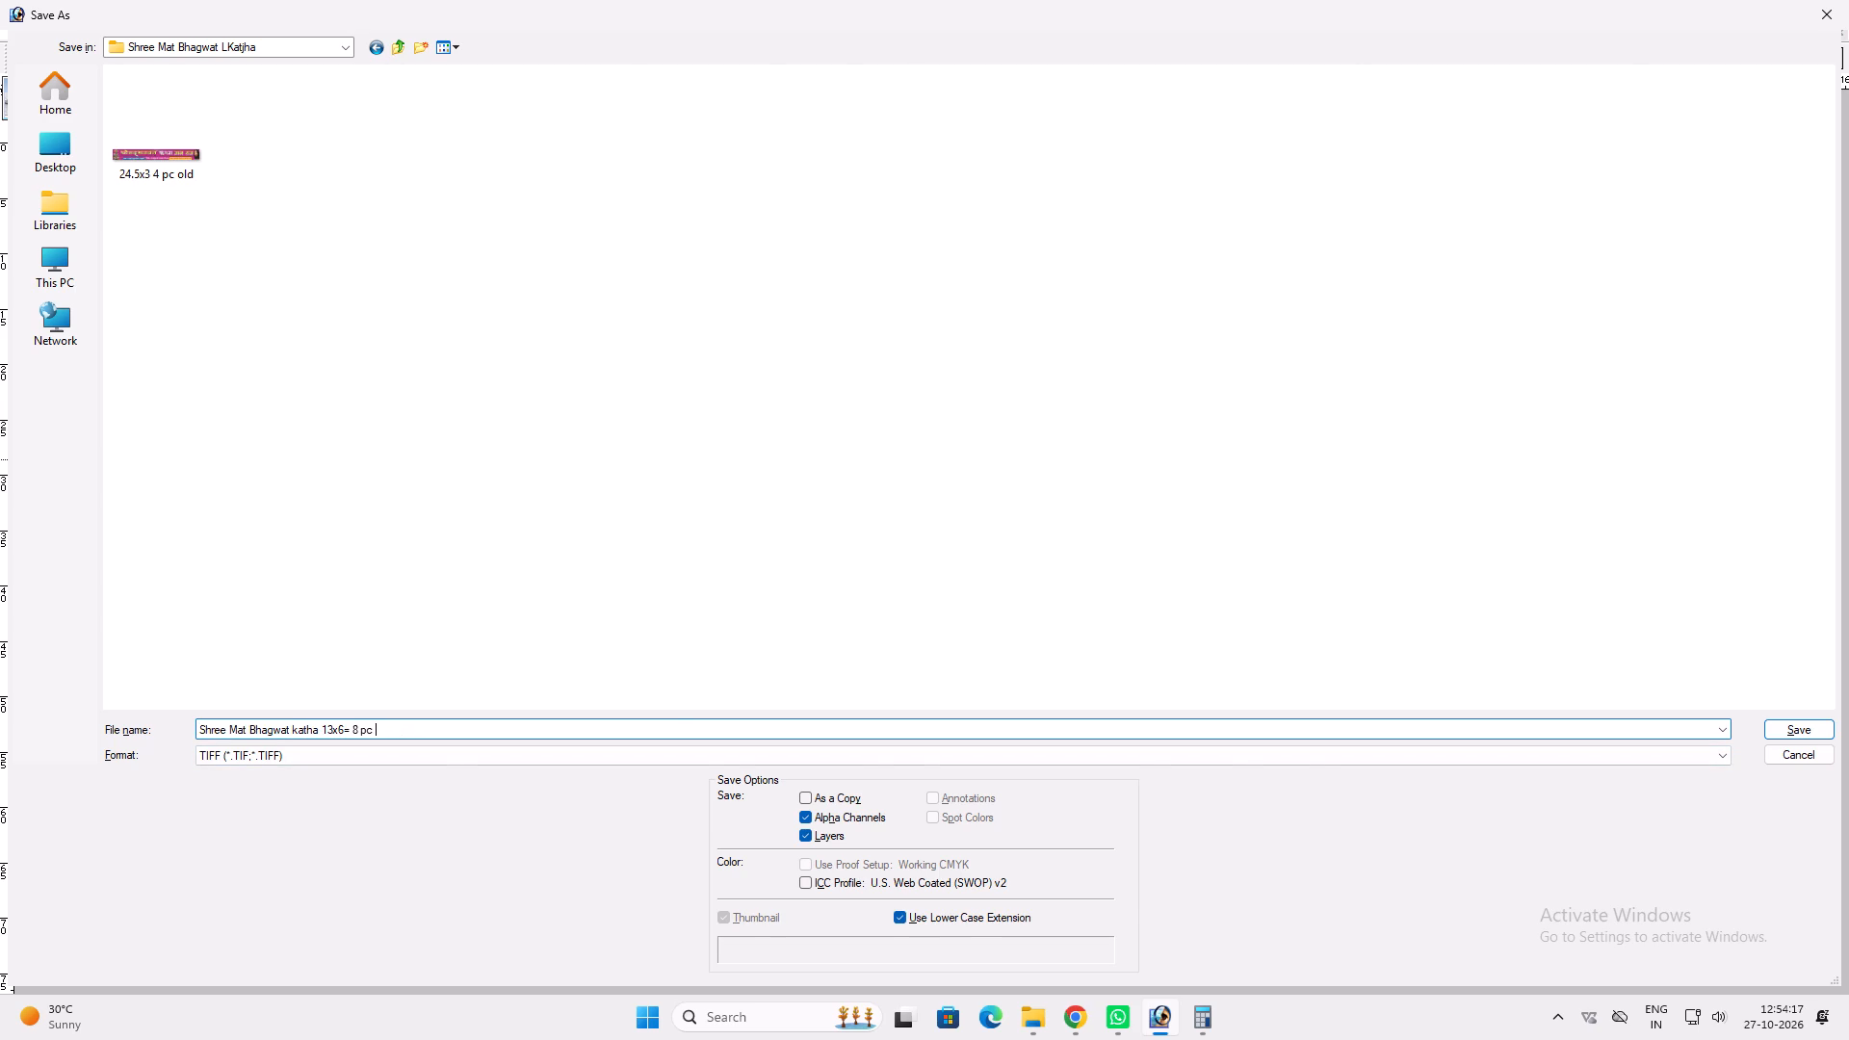
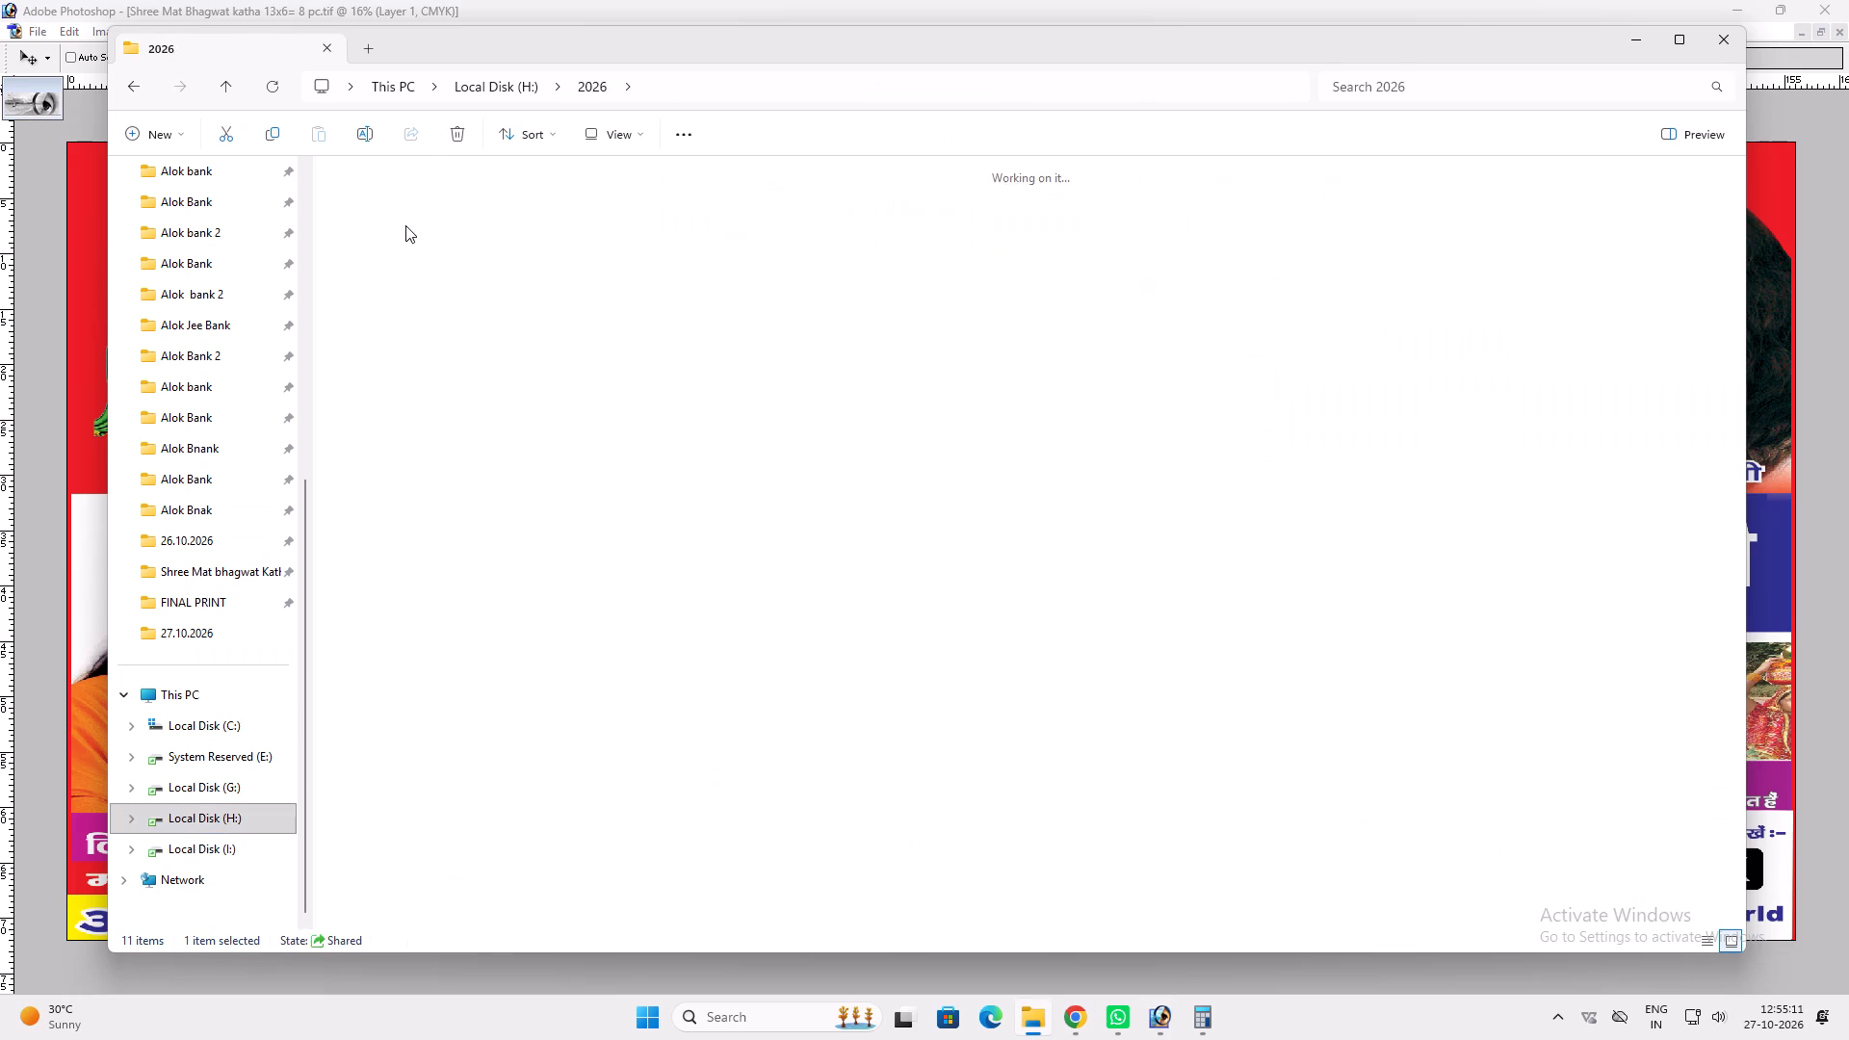
Search the october folder for "shree" to find the existing Katha job folders and banners.
click(1426, 91)
key(s)
text(hree)
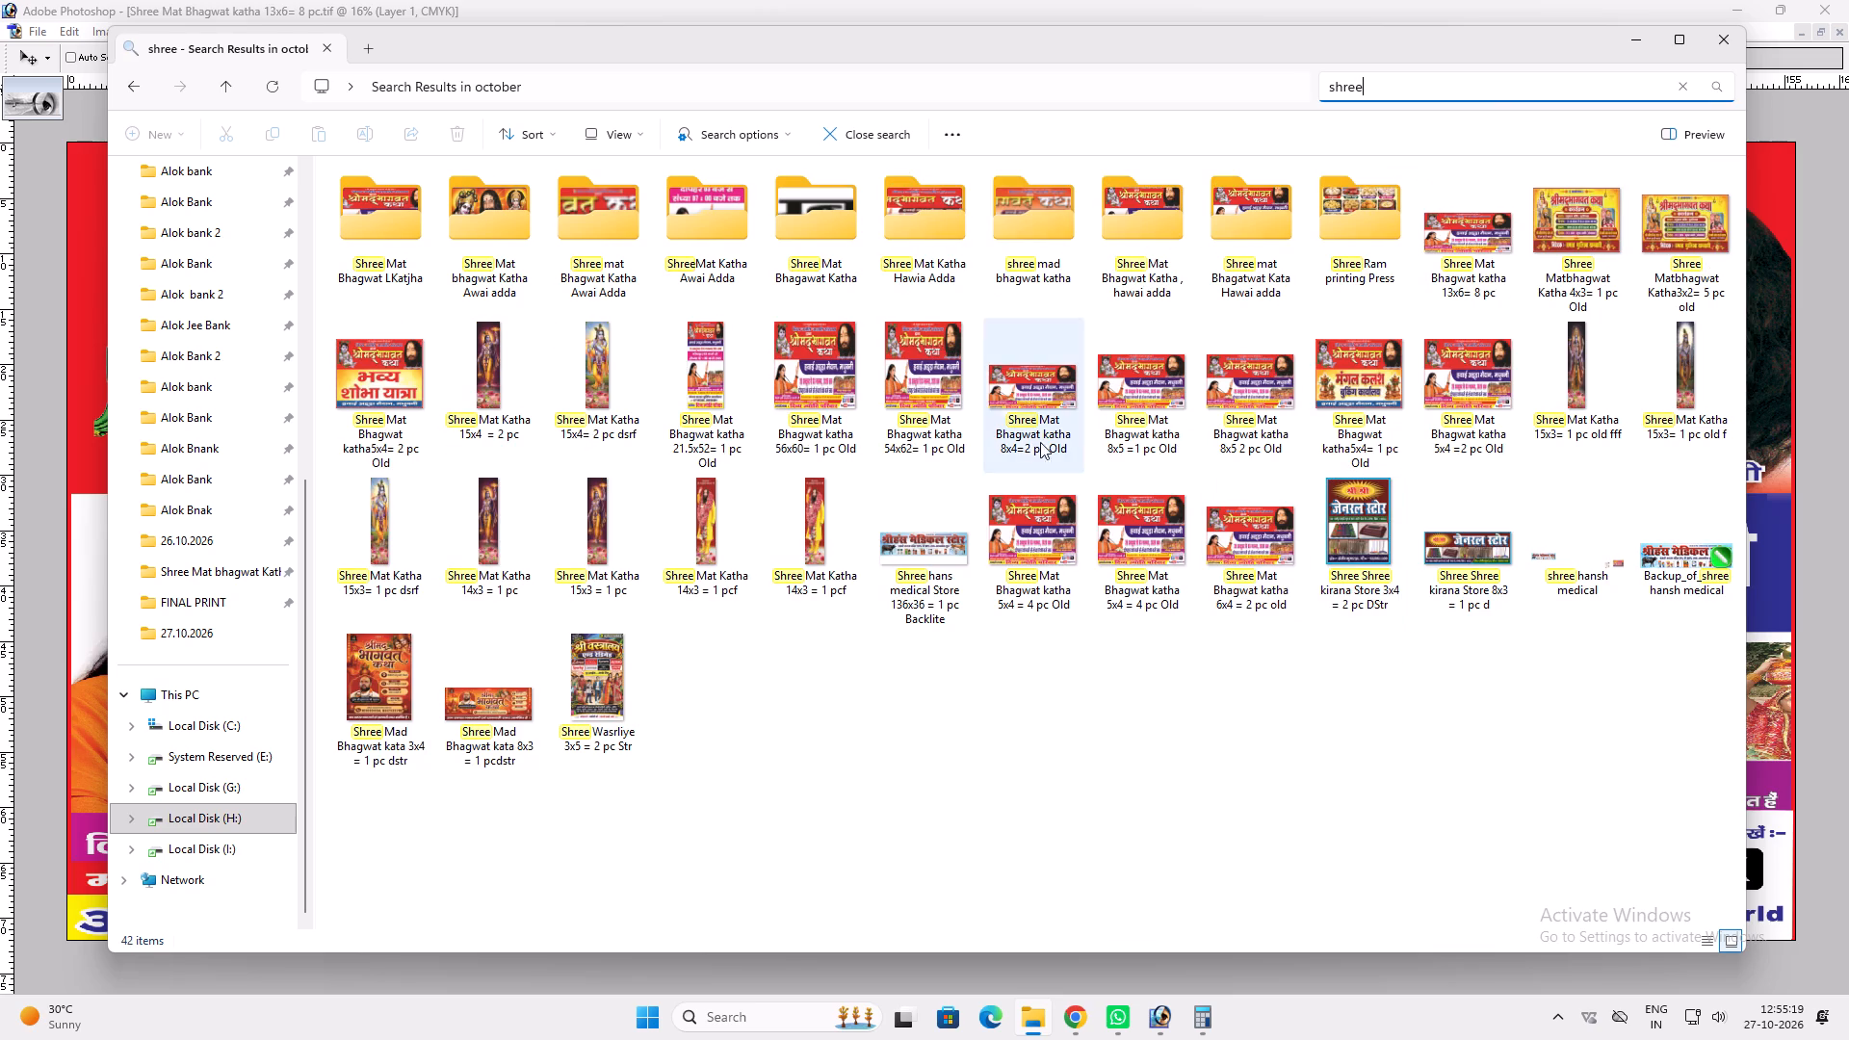
Check the contents of the found folders Shree Mat Katha Hawia Adda, Shree Mat Bhagawat Katha and shree mad bhagwat katha for old banners.
click(927, 210)
key(ctrl+shift+Return)
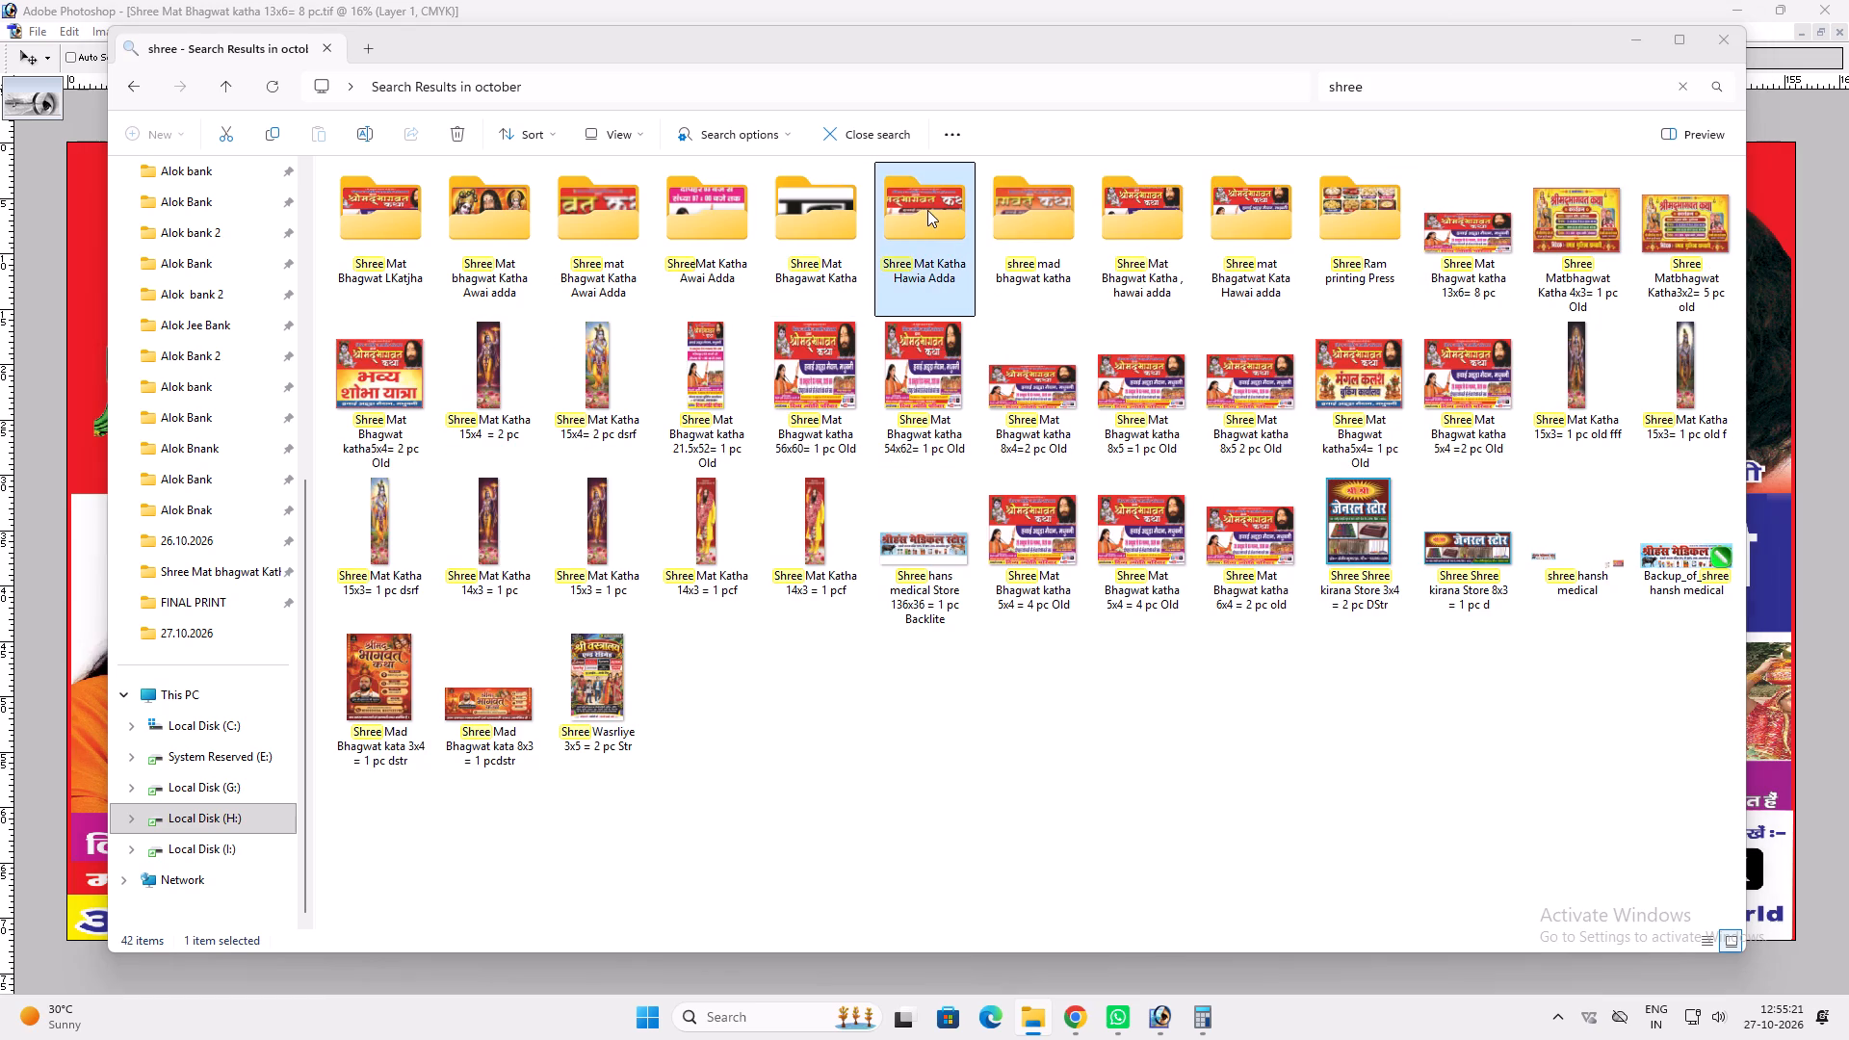
click(1742, 63)
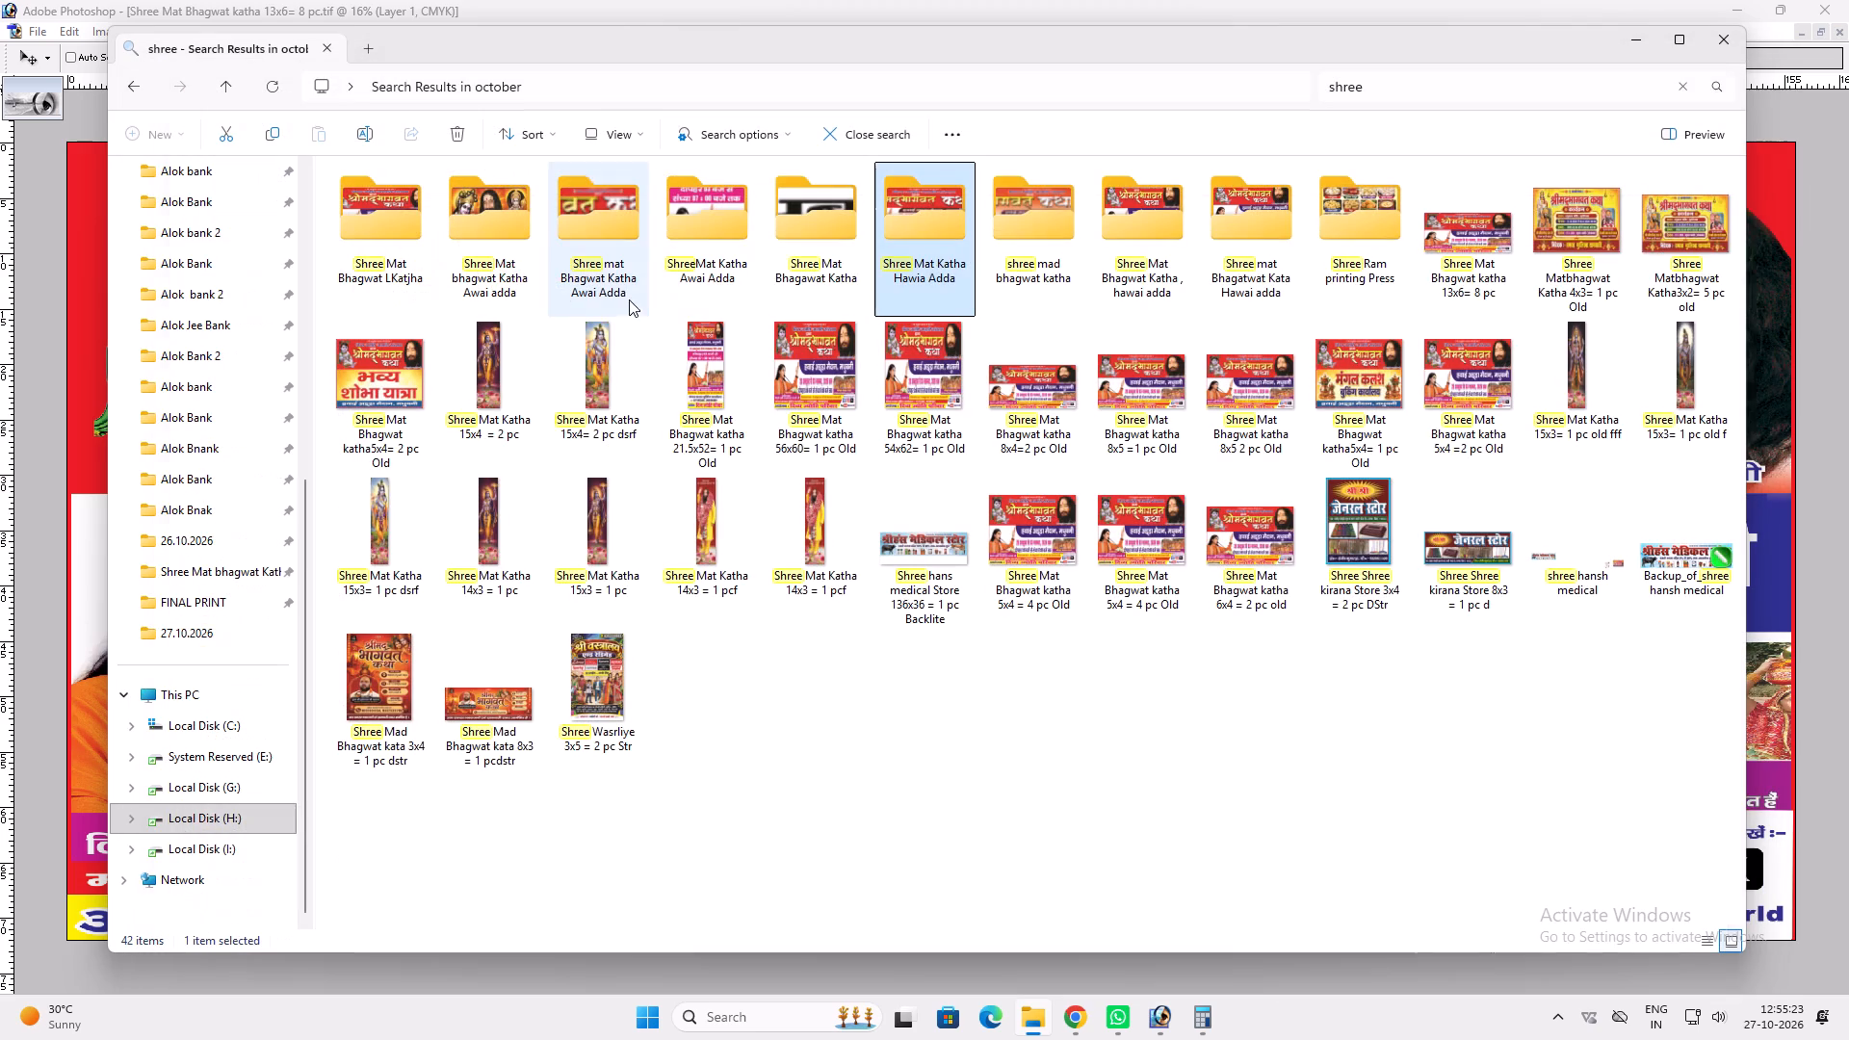
click(856, 235)
key(ctrl+shift+Return)
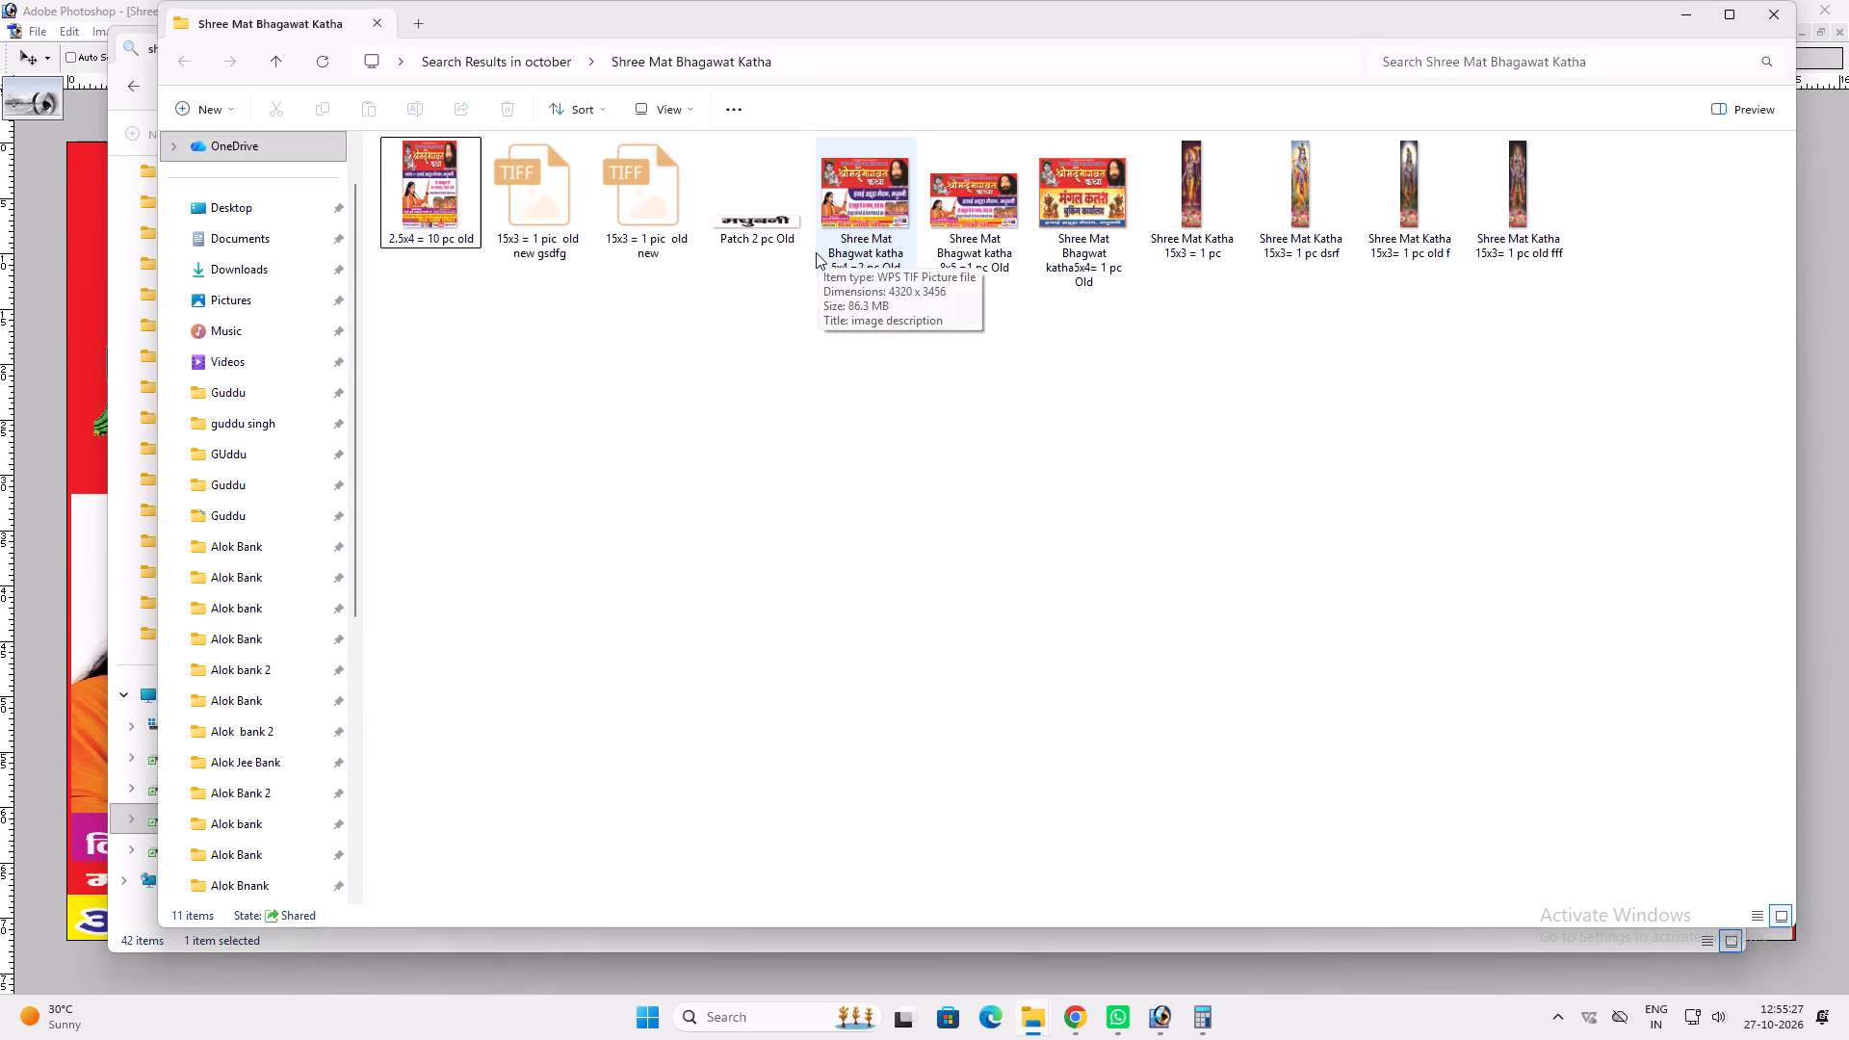
click(1765, 19)
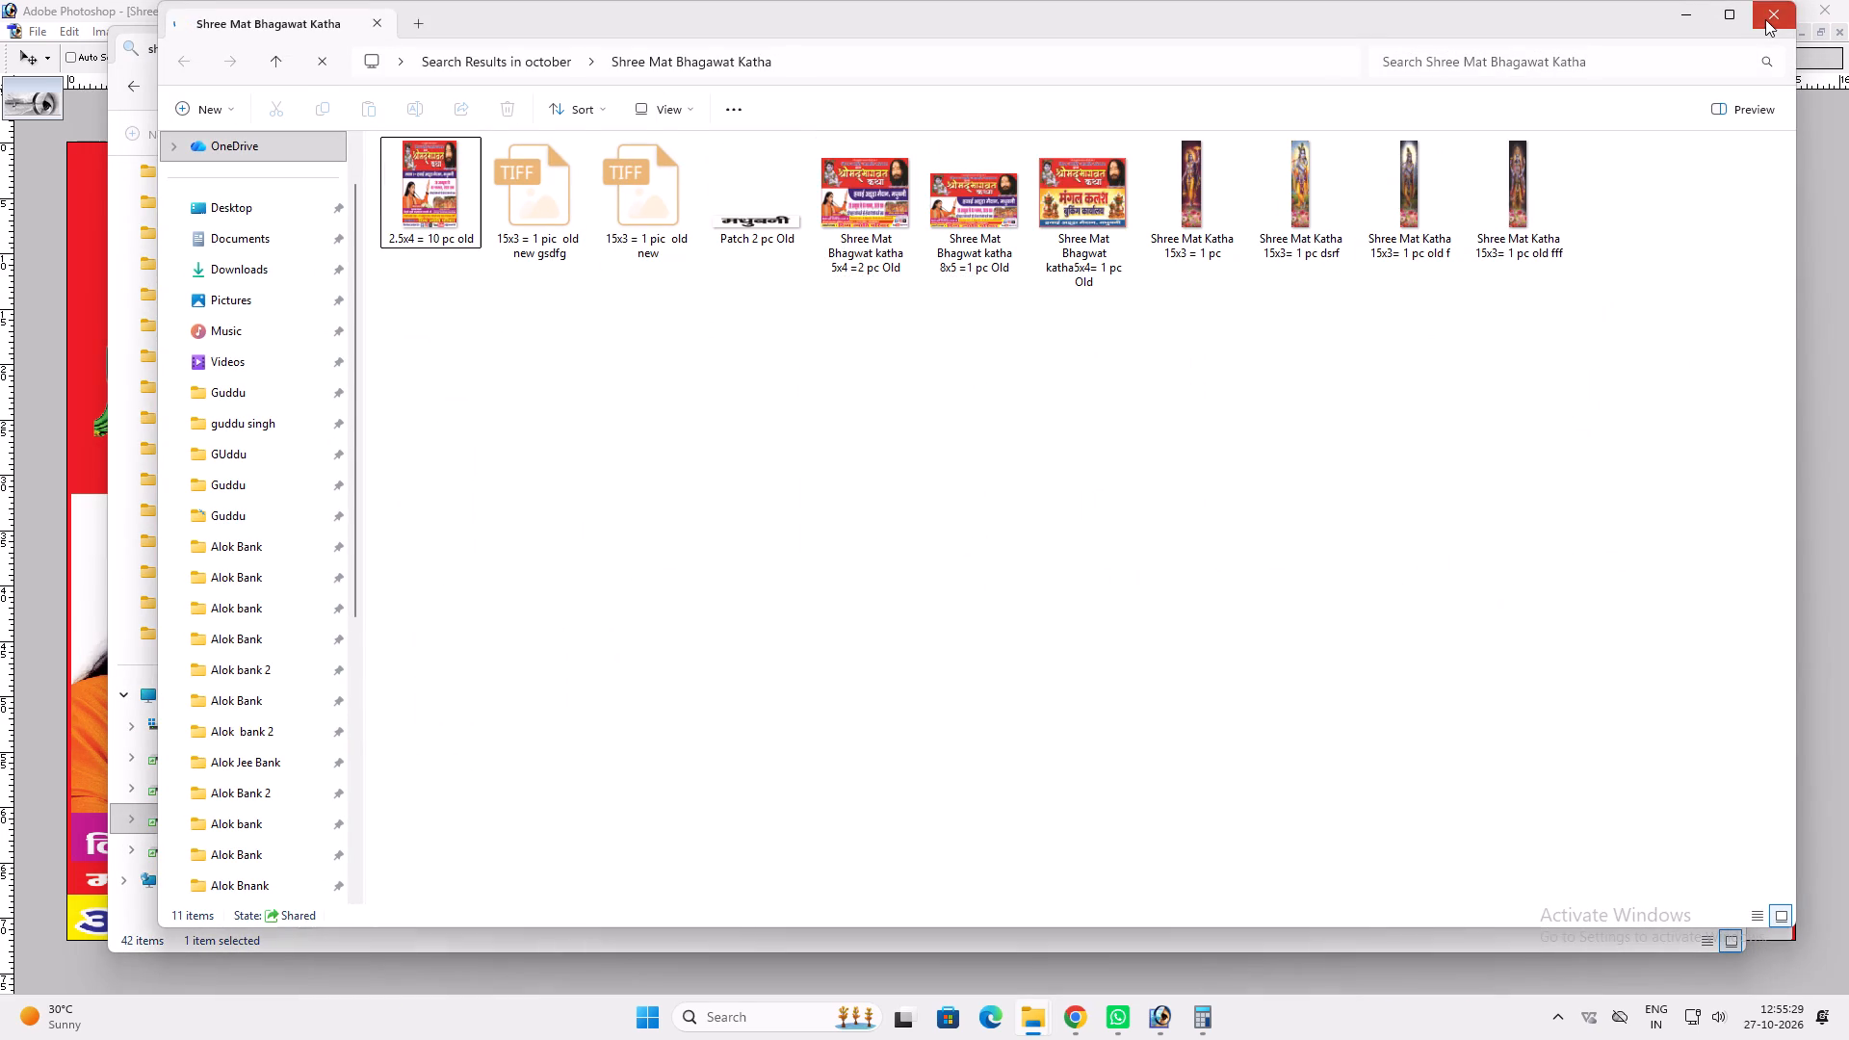
click(915, 227)
key(ctrl+shift+Return)
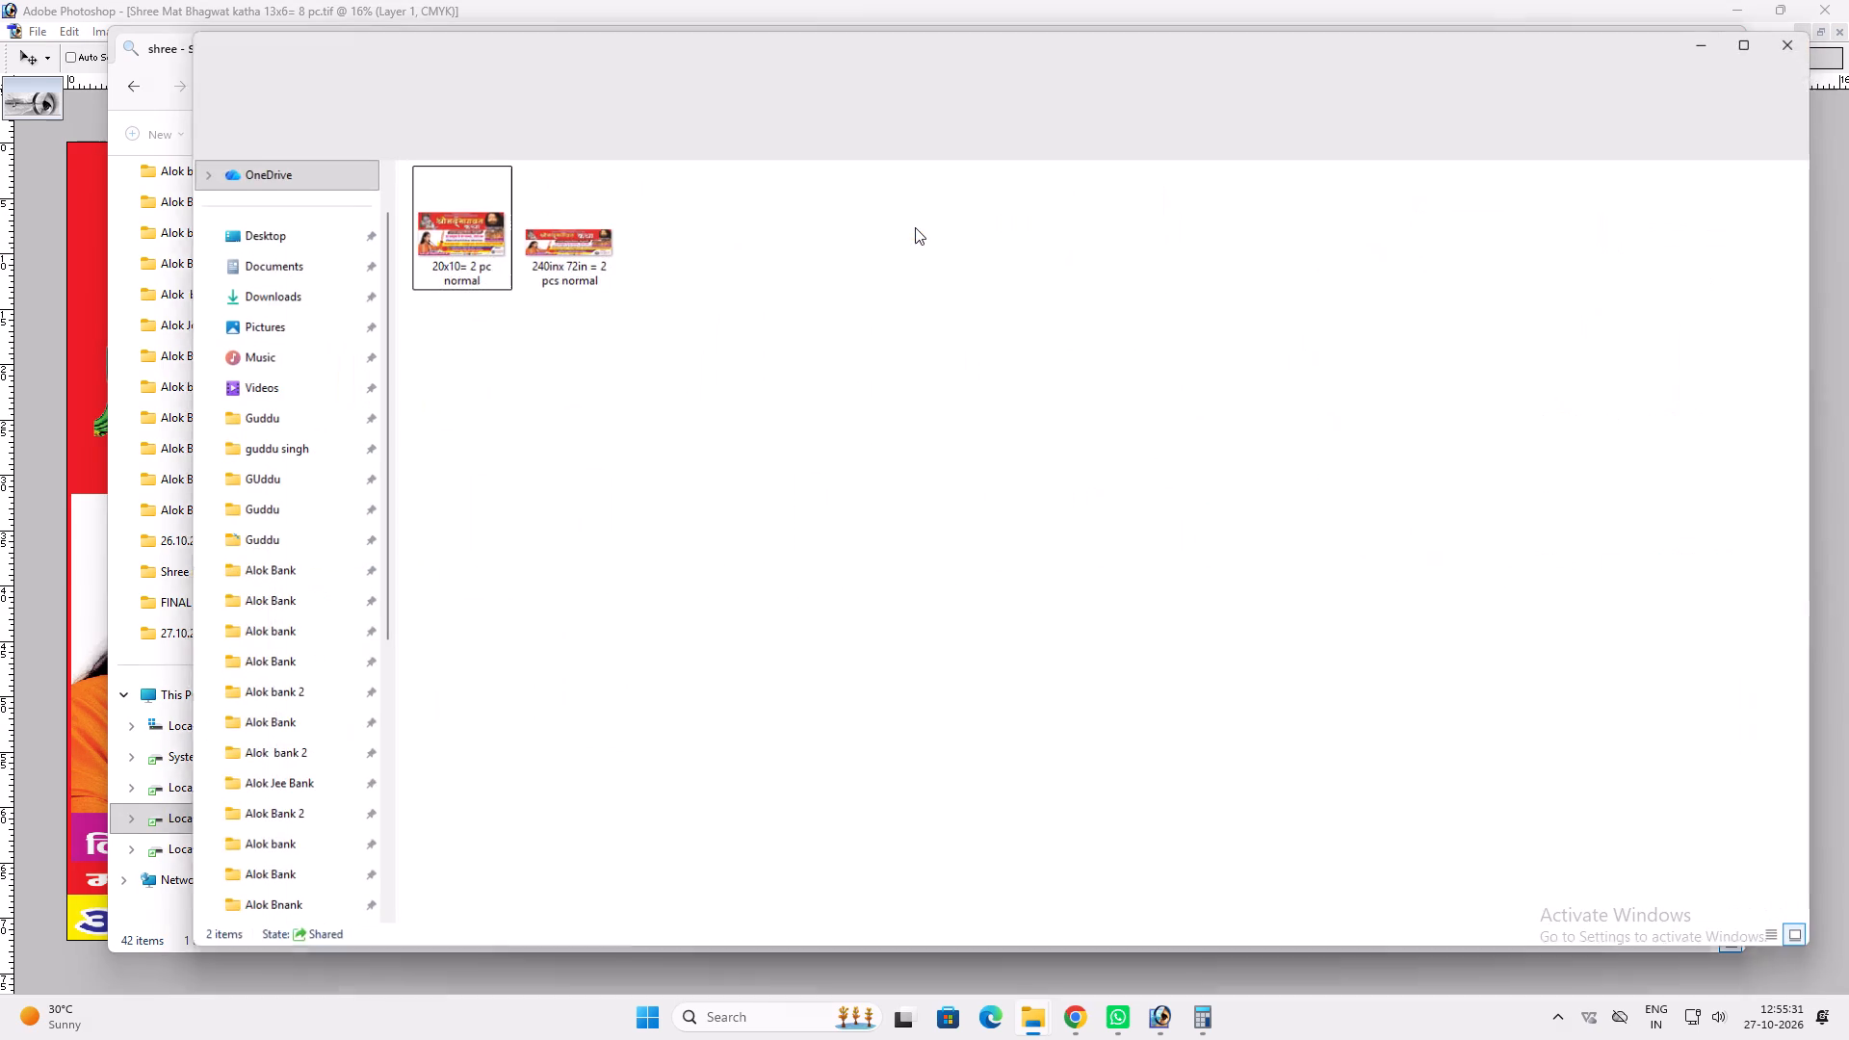
click(1785, 42)
click(1009, 233)
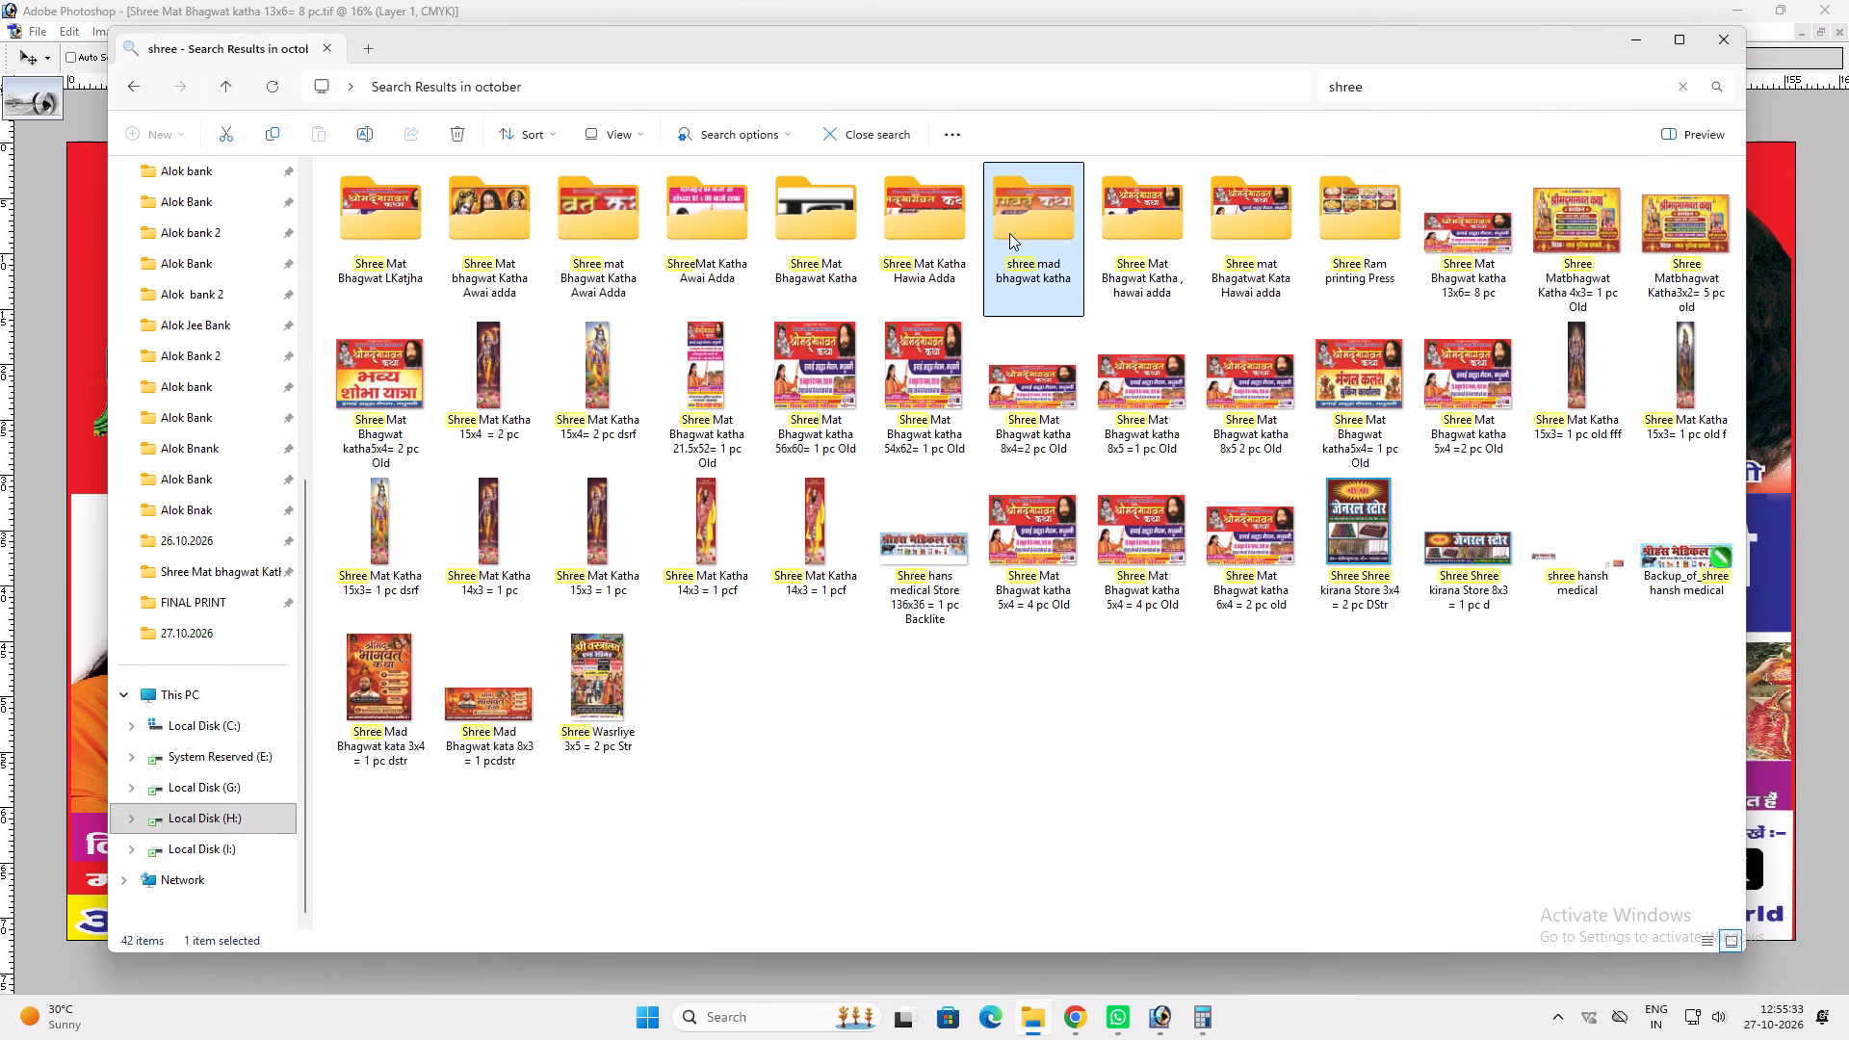
Open the shree mad bhagwat katha folder from the search results in a separate window to check its banner files.
key(ctrl+shift+Return)
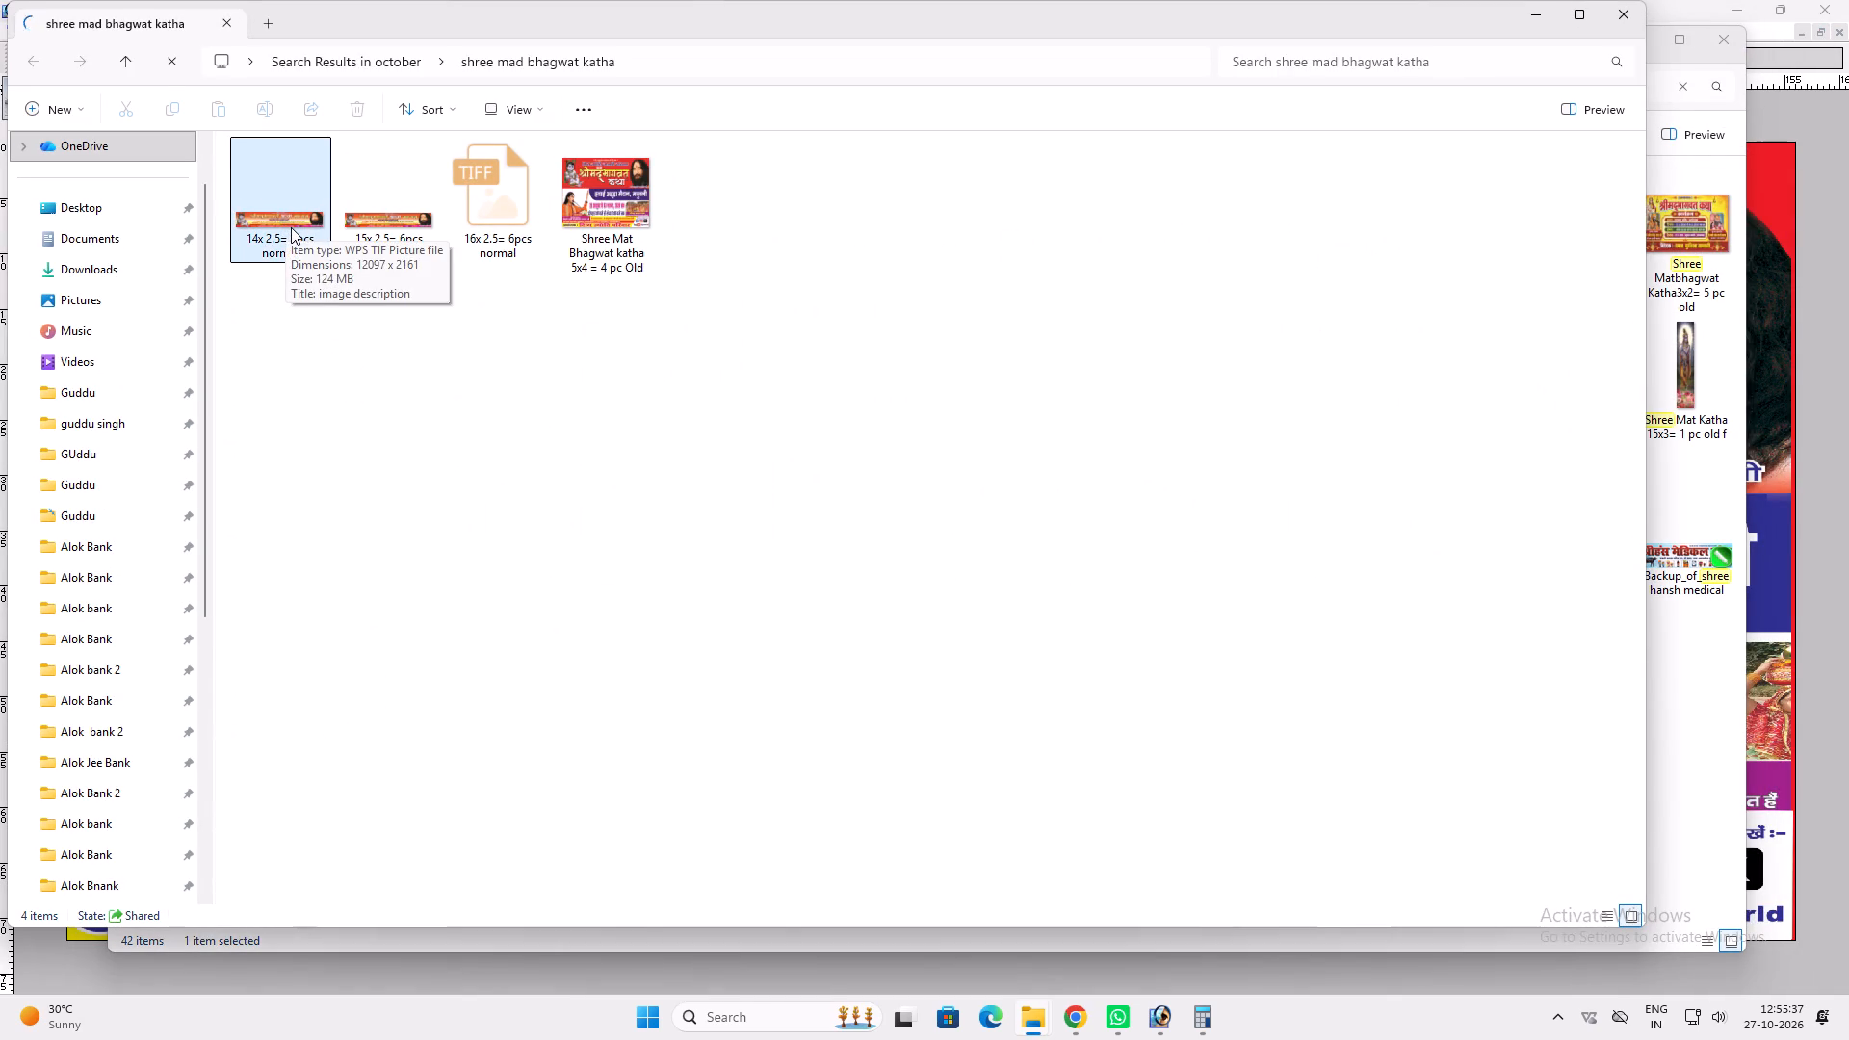
scroll(123, 740, down, 2)
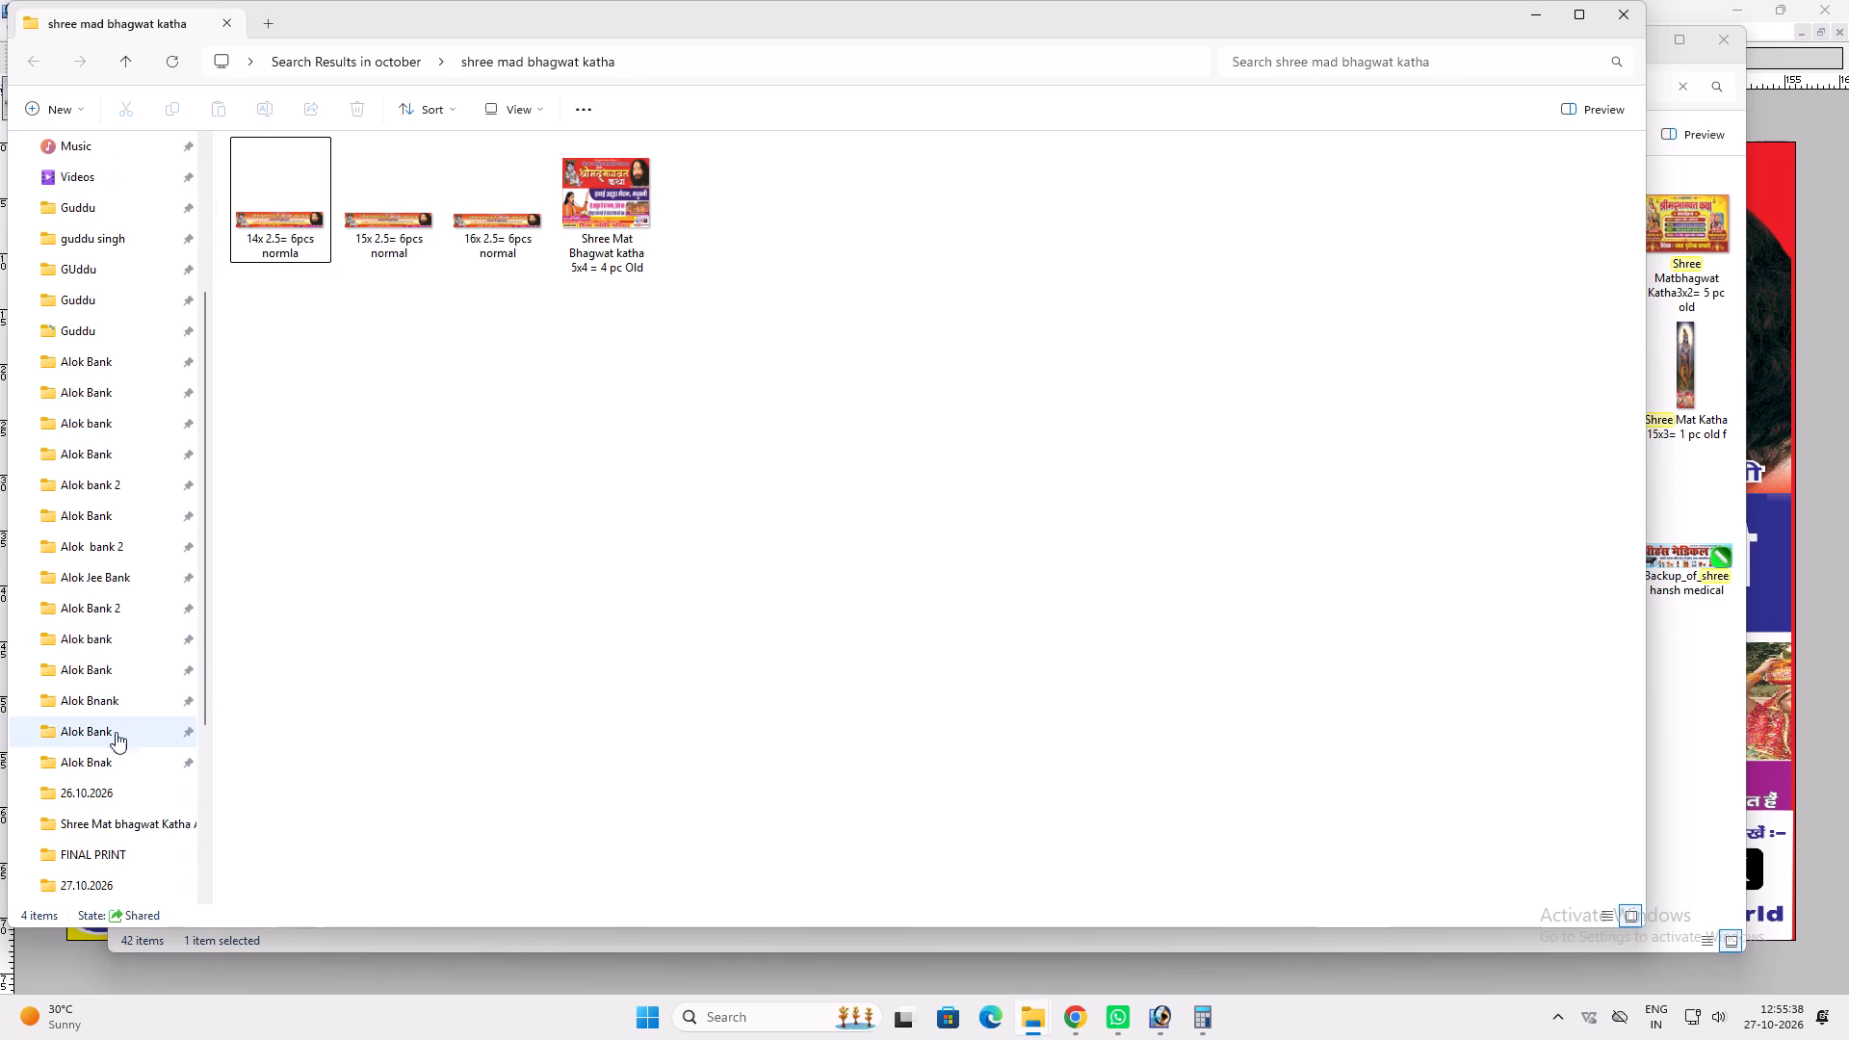
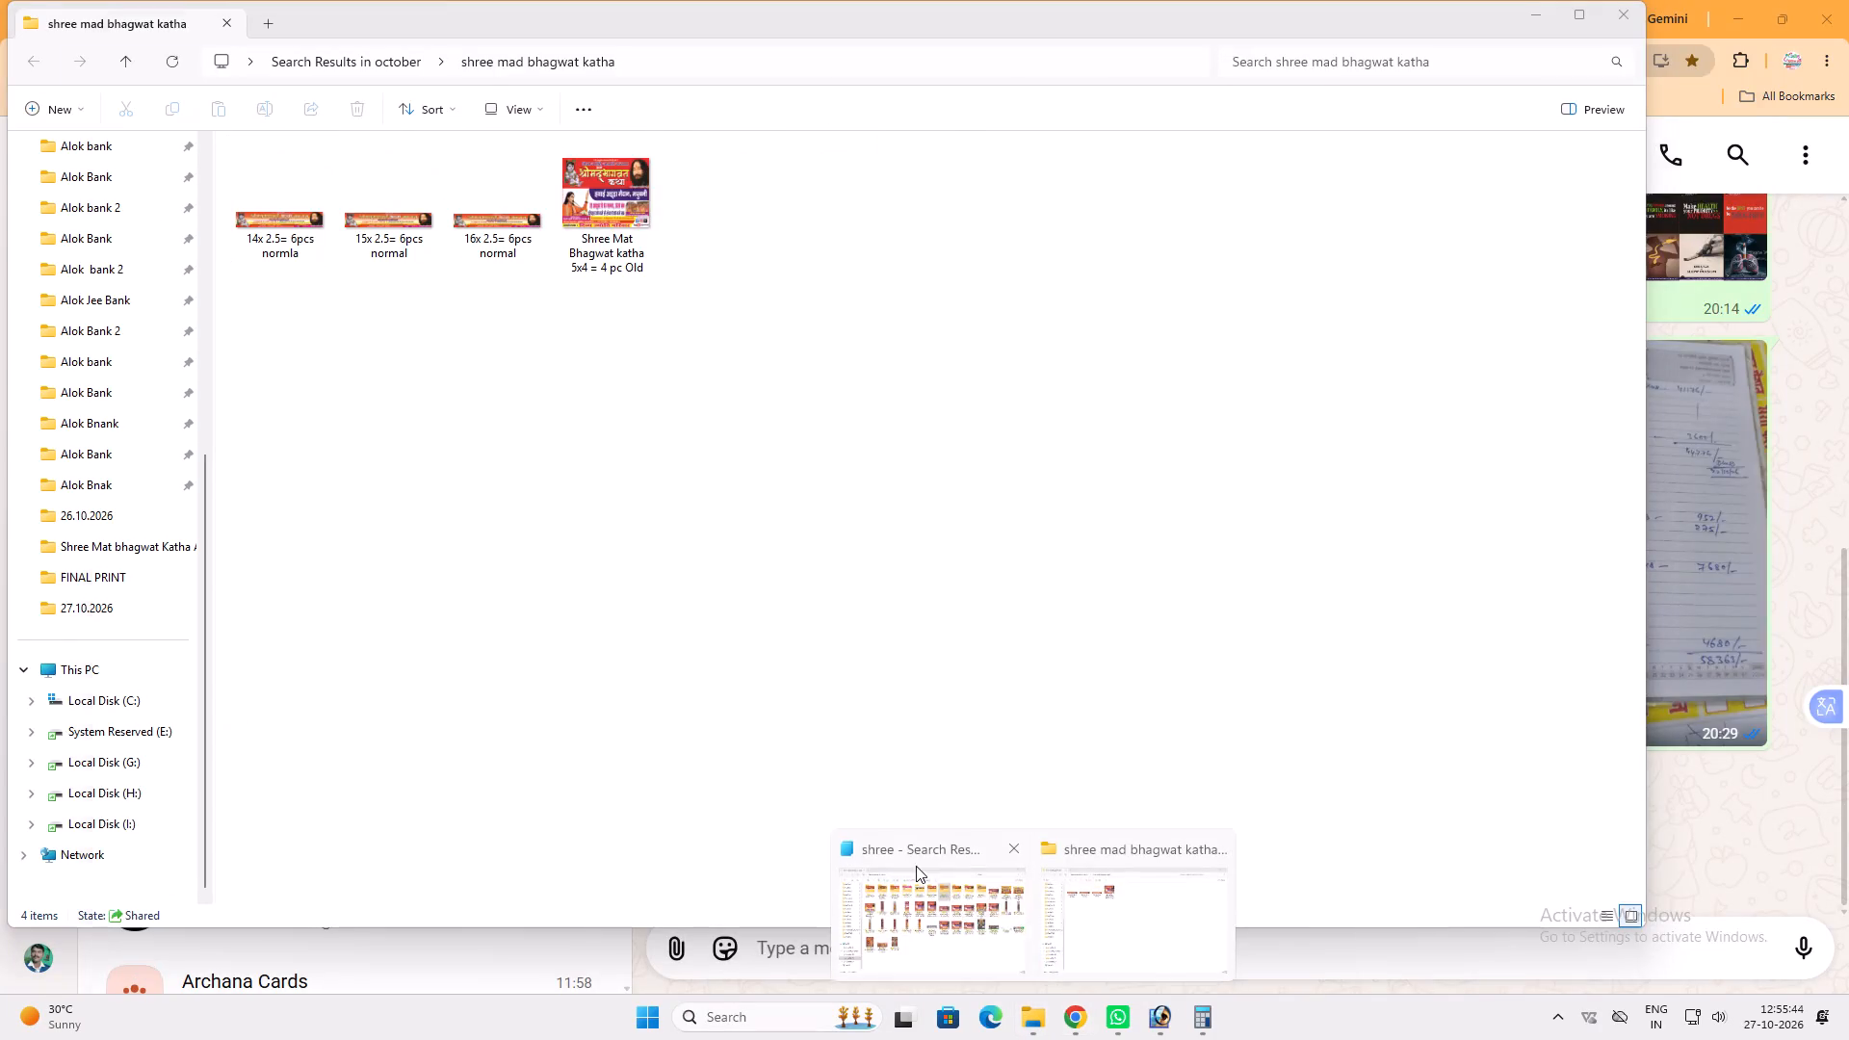
Search the october folder for file names containing "4".
drag(1391, 80, 1105, 131)
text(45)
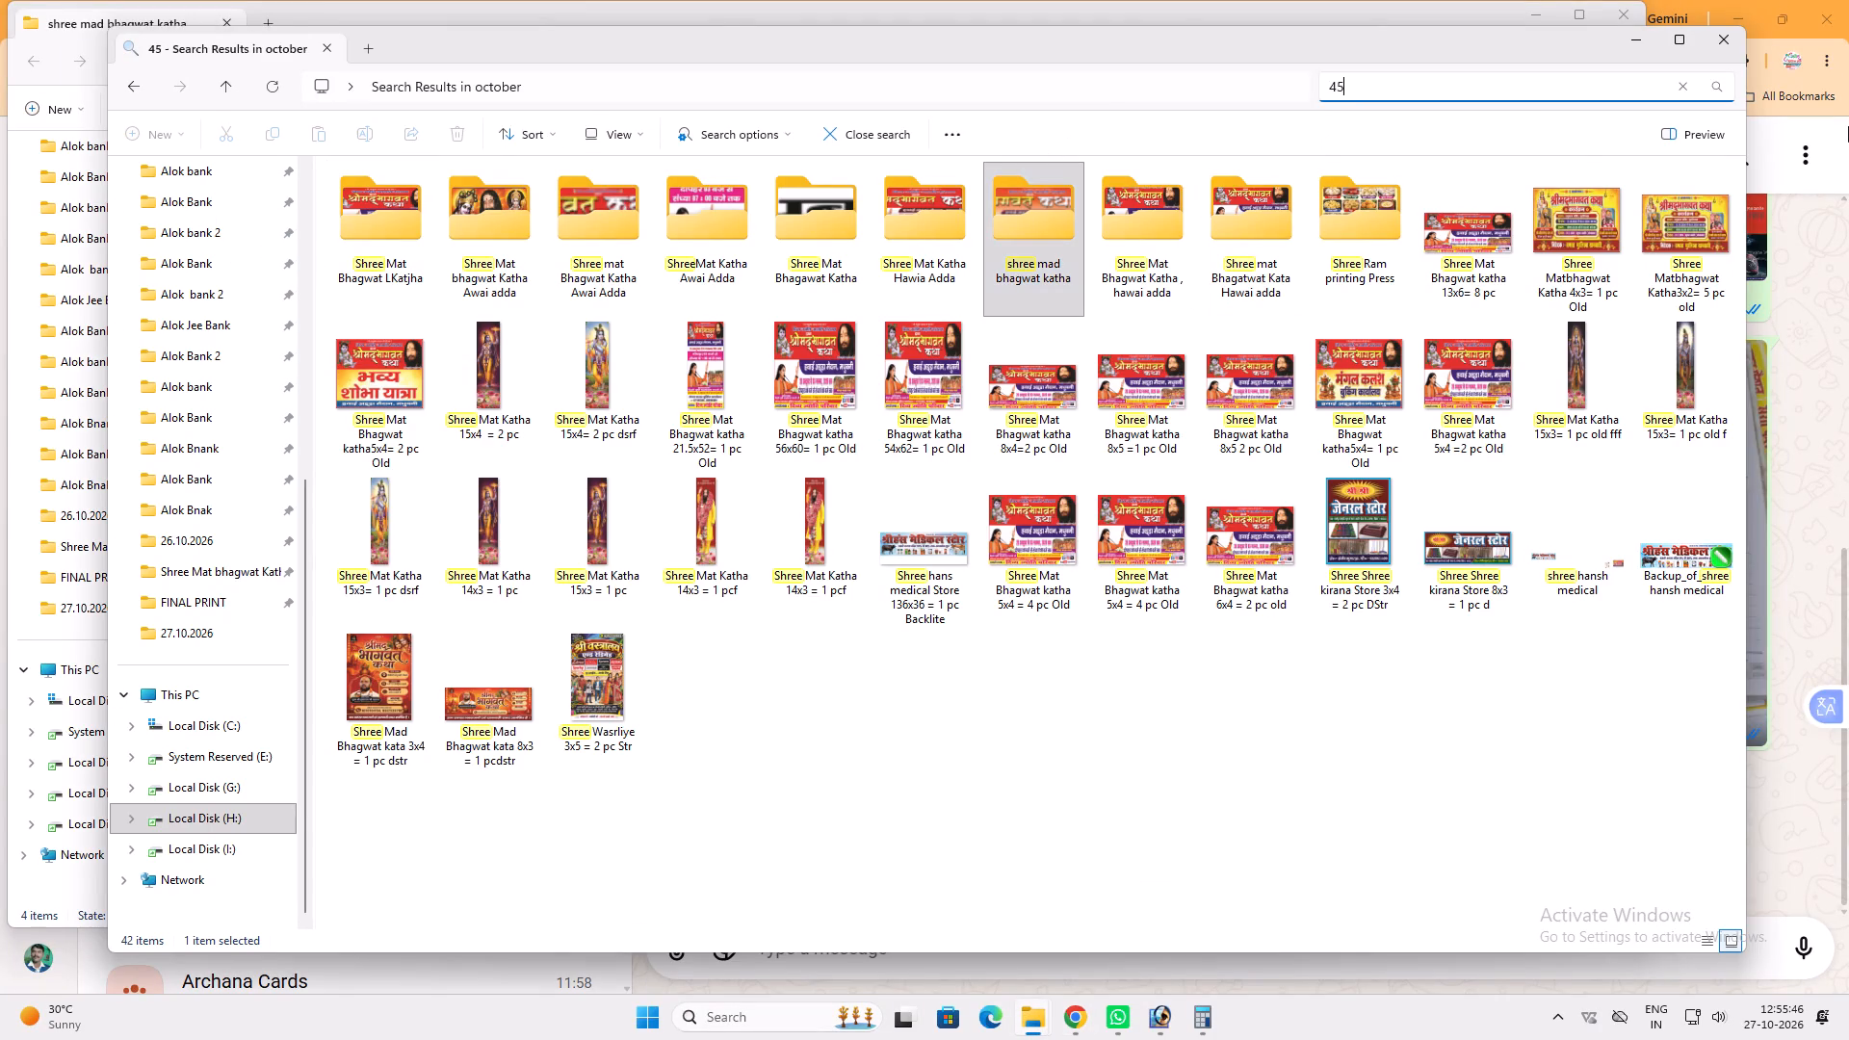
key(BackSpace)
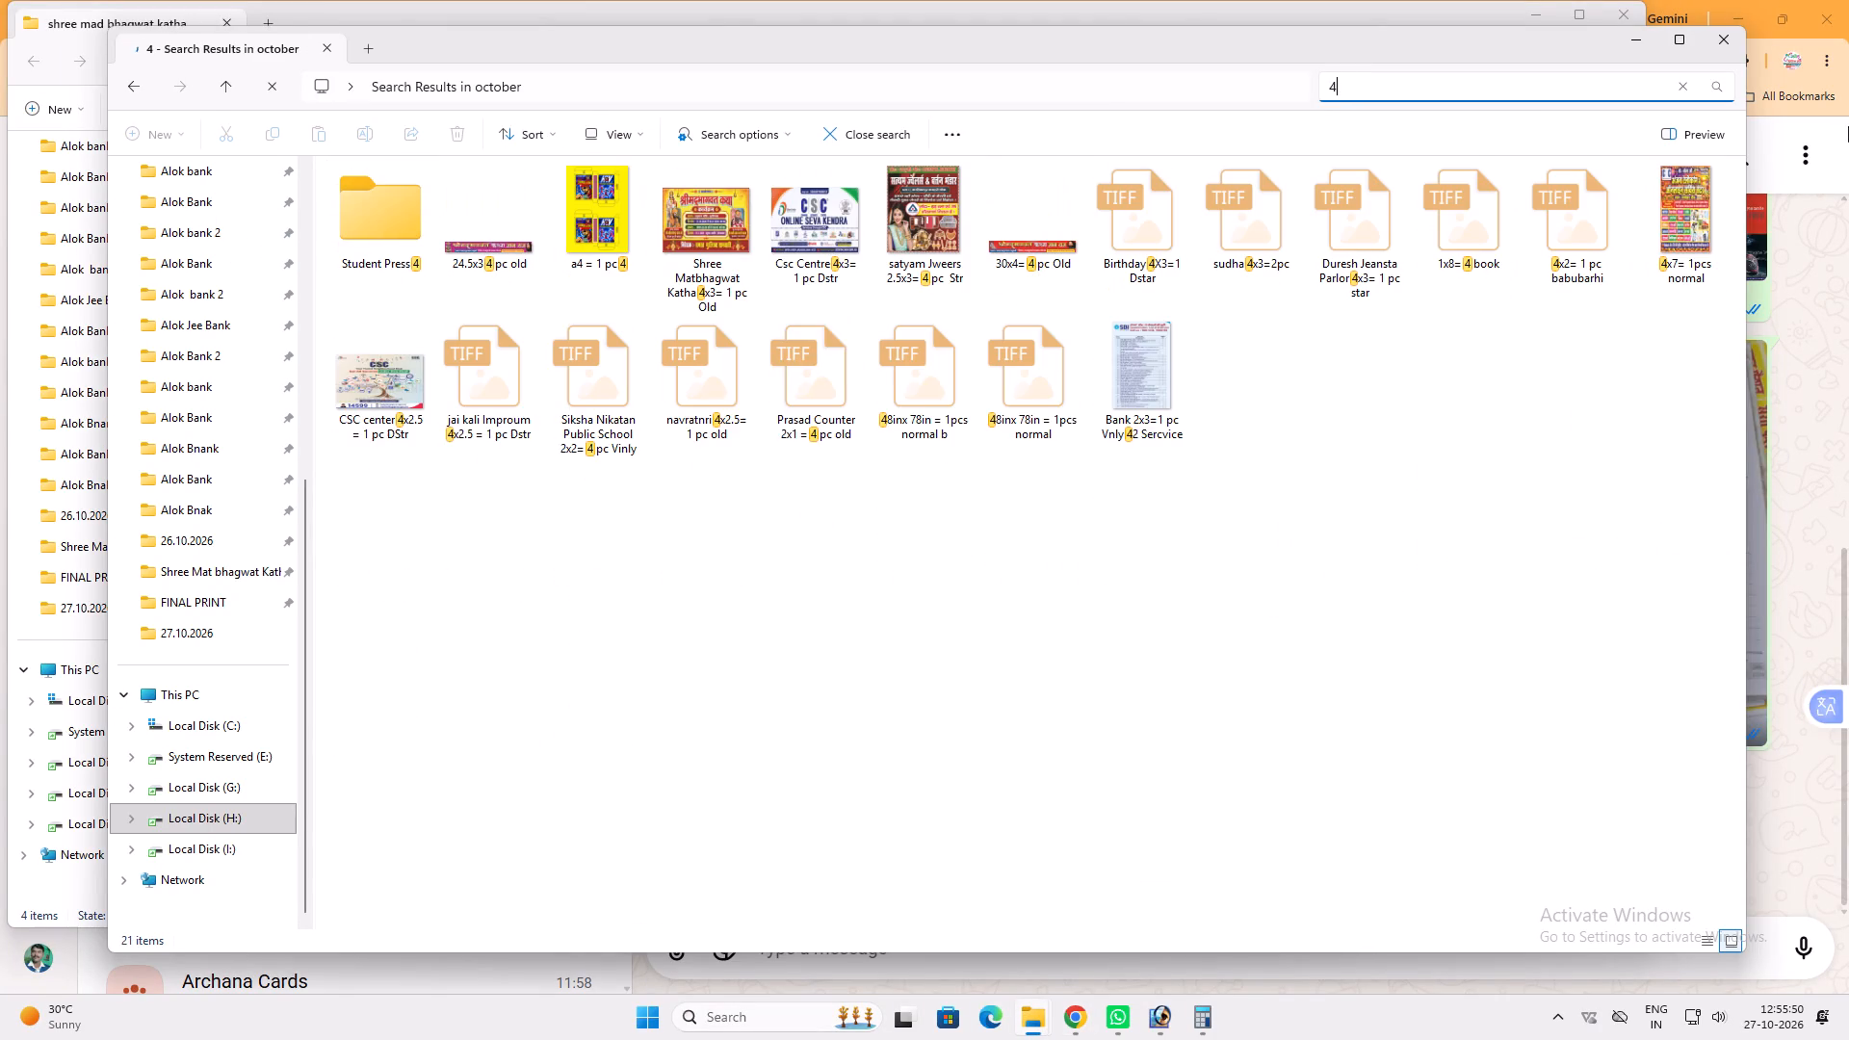
Open the "30x4= 4 pc Old" banner from the search results in Photoshop.
click(1006, 249)
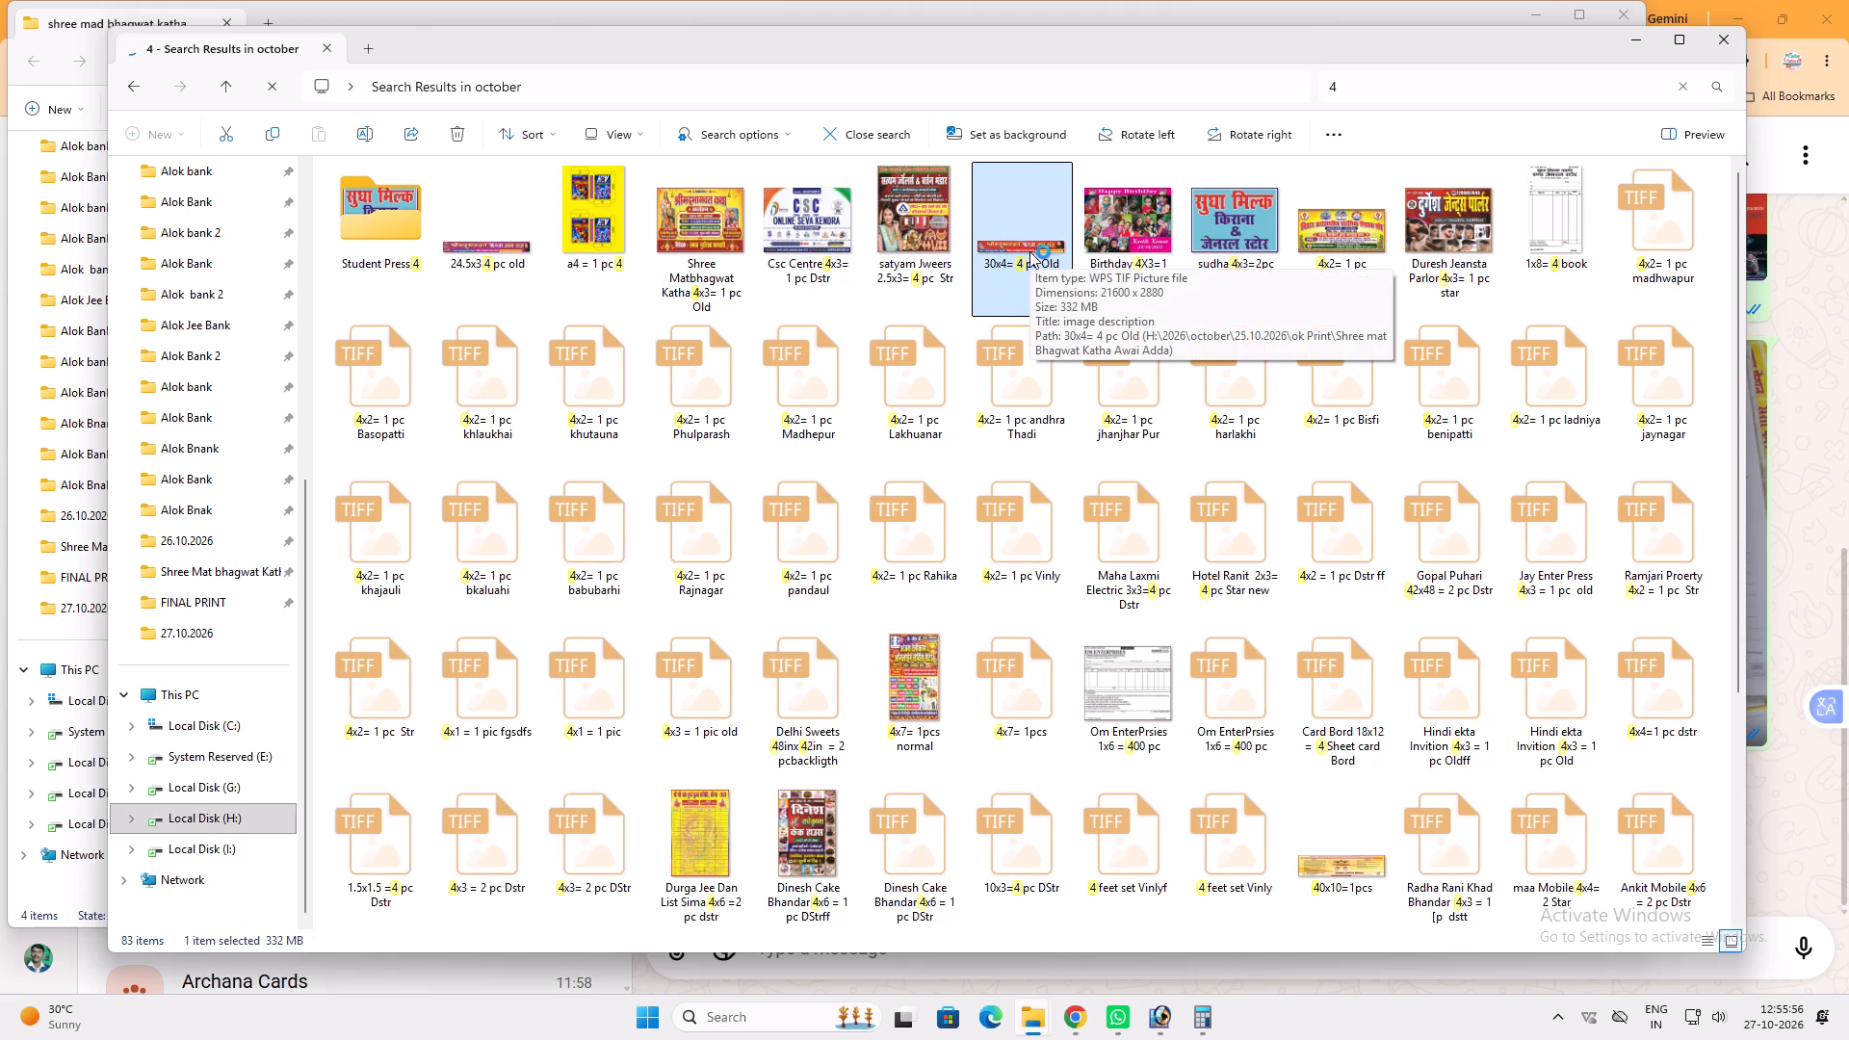
drag(1029, 248, 1178, 1019)
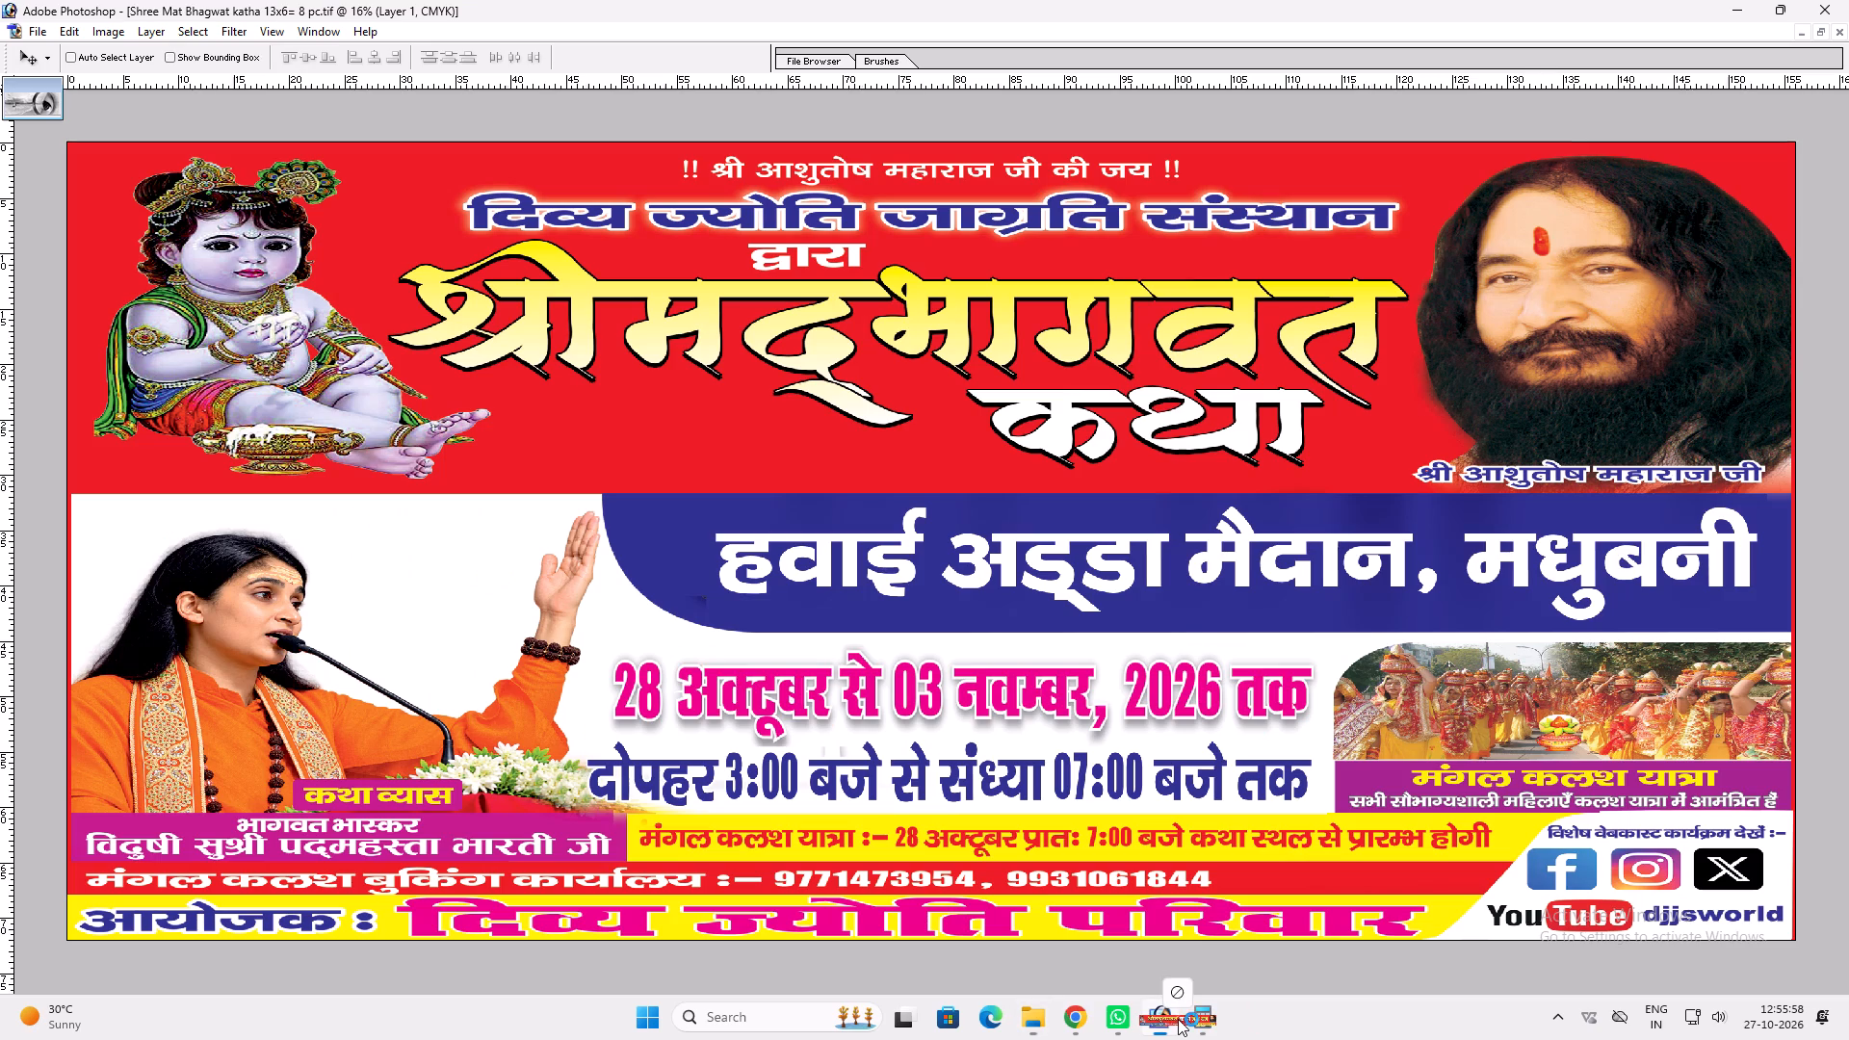
drag(1178, 1019, 1178, 869)
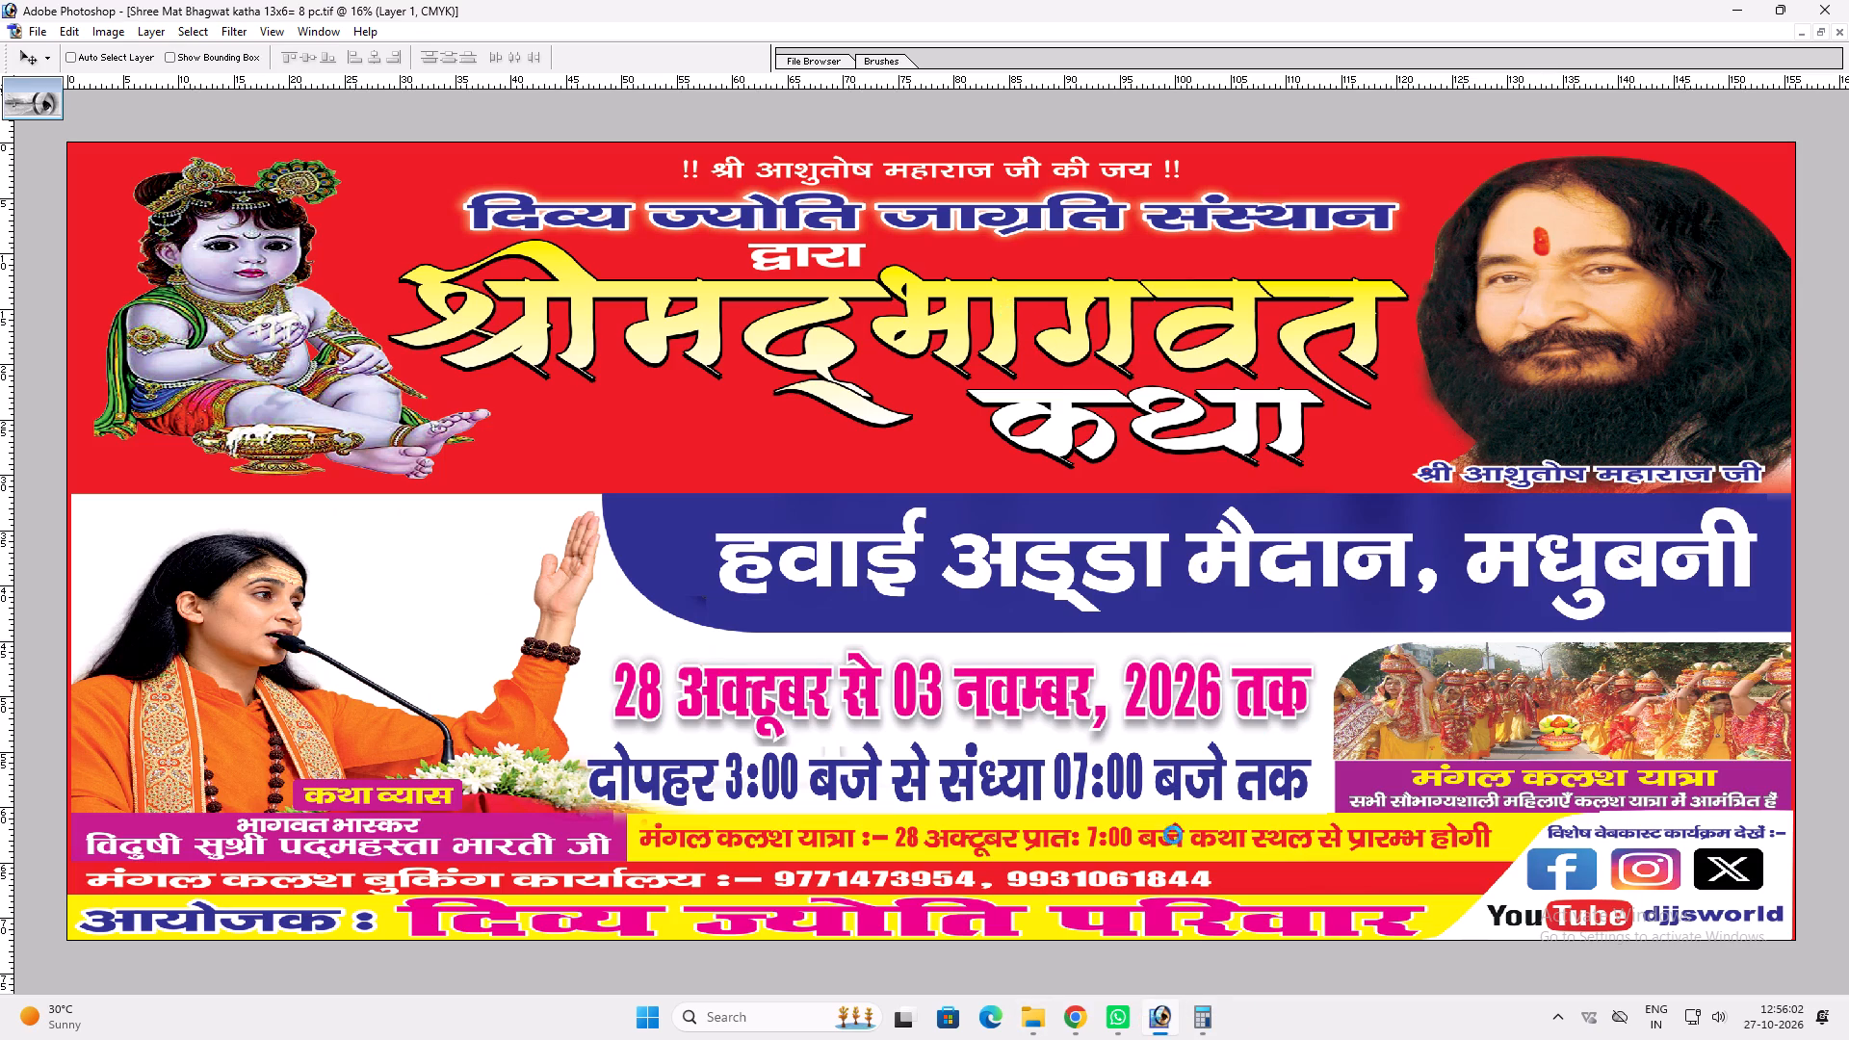
Switch to Calculator.
click(1200, 1000)
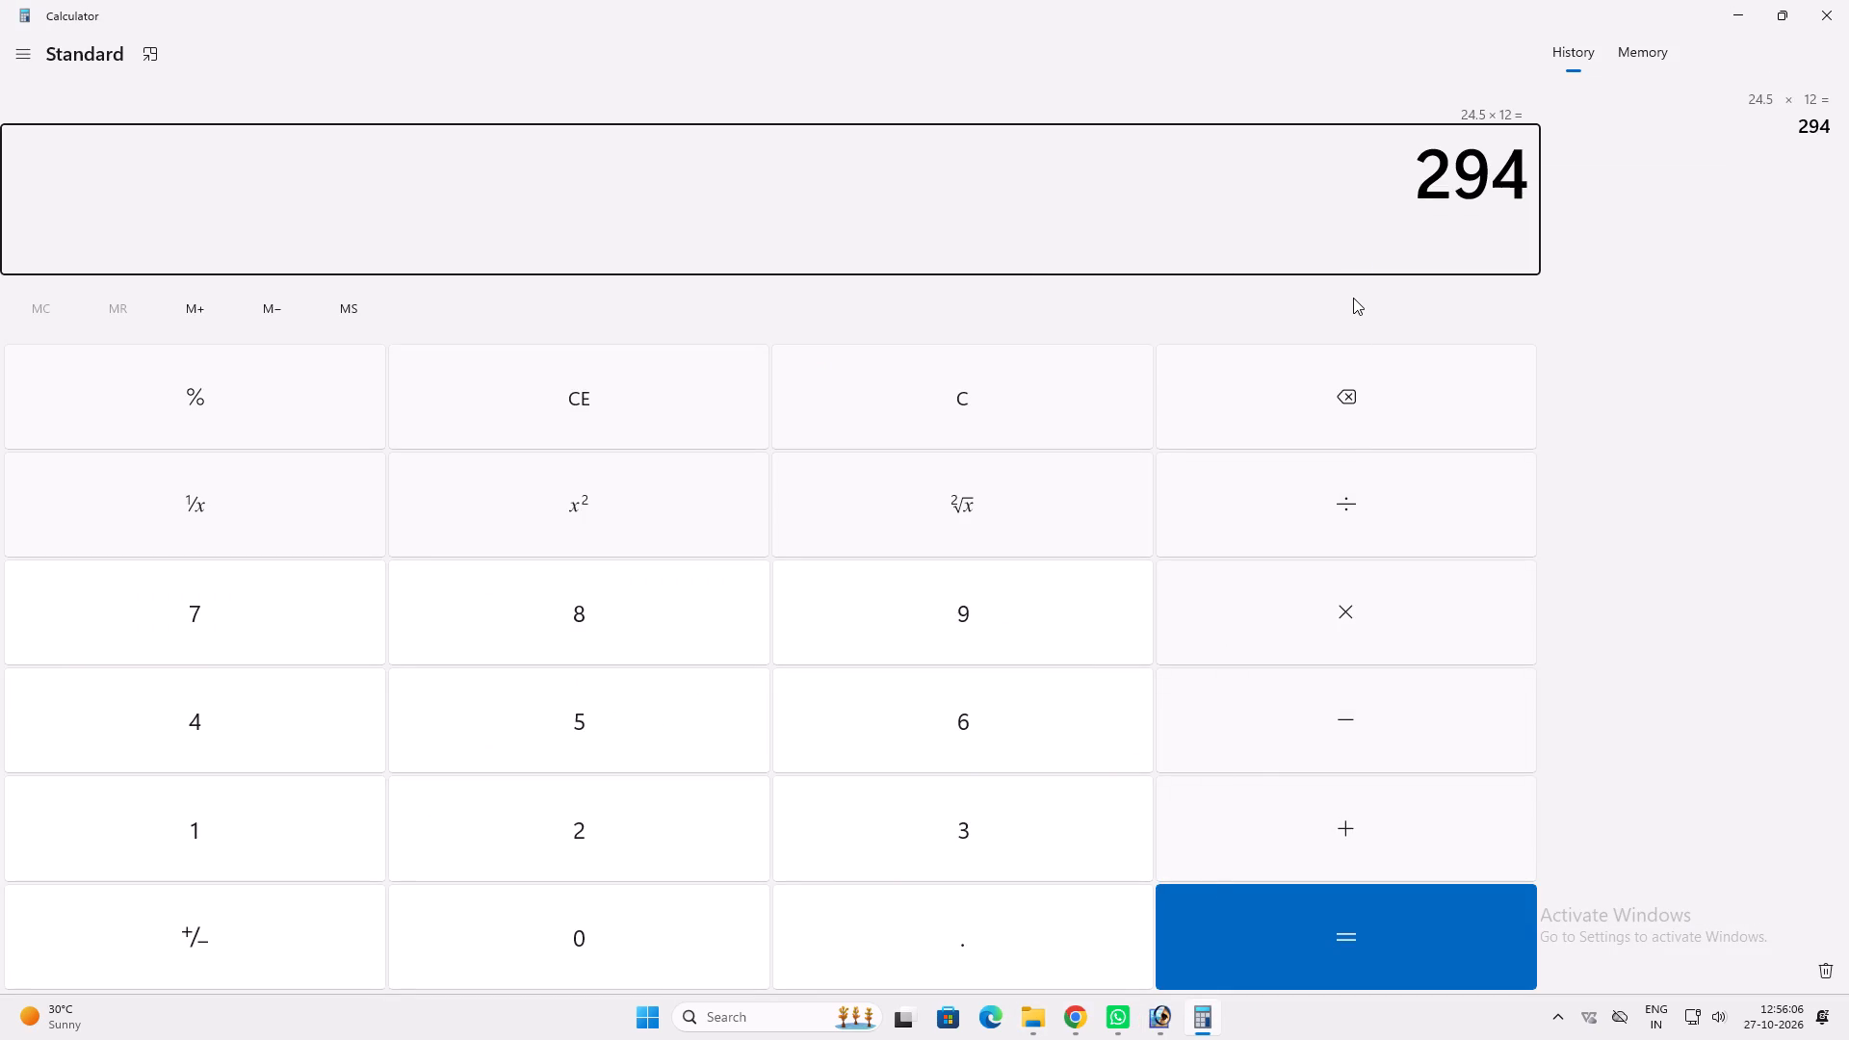
Switch to Photoshop, fit the 30x4= 4 pc Old.tif banner in a maximized window and check its image size.
click(1150, 1013)
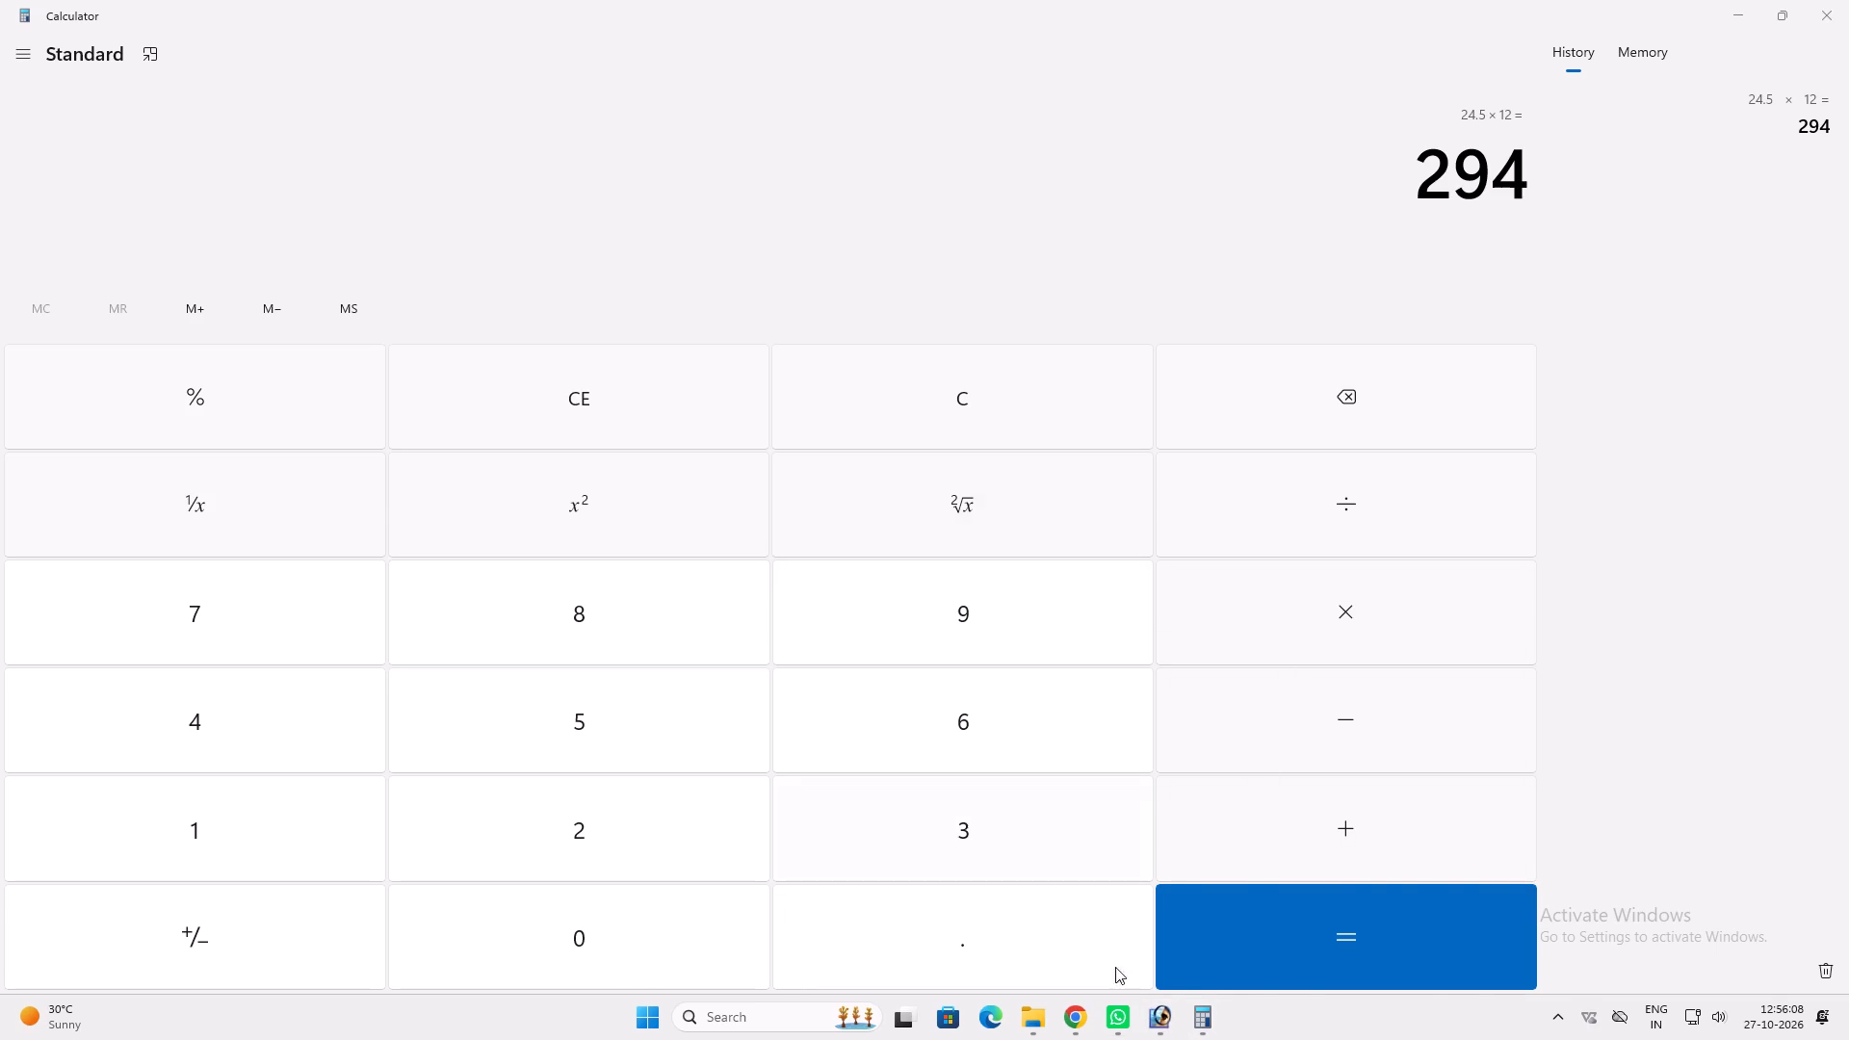
click(1169, 1021)
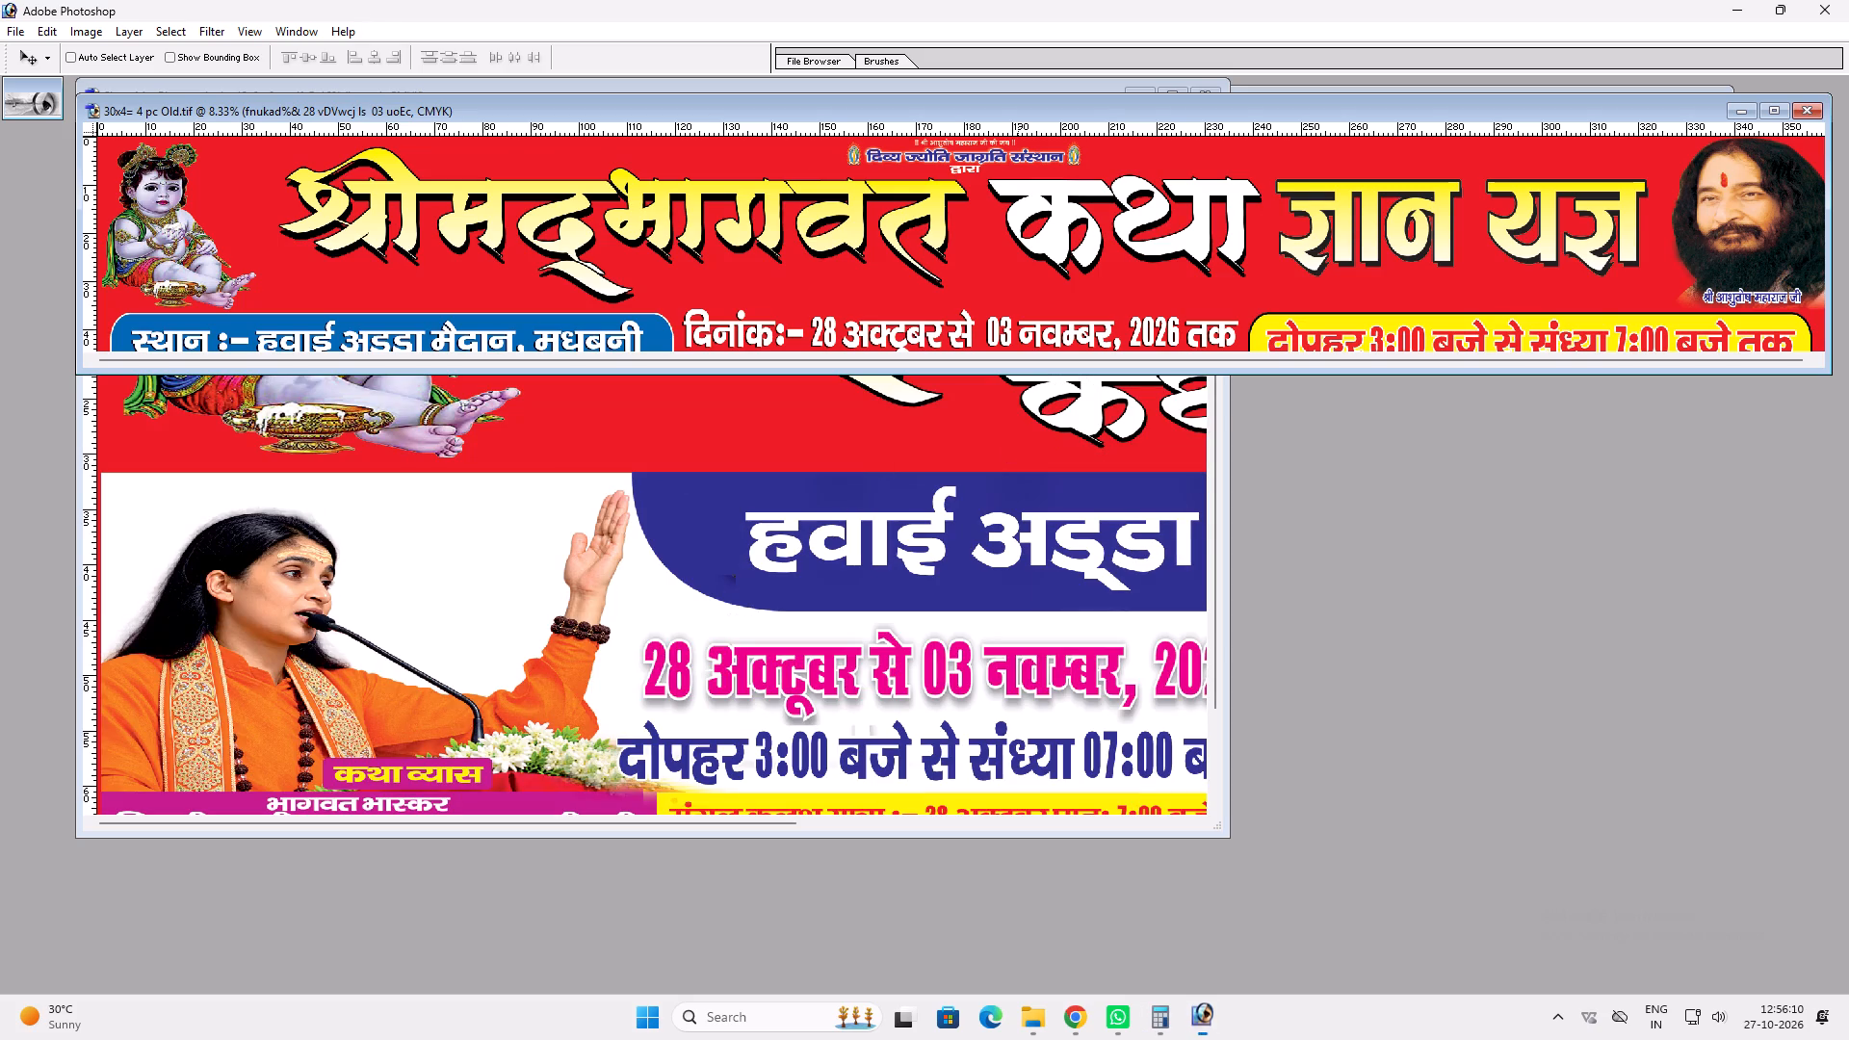
double_click(979, 113)
key(ctrl+0)
key(v)
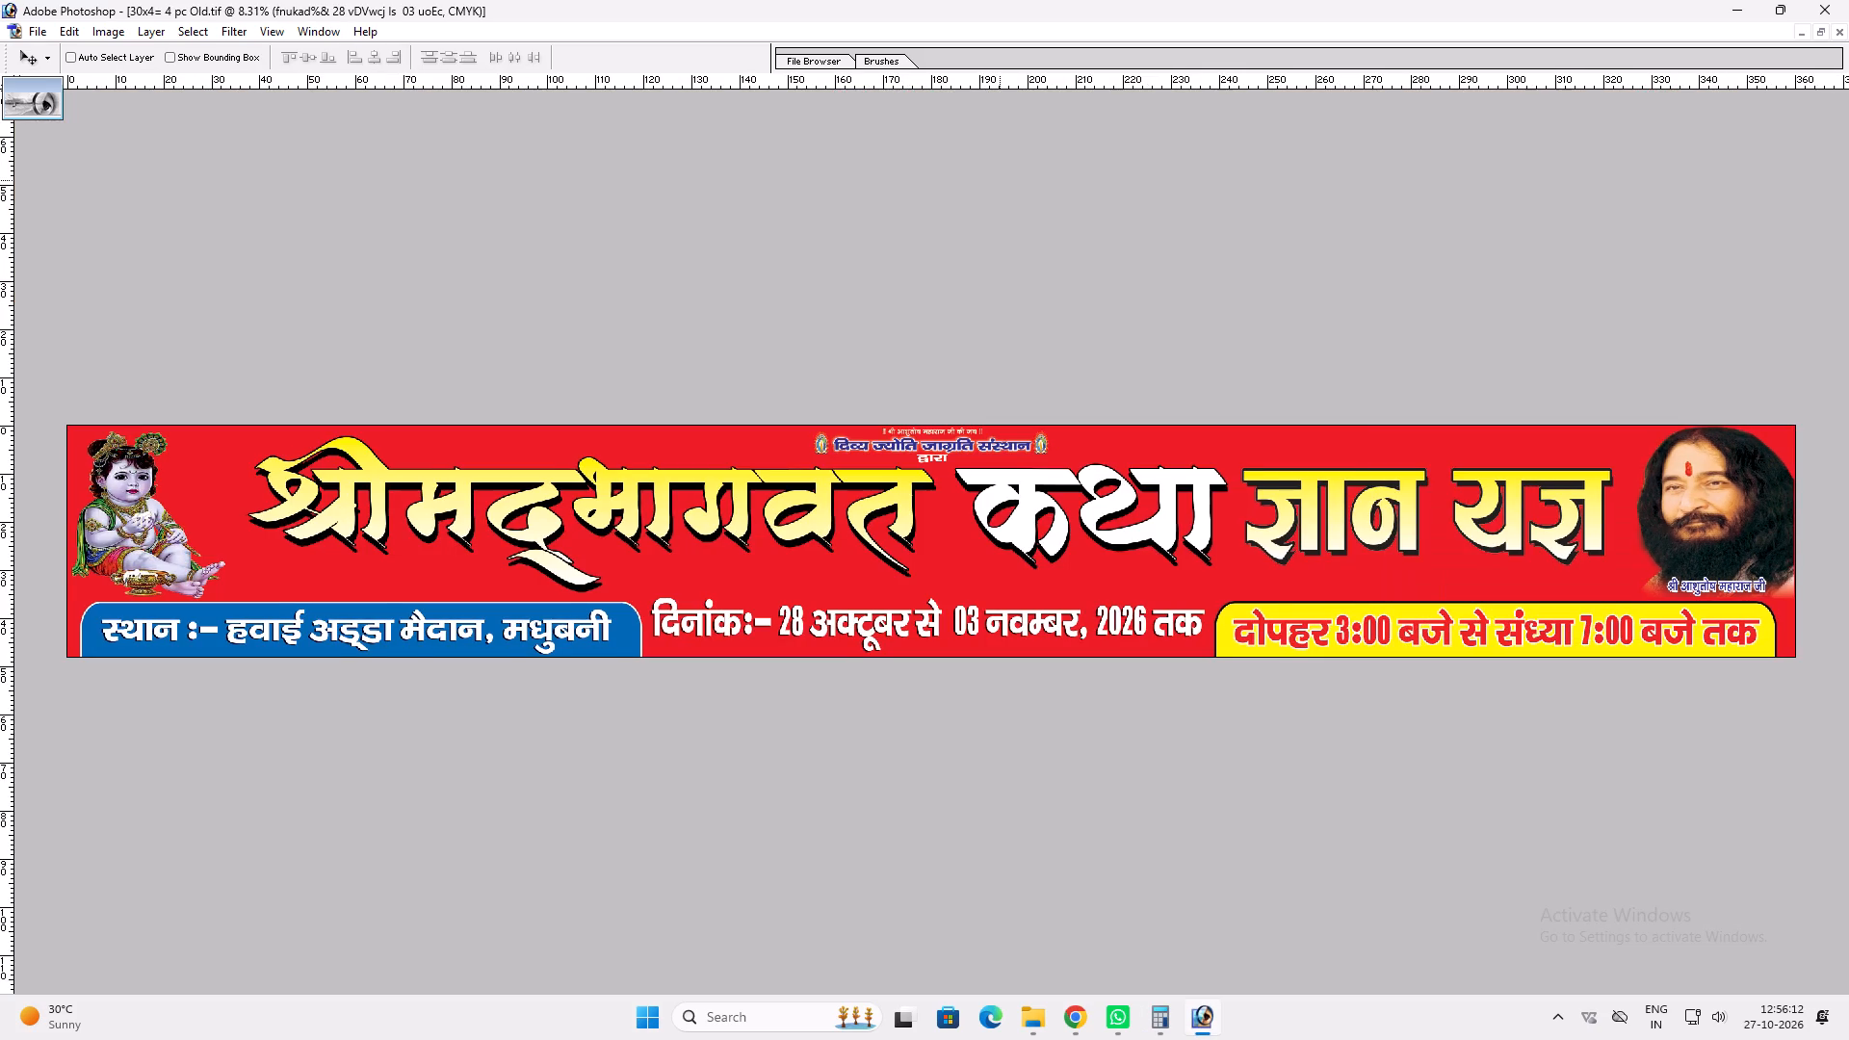
key(alt+i)
key(alt+i)
key(Tab)
key(Tab)
key(Tab)
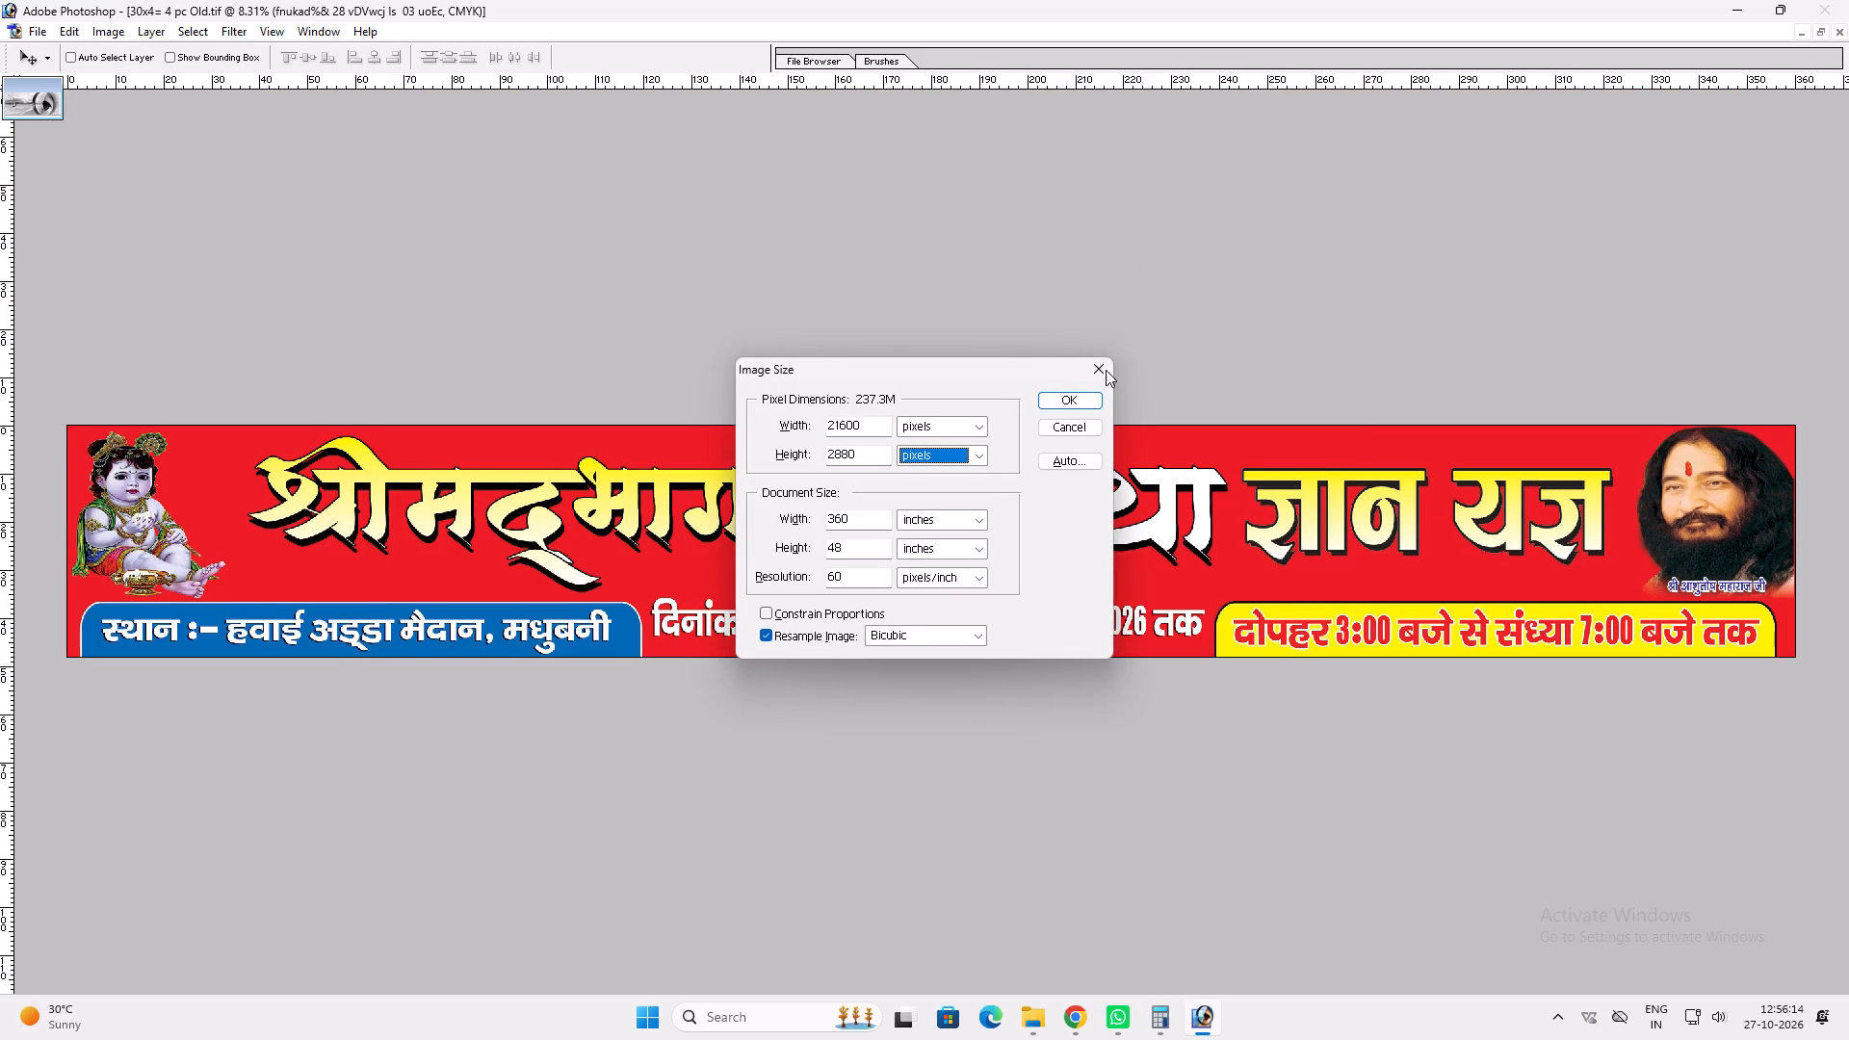
click(1062, 436)
Switch to File Explorer to go back to the october search results or the shree mad bhagwat katha folder.
click(1036, 1006)
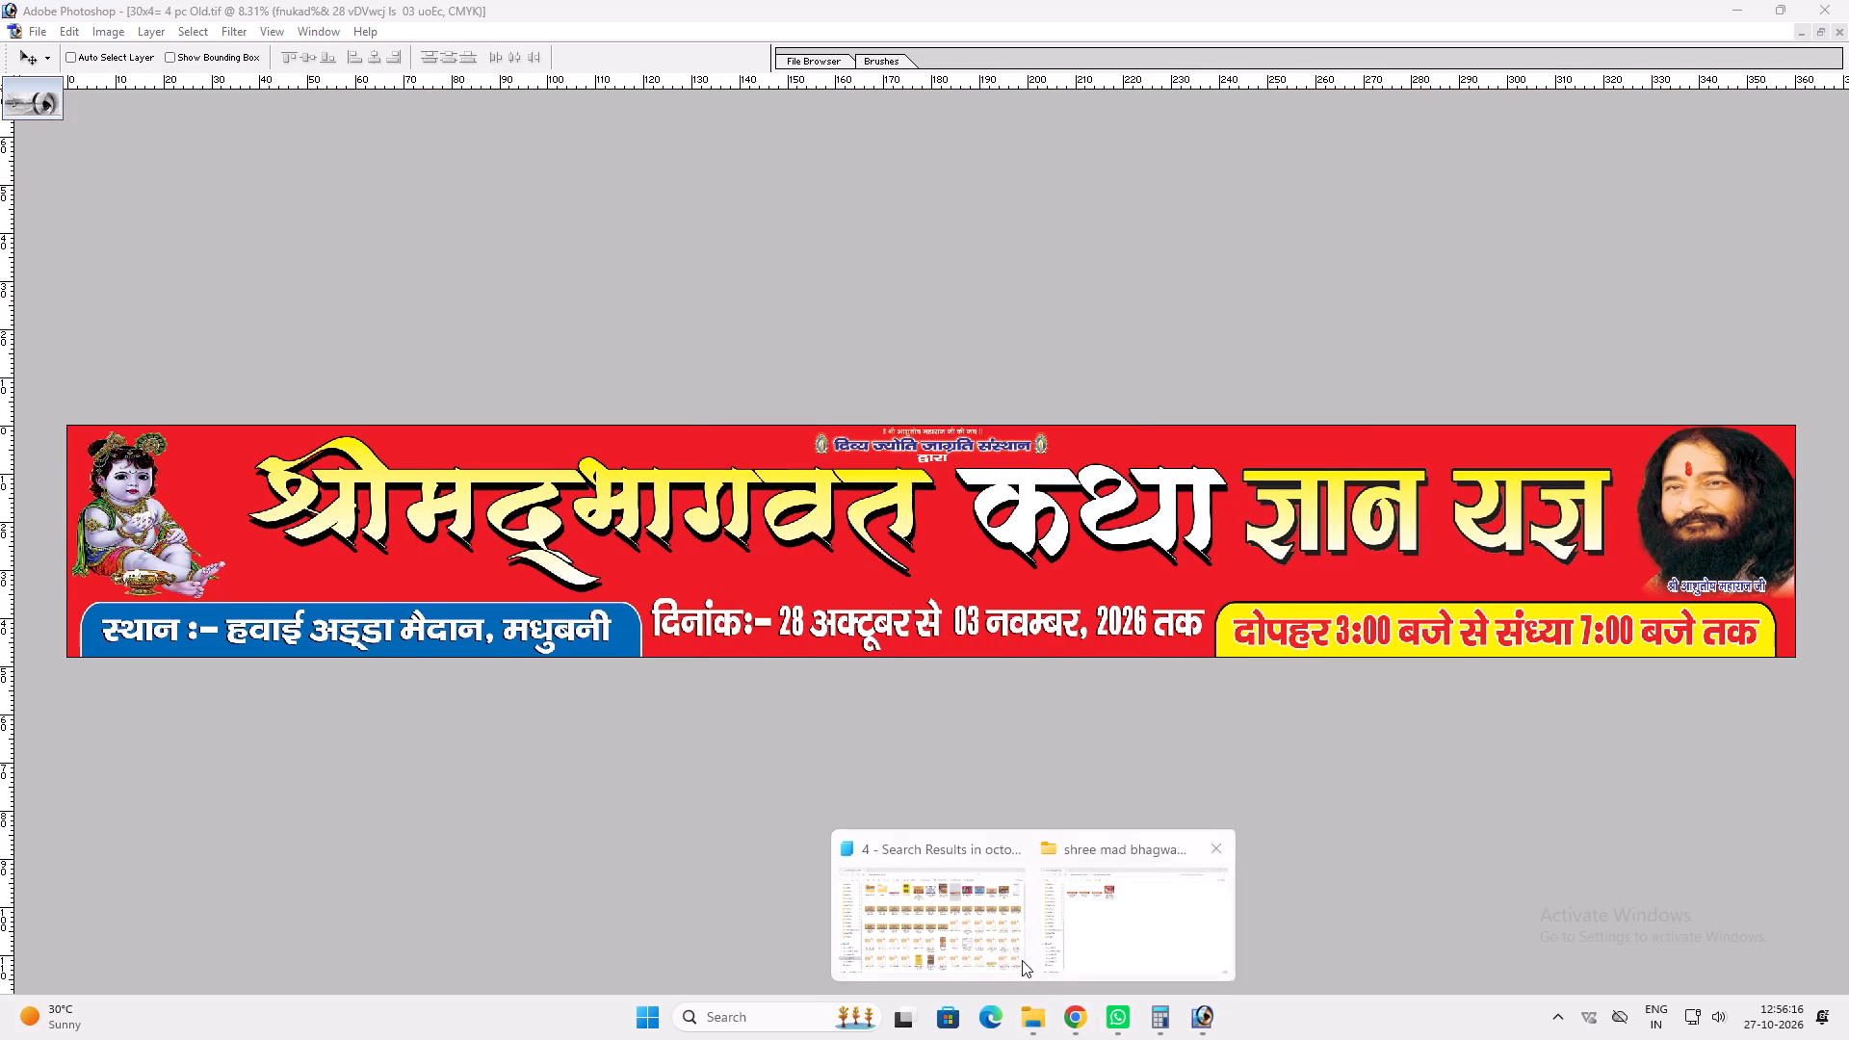
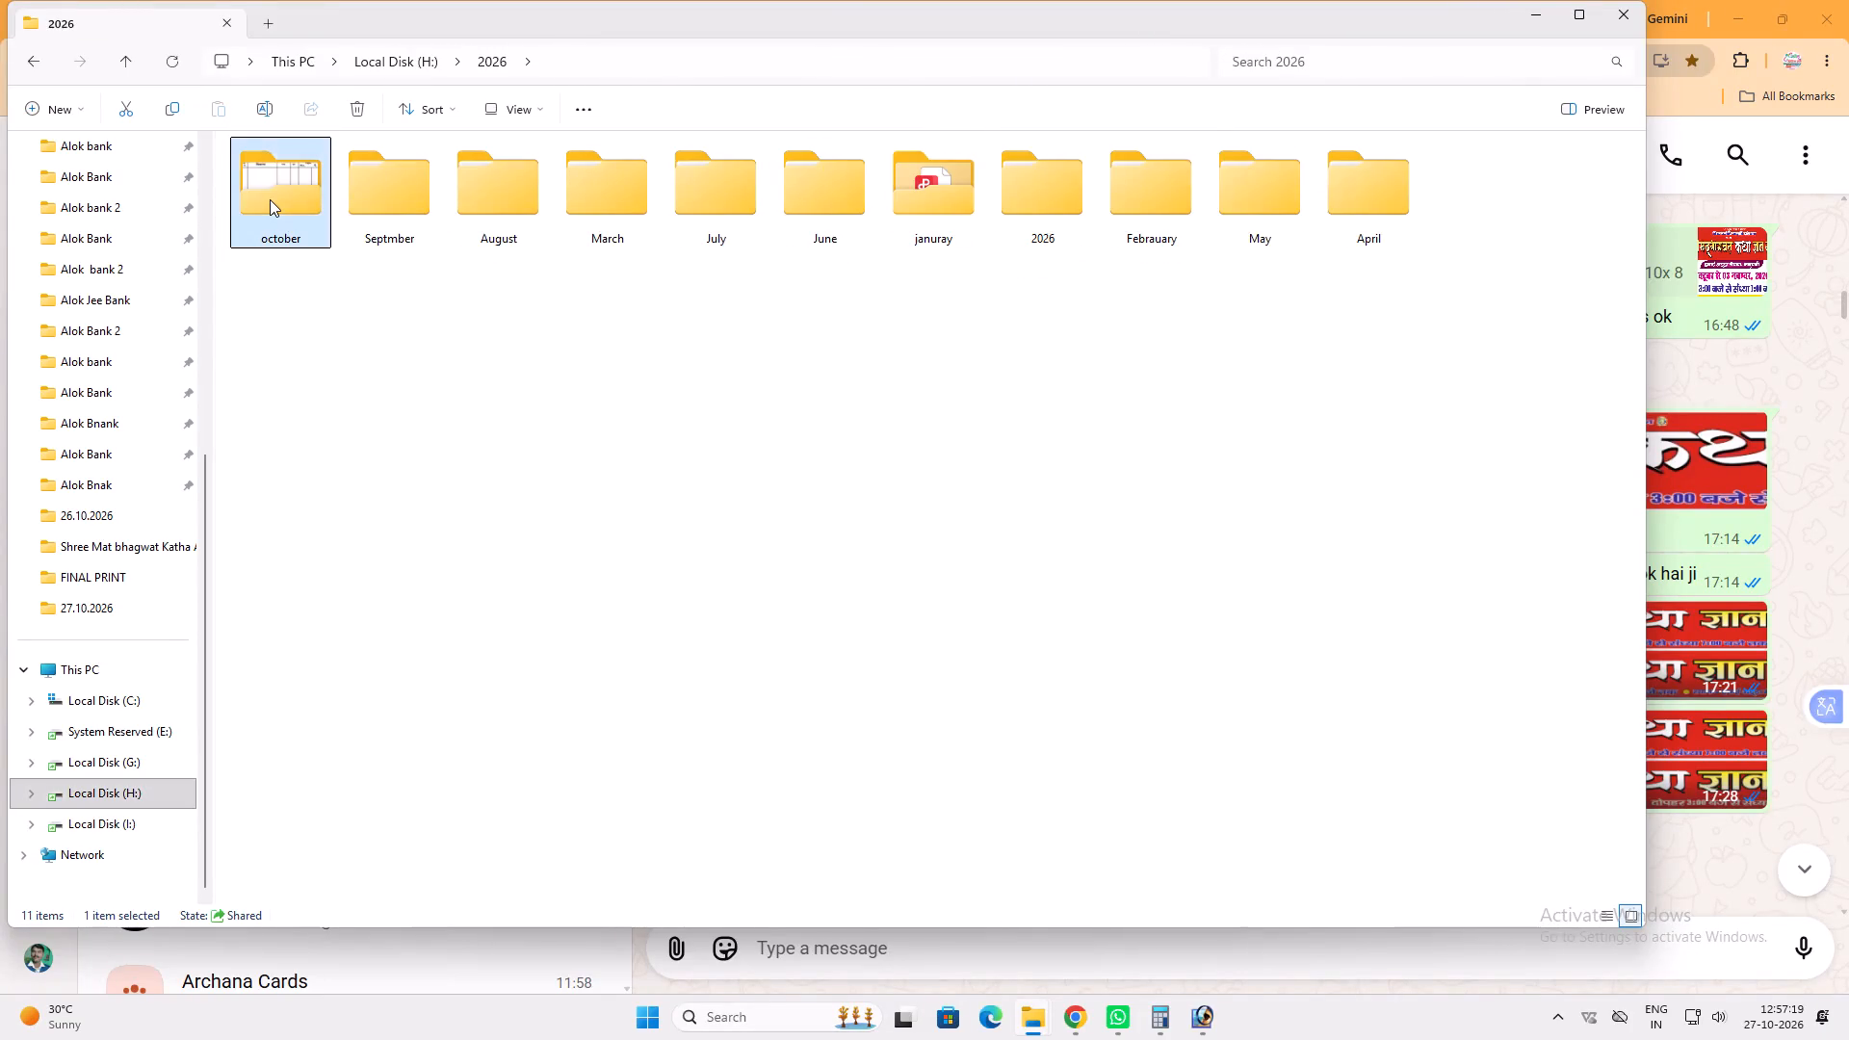
Look through the ok Print folder inside october's 18.10.2026 folder for the earlier banner design, returning to october.
key(1)
key(8)
key(Return)
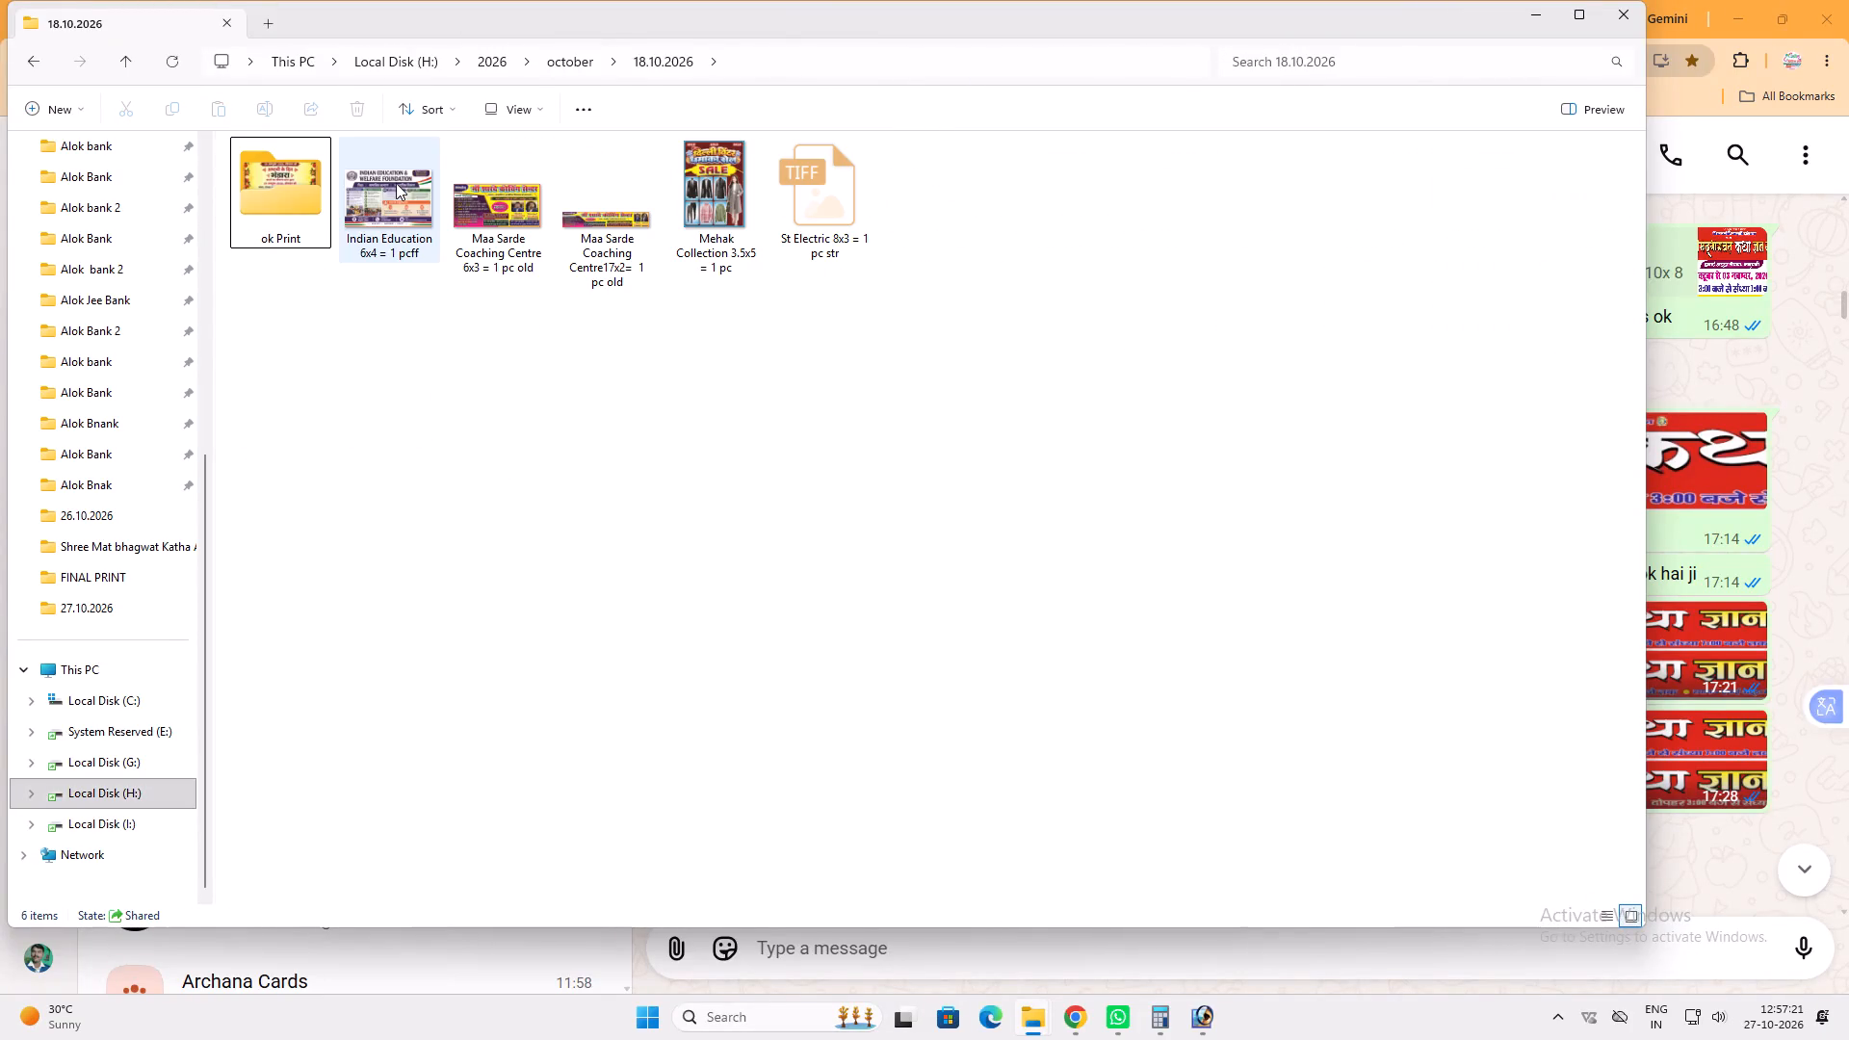
double_click(278, 176)
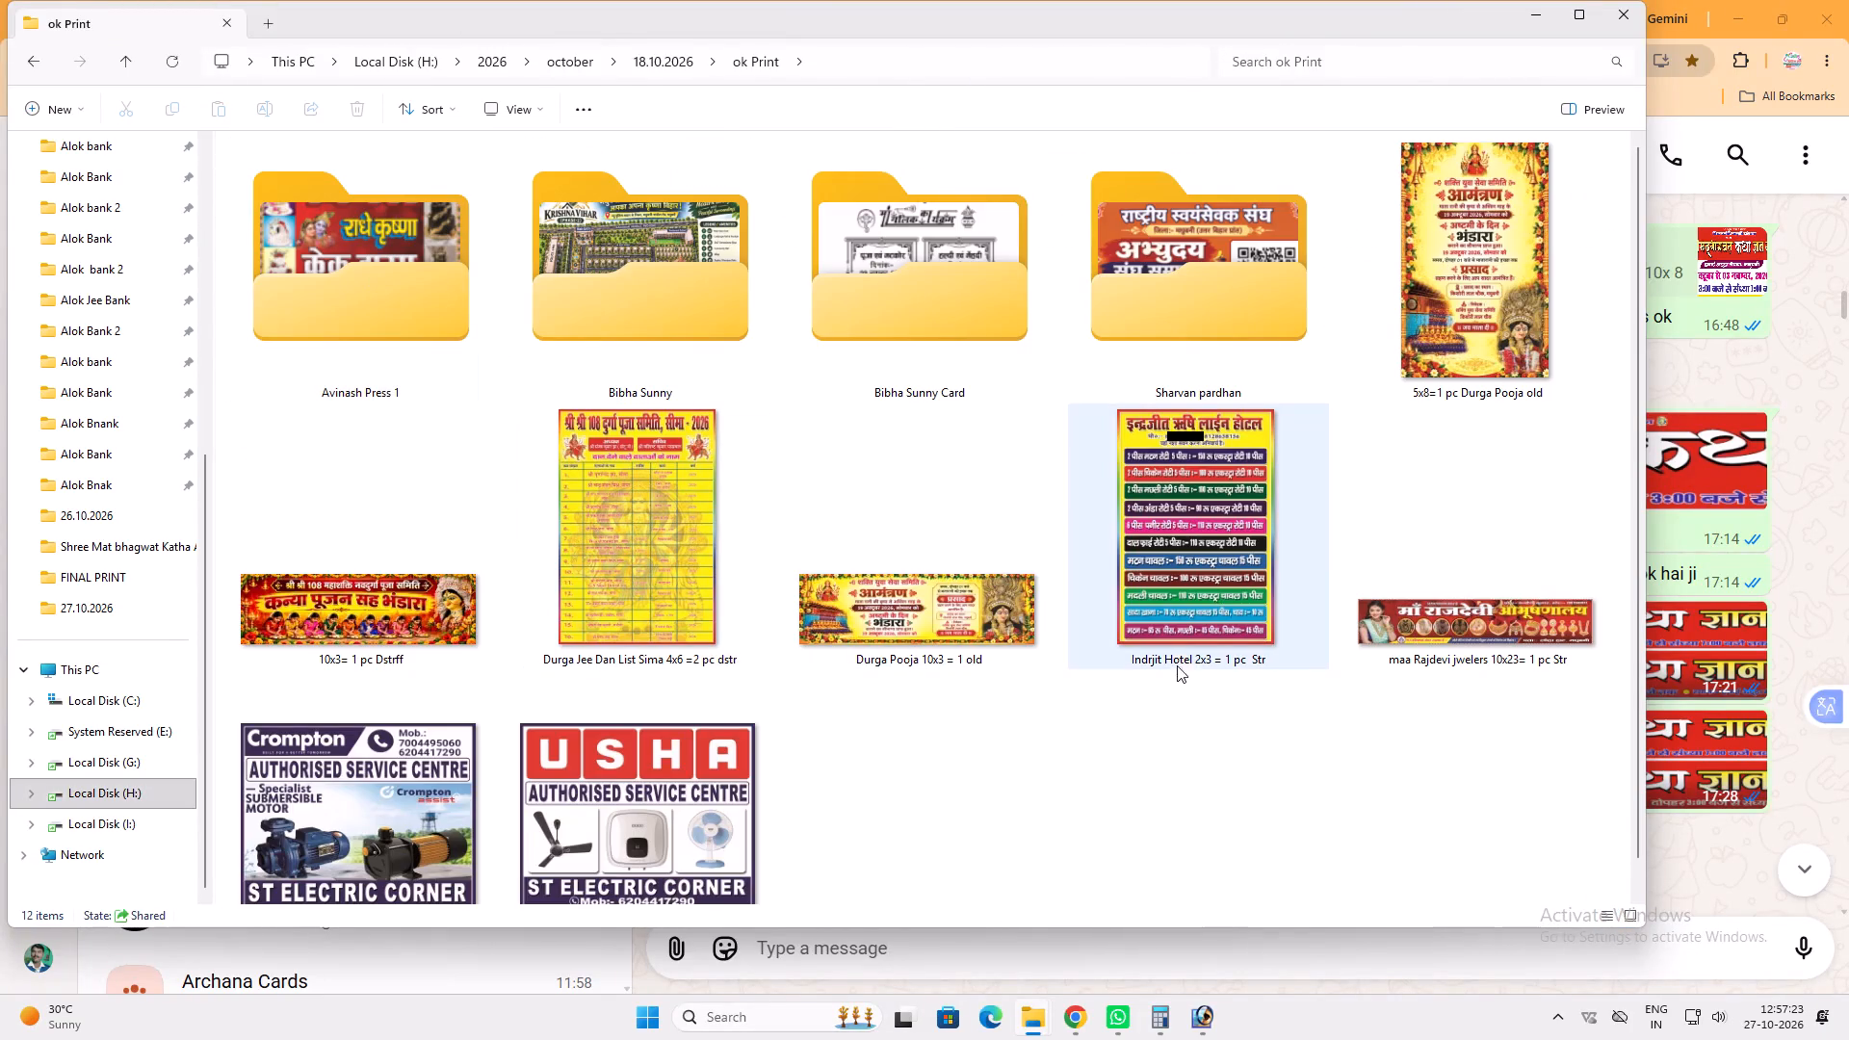
scroll(640, 384, down, 2)
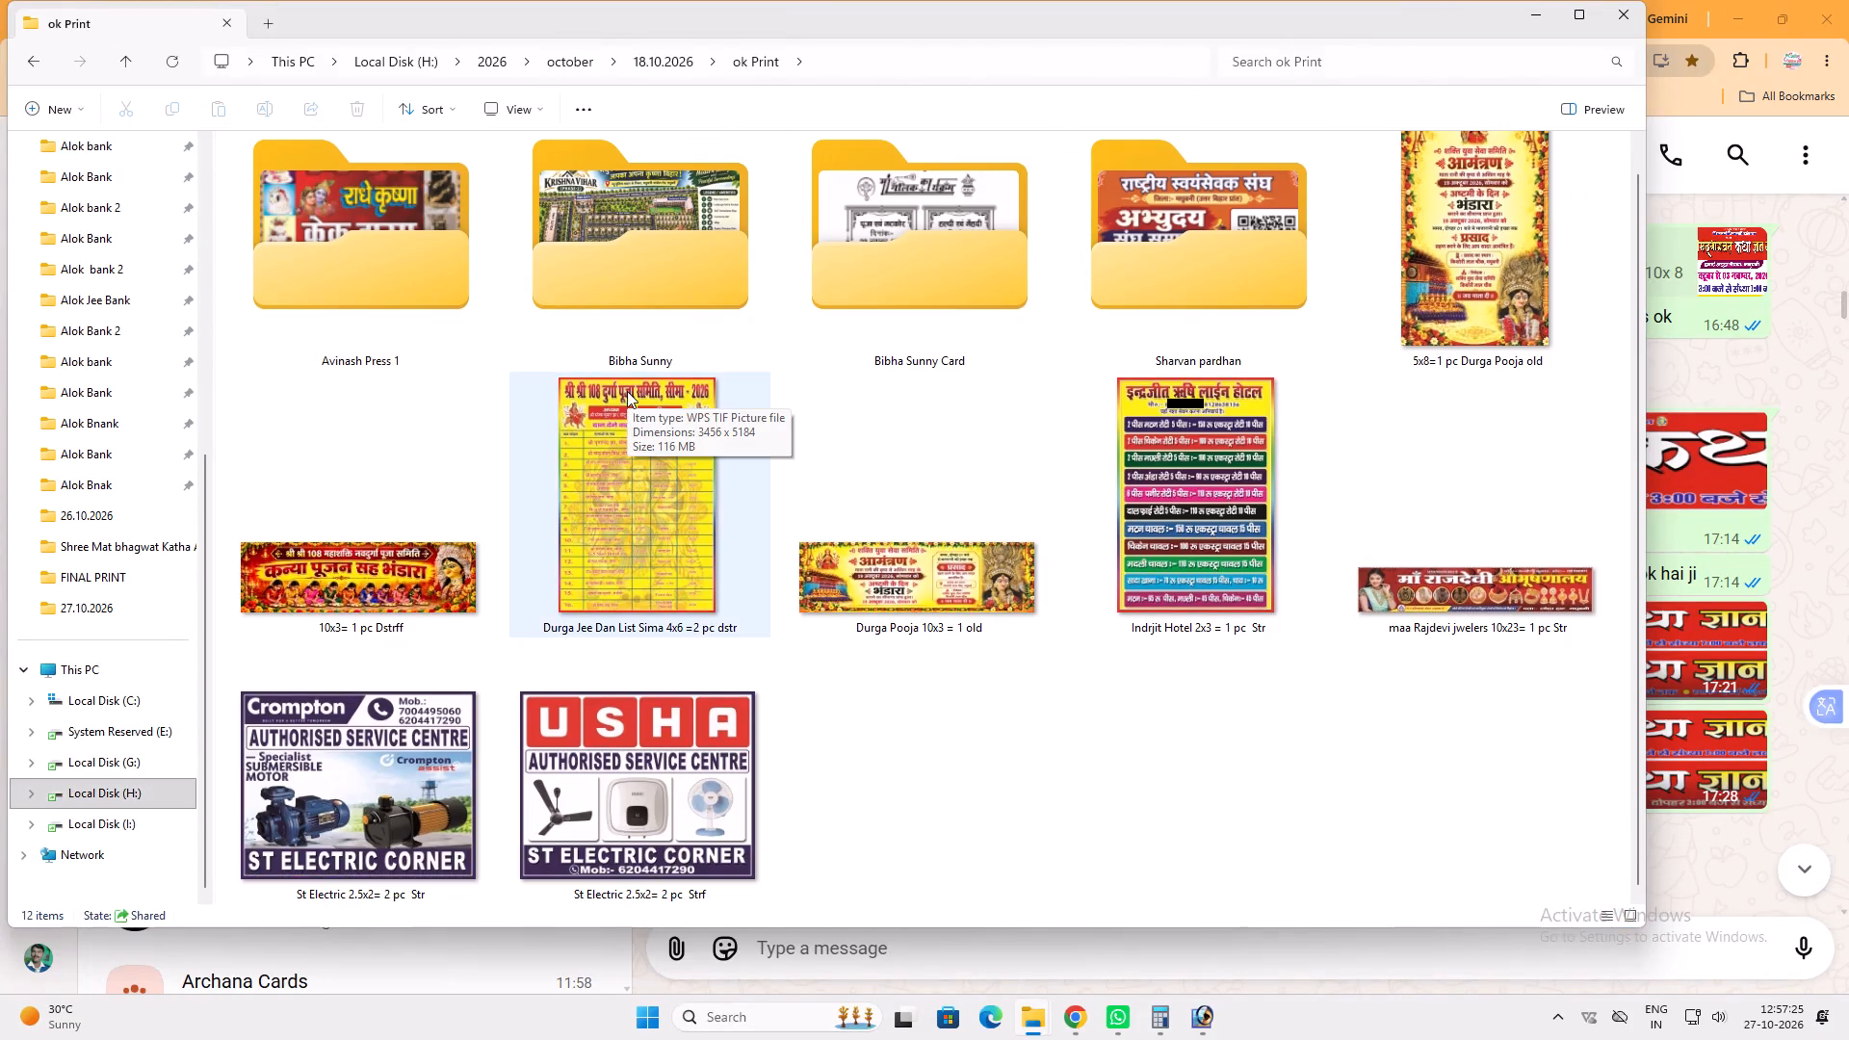
key(BackSpace)
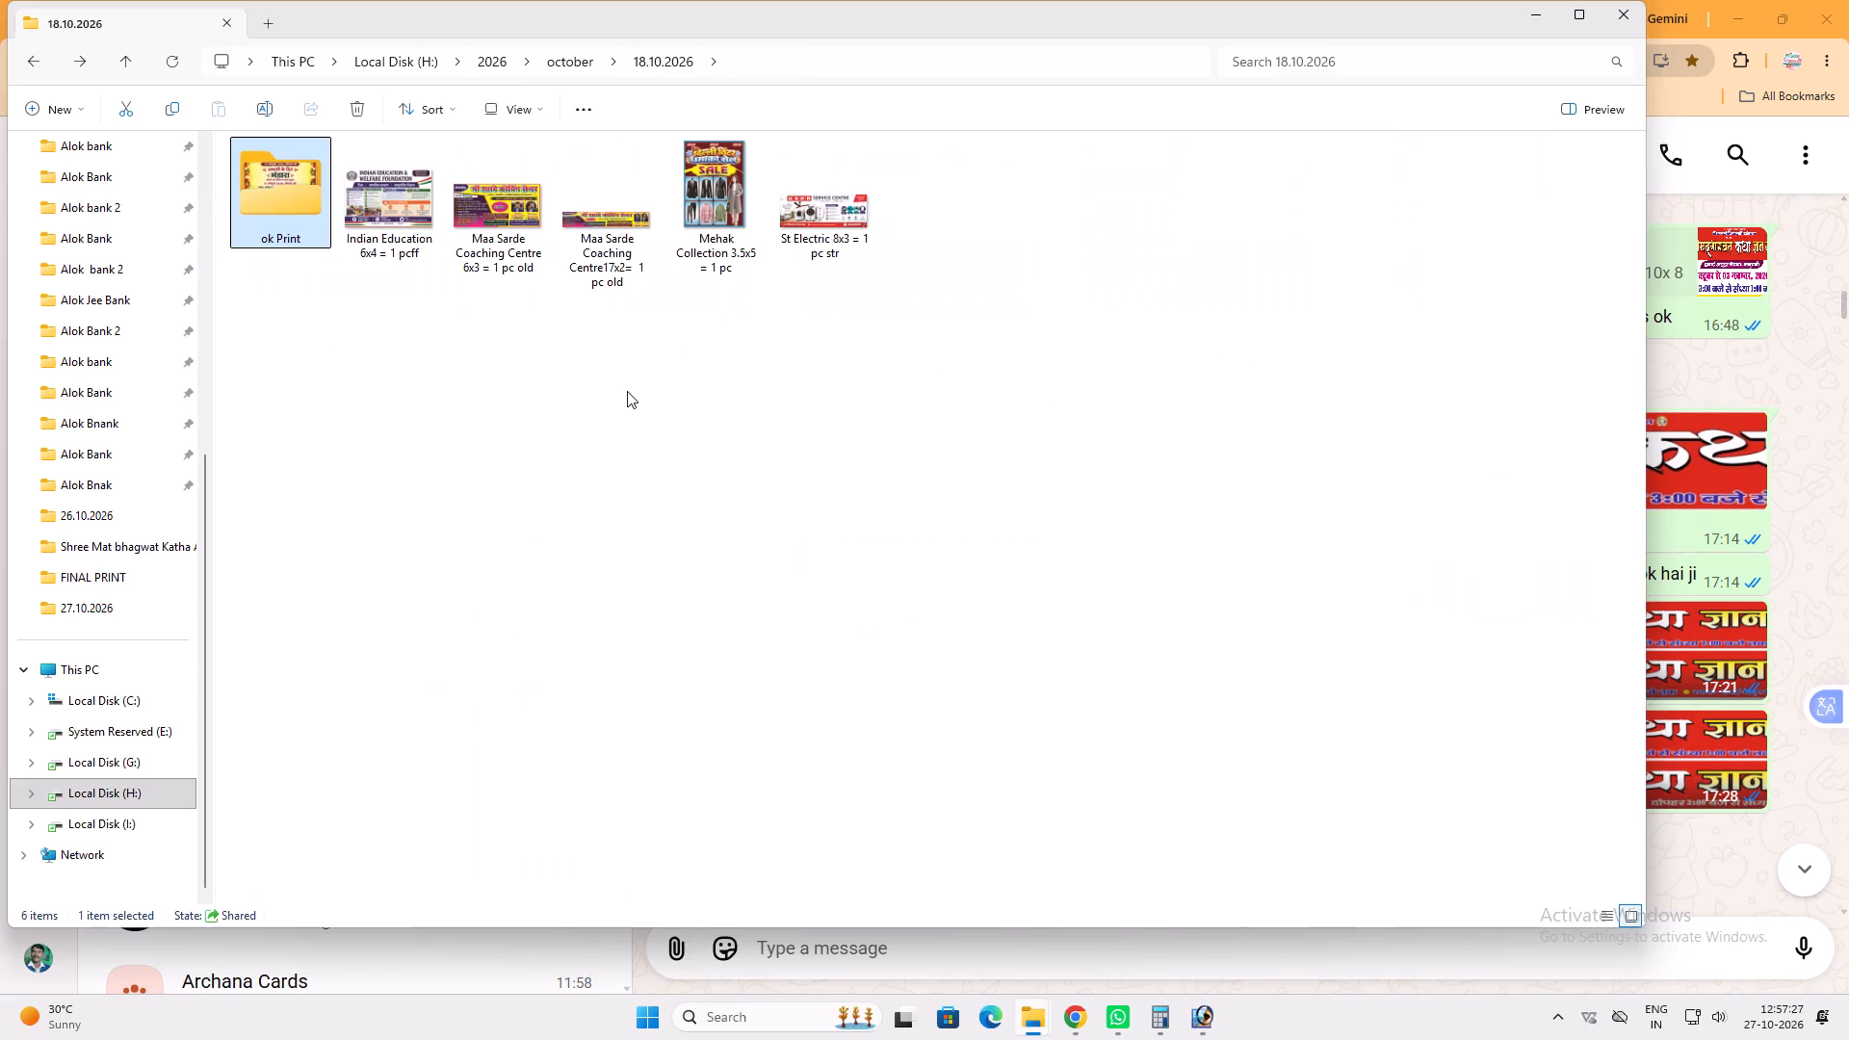
key(BackSpace)
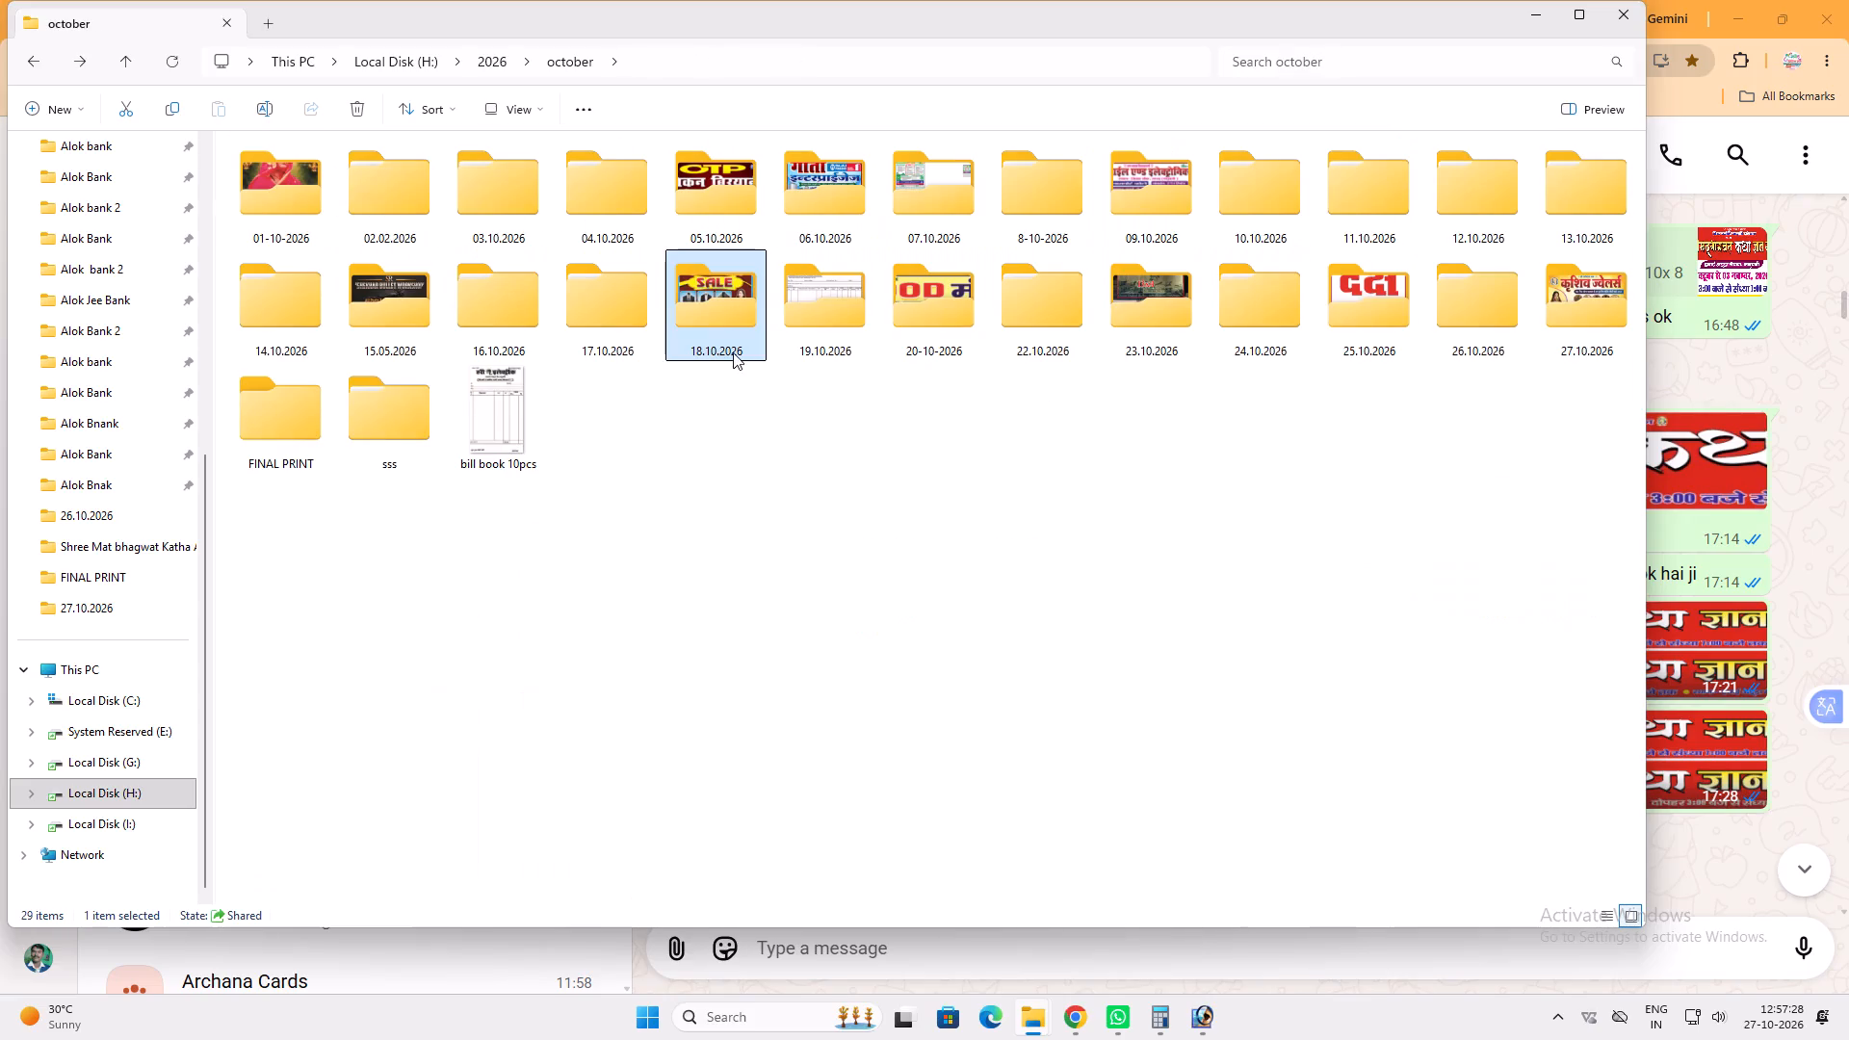
Open the ok Print folder inside 19.10.2026 and show its files as thumbnail icons.
double_click(828, 301)
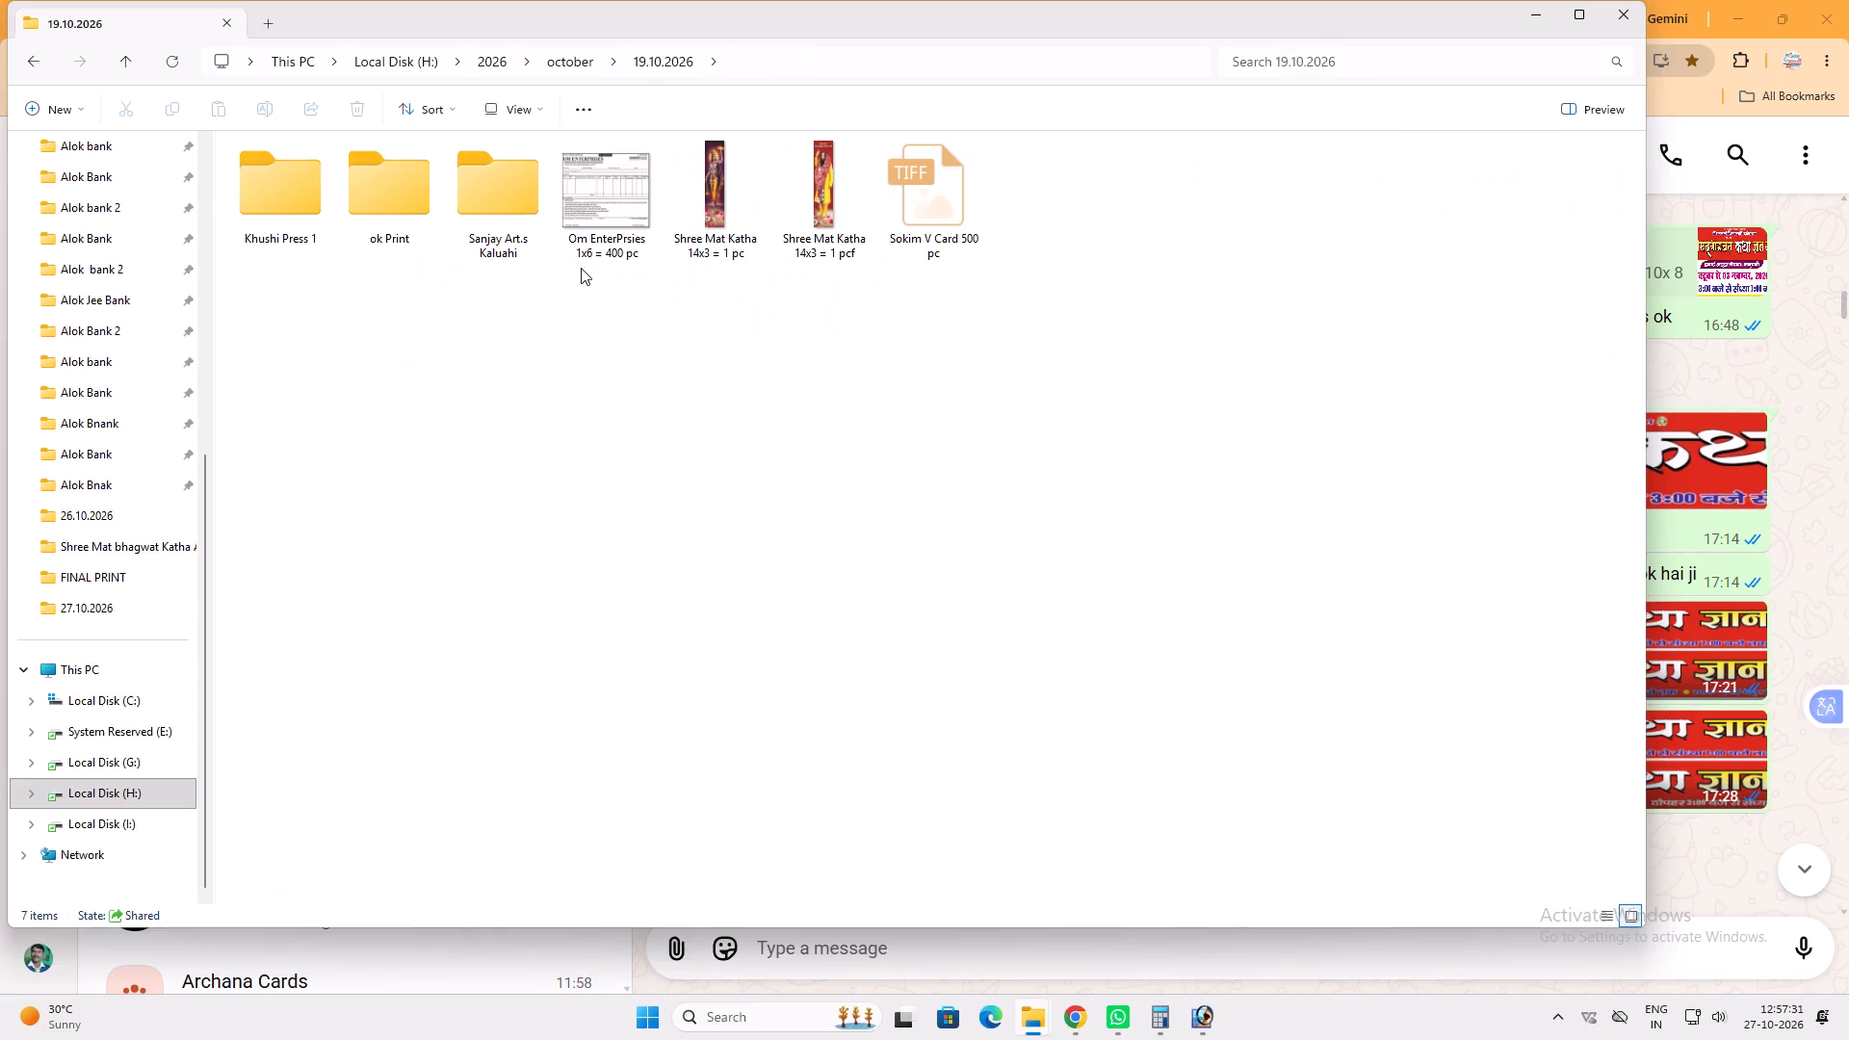
double_click(417, 199)
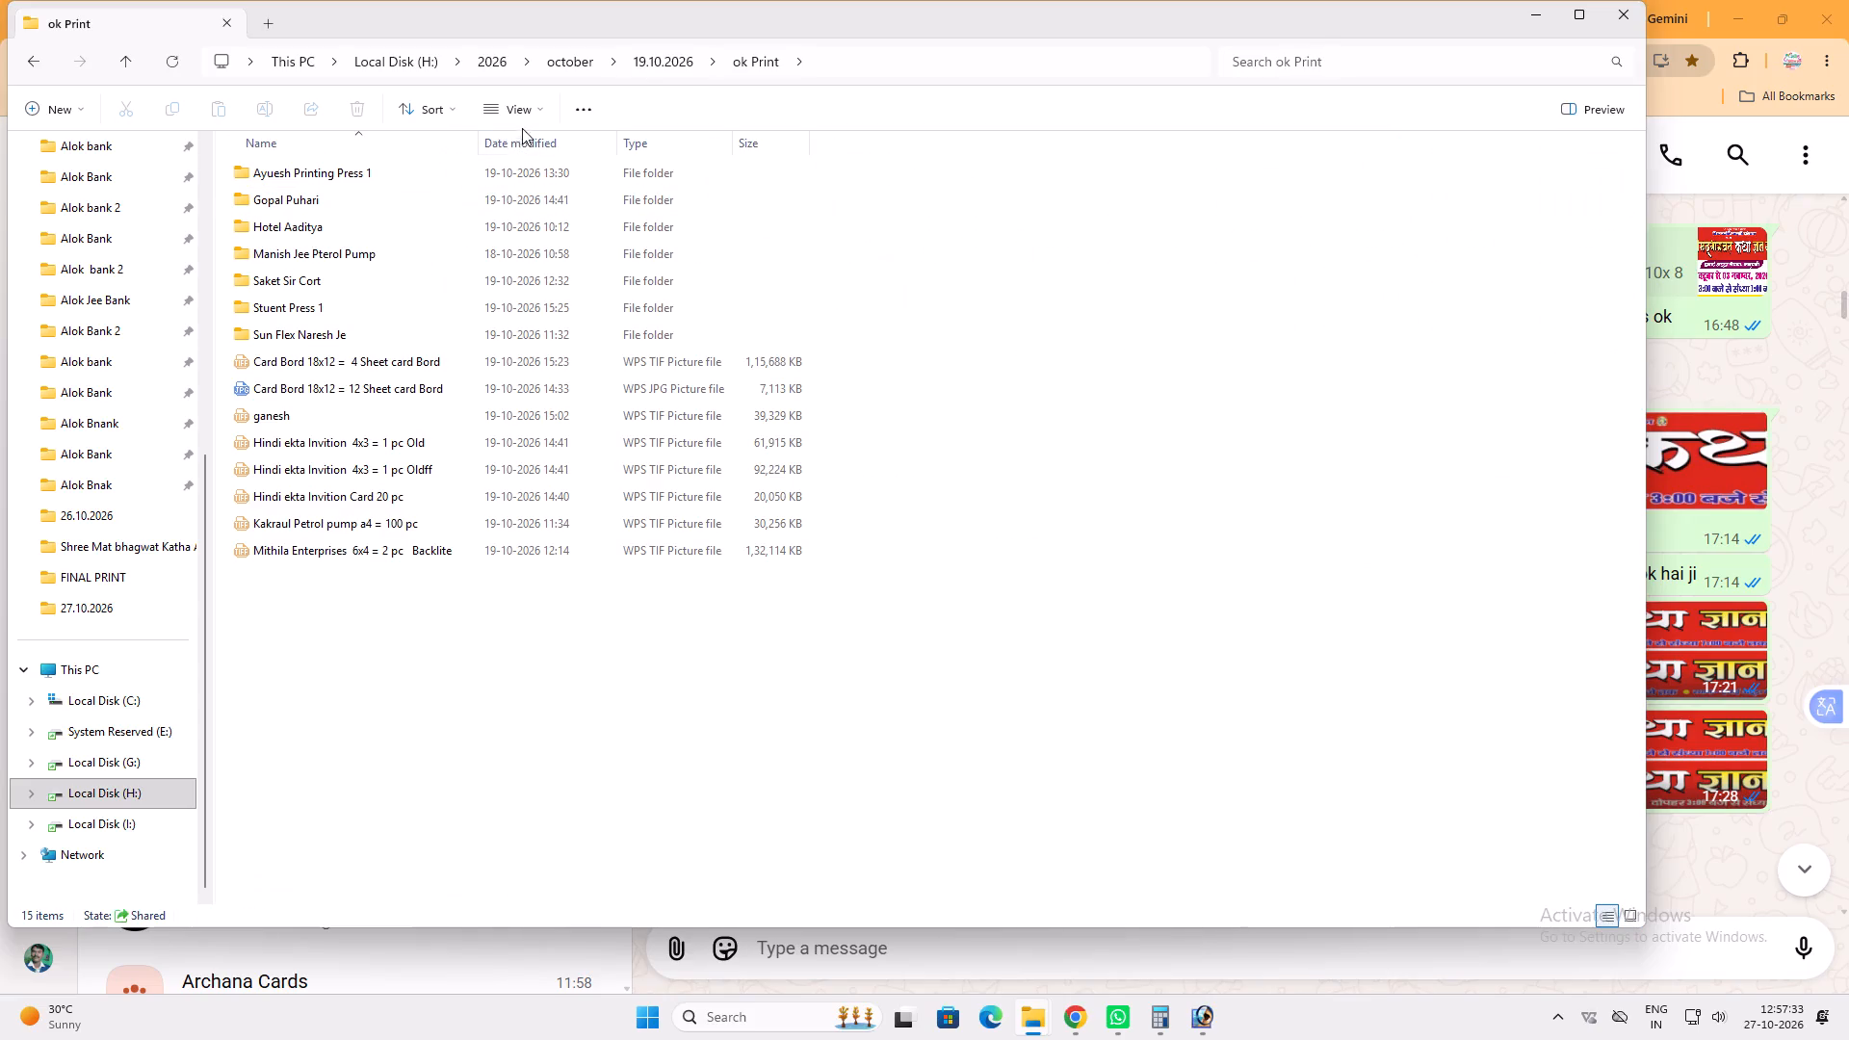
click(530, 112)
click(540, 174)
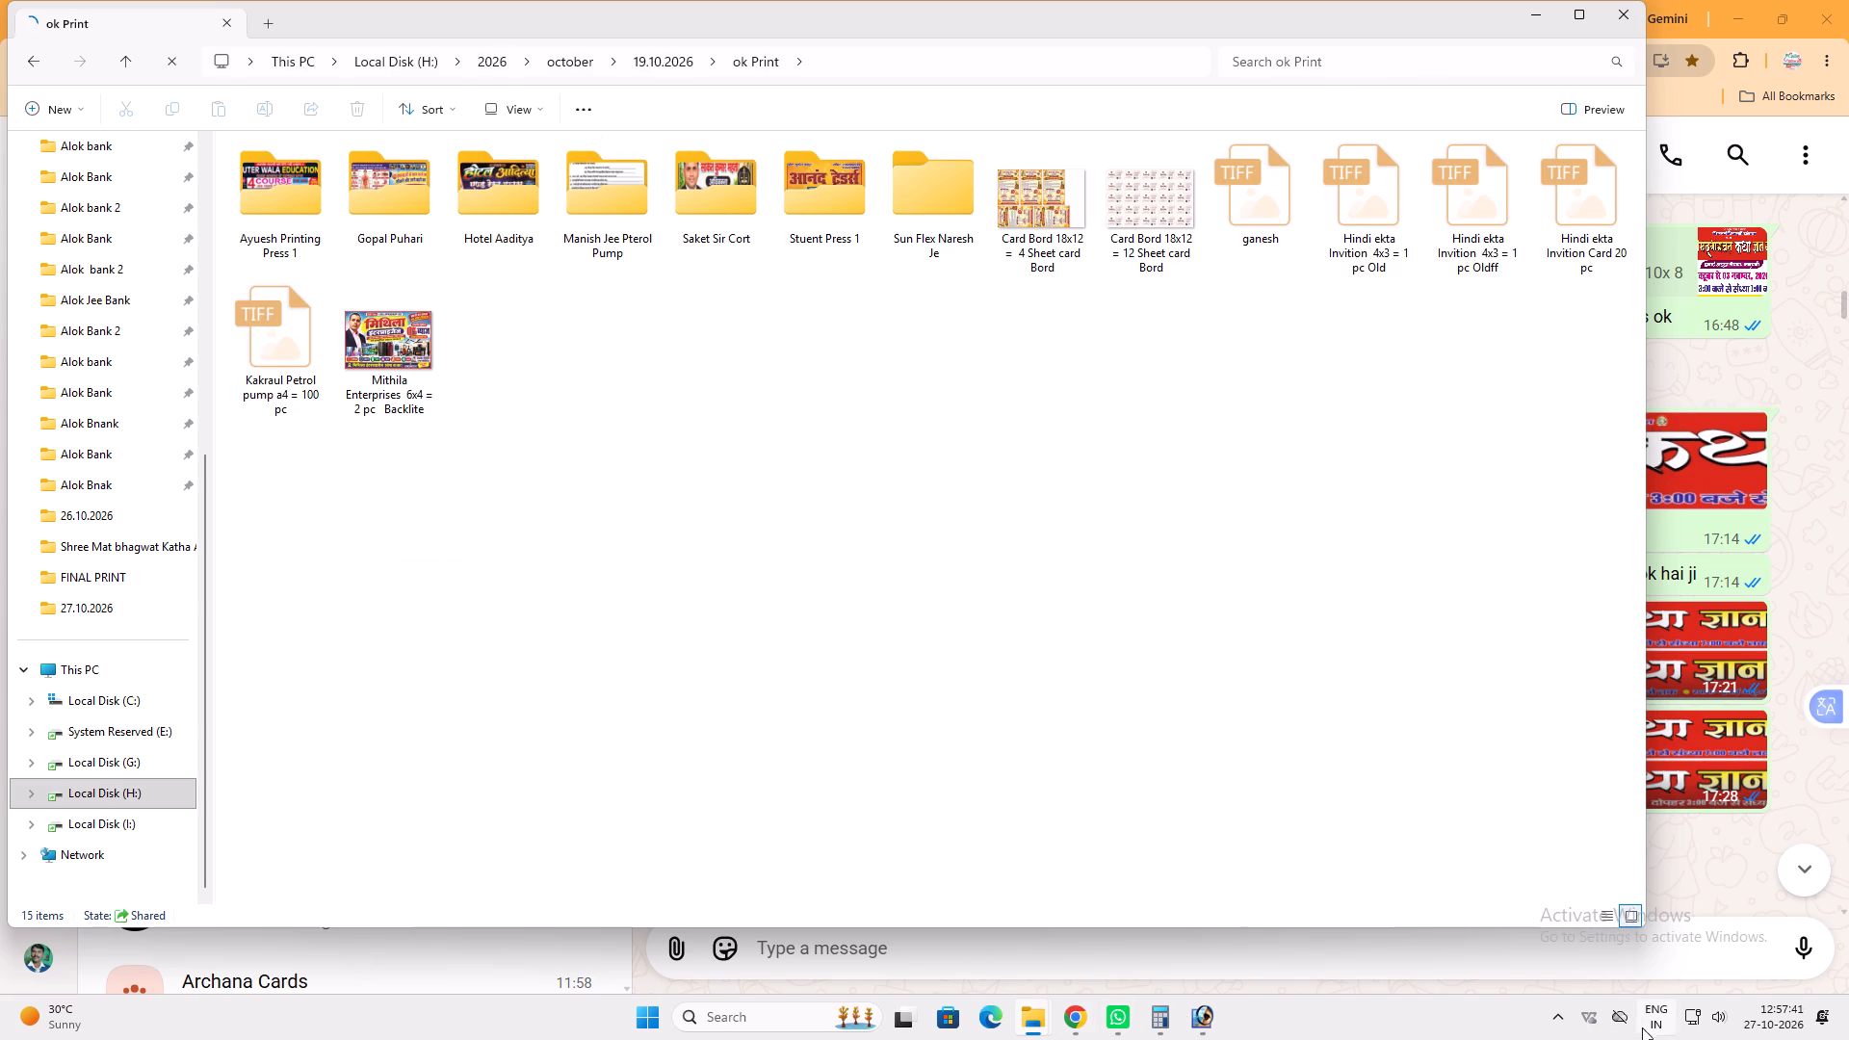
Disable the Ethernet network adapter in the advanced network settings of Windows.
click(1692, 1028)
click(1795, 958)
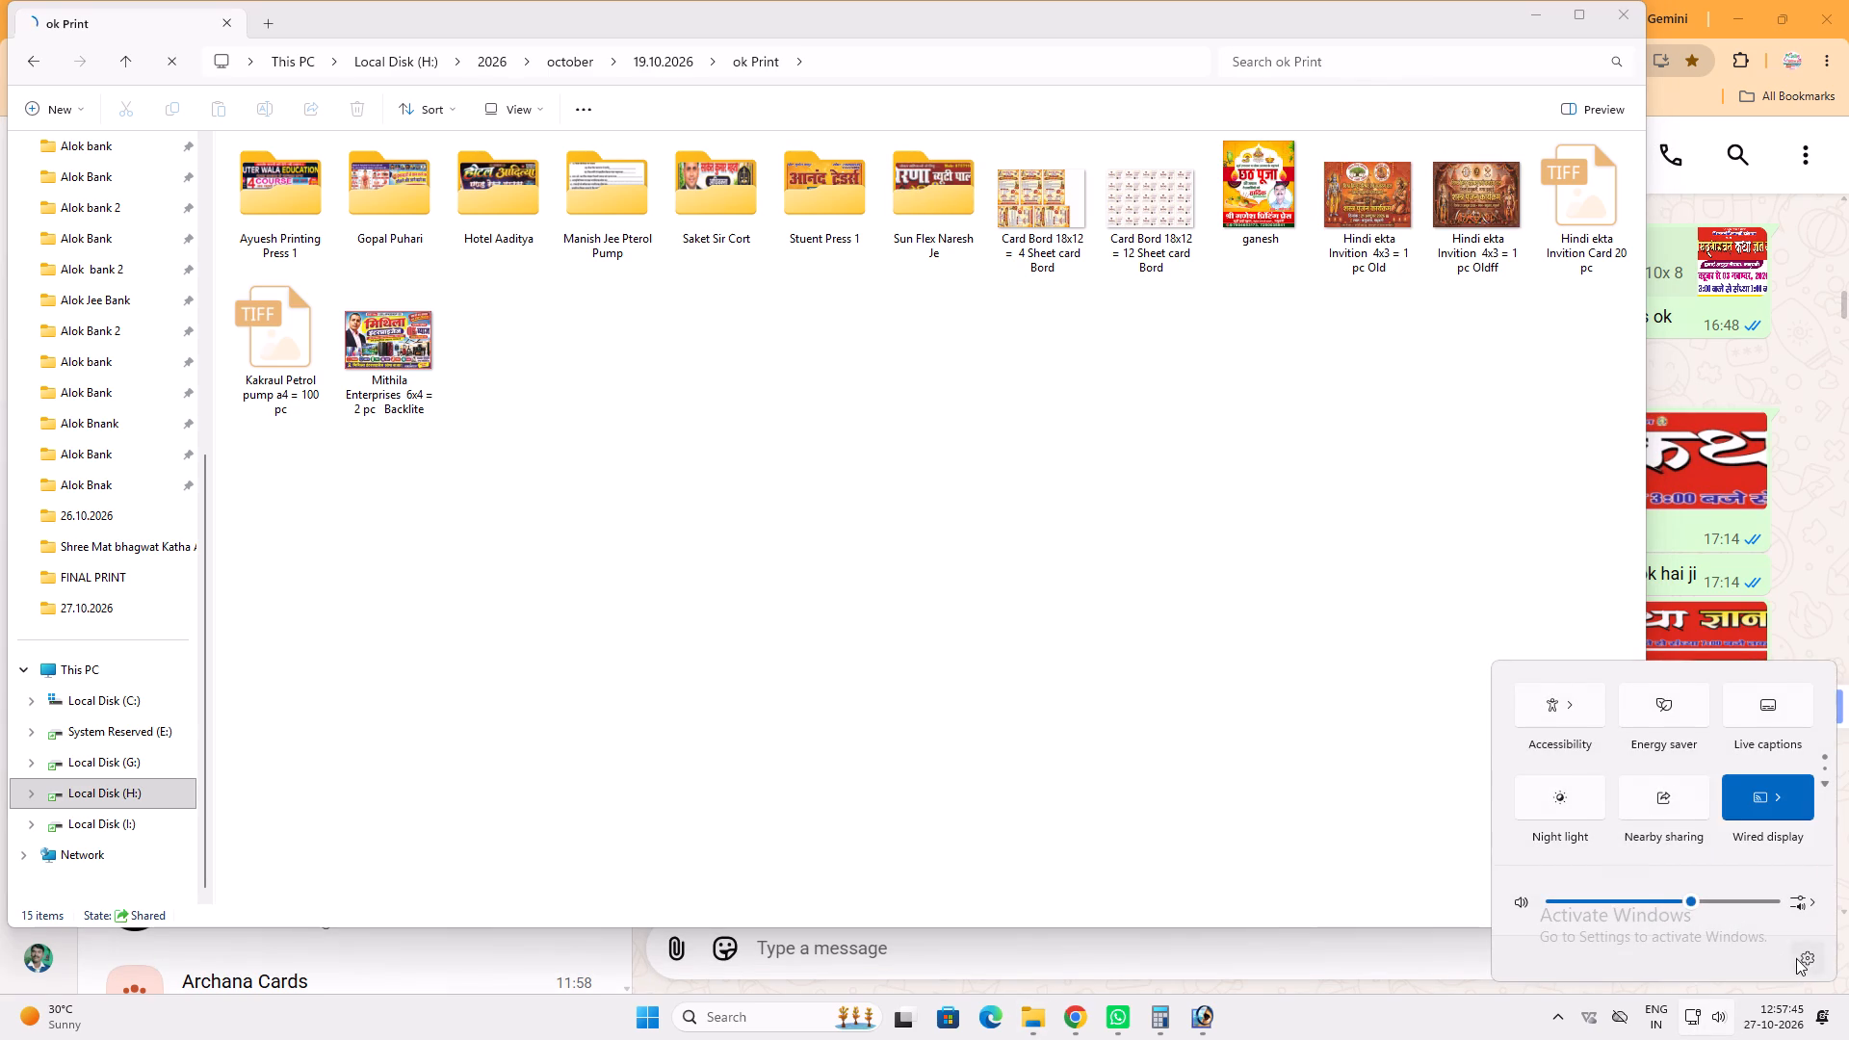
click(1272, 151)
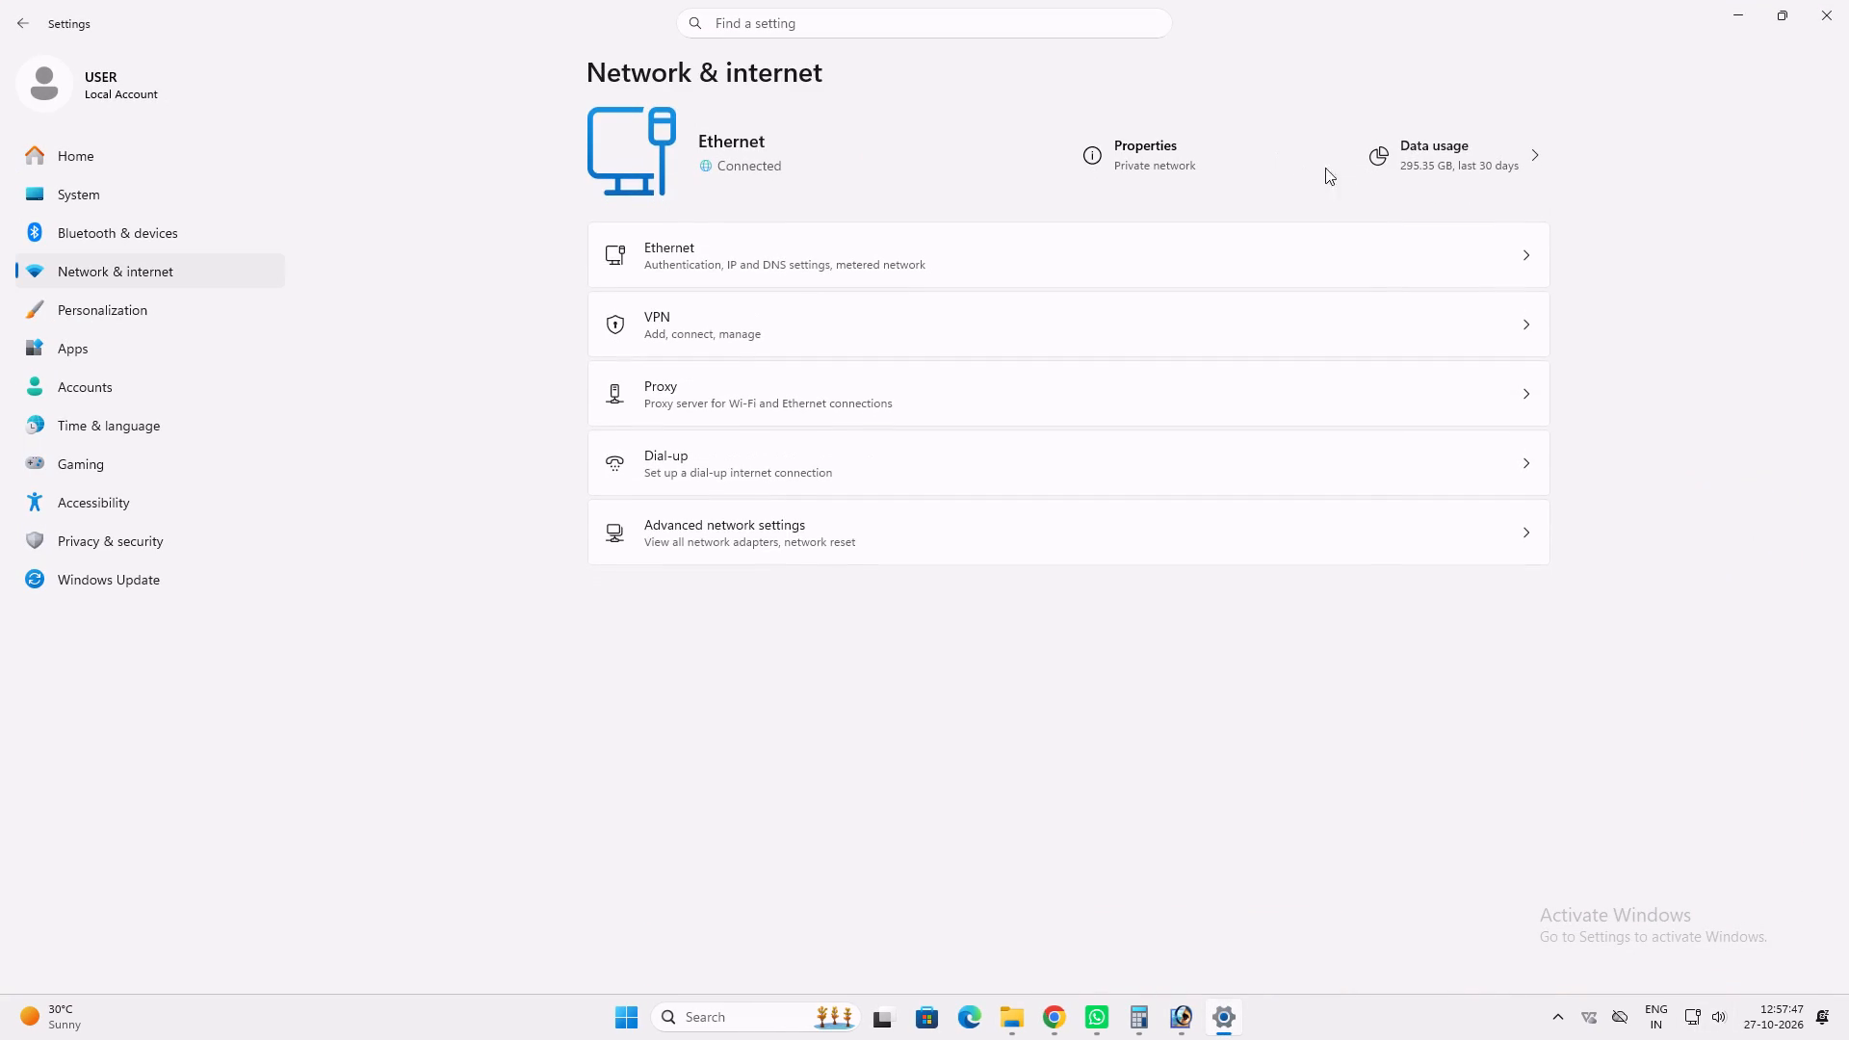
click(1397, 157)
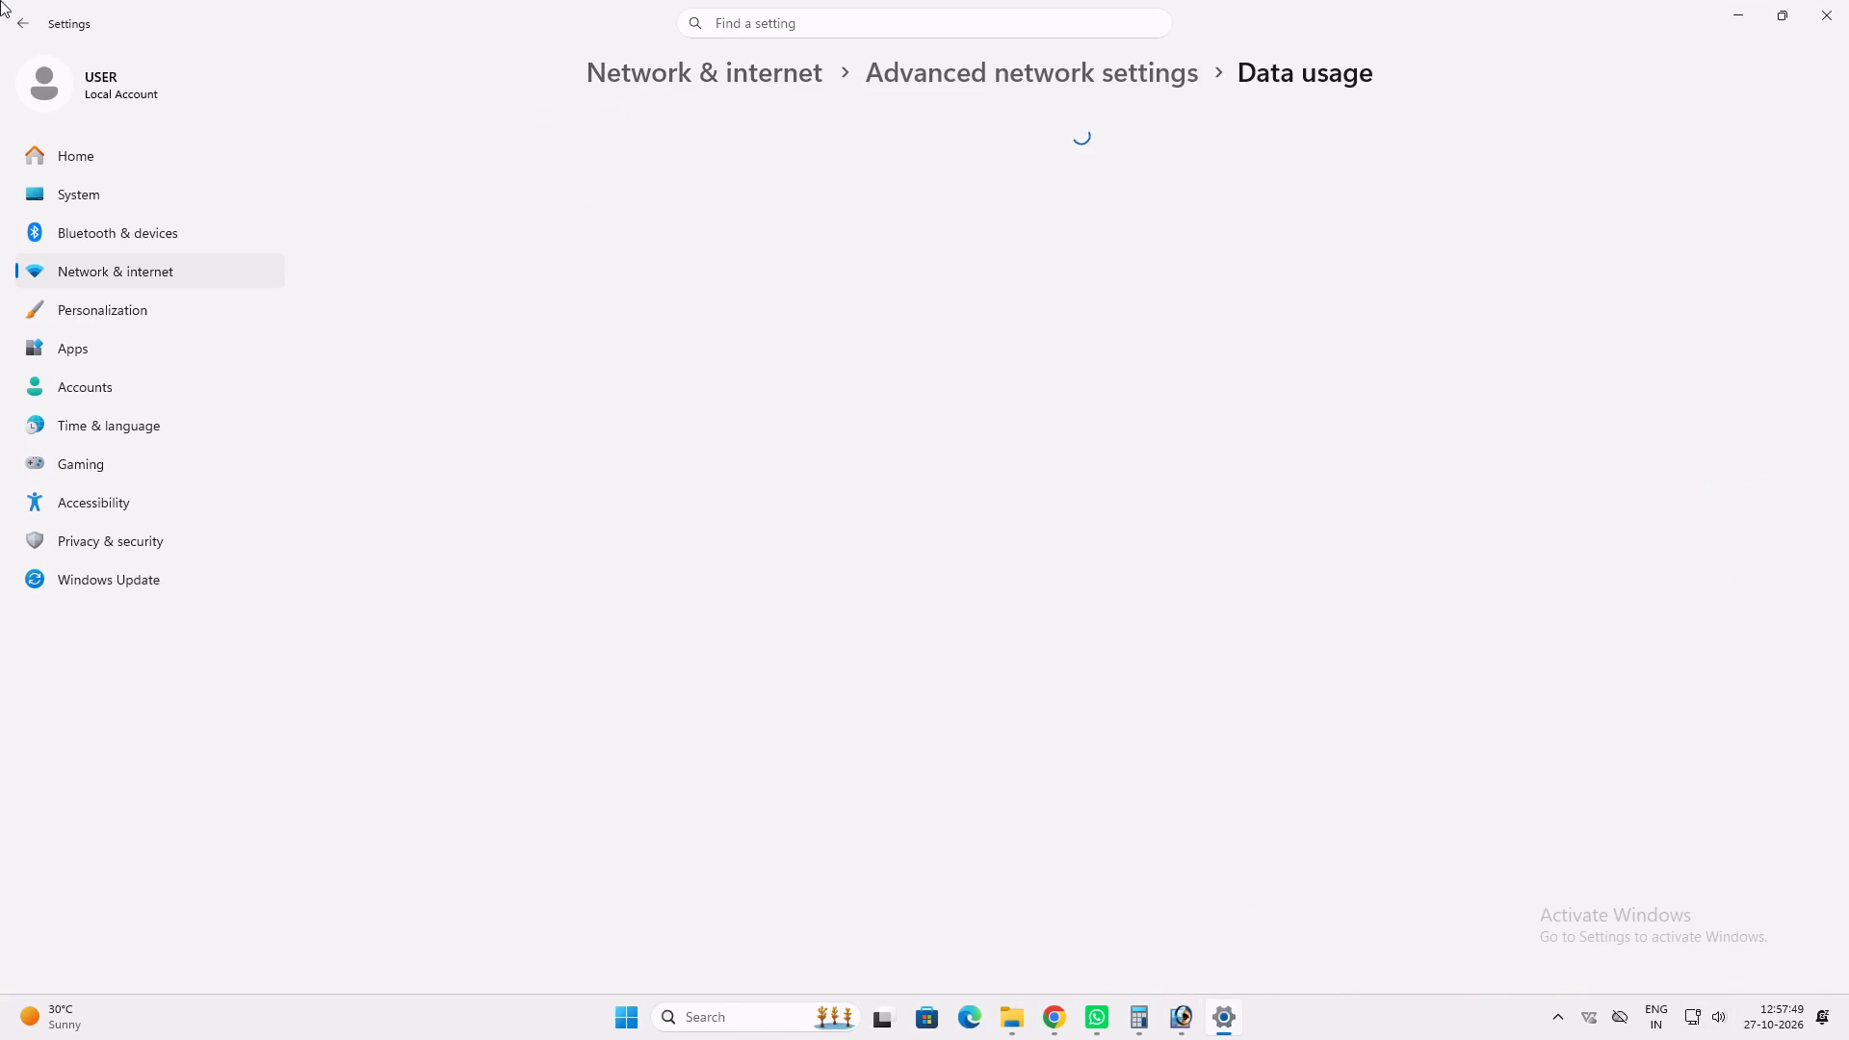
click(17, 16)
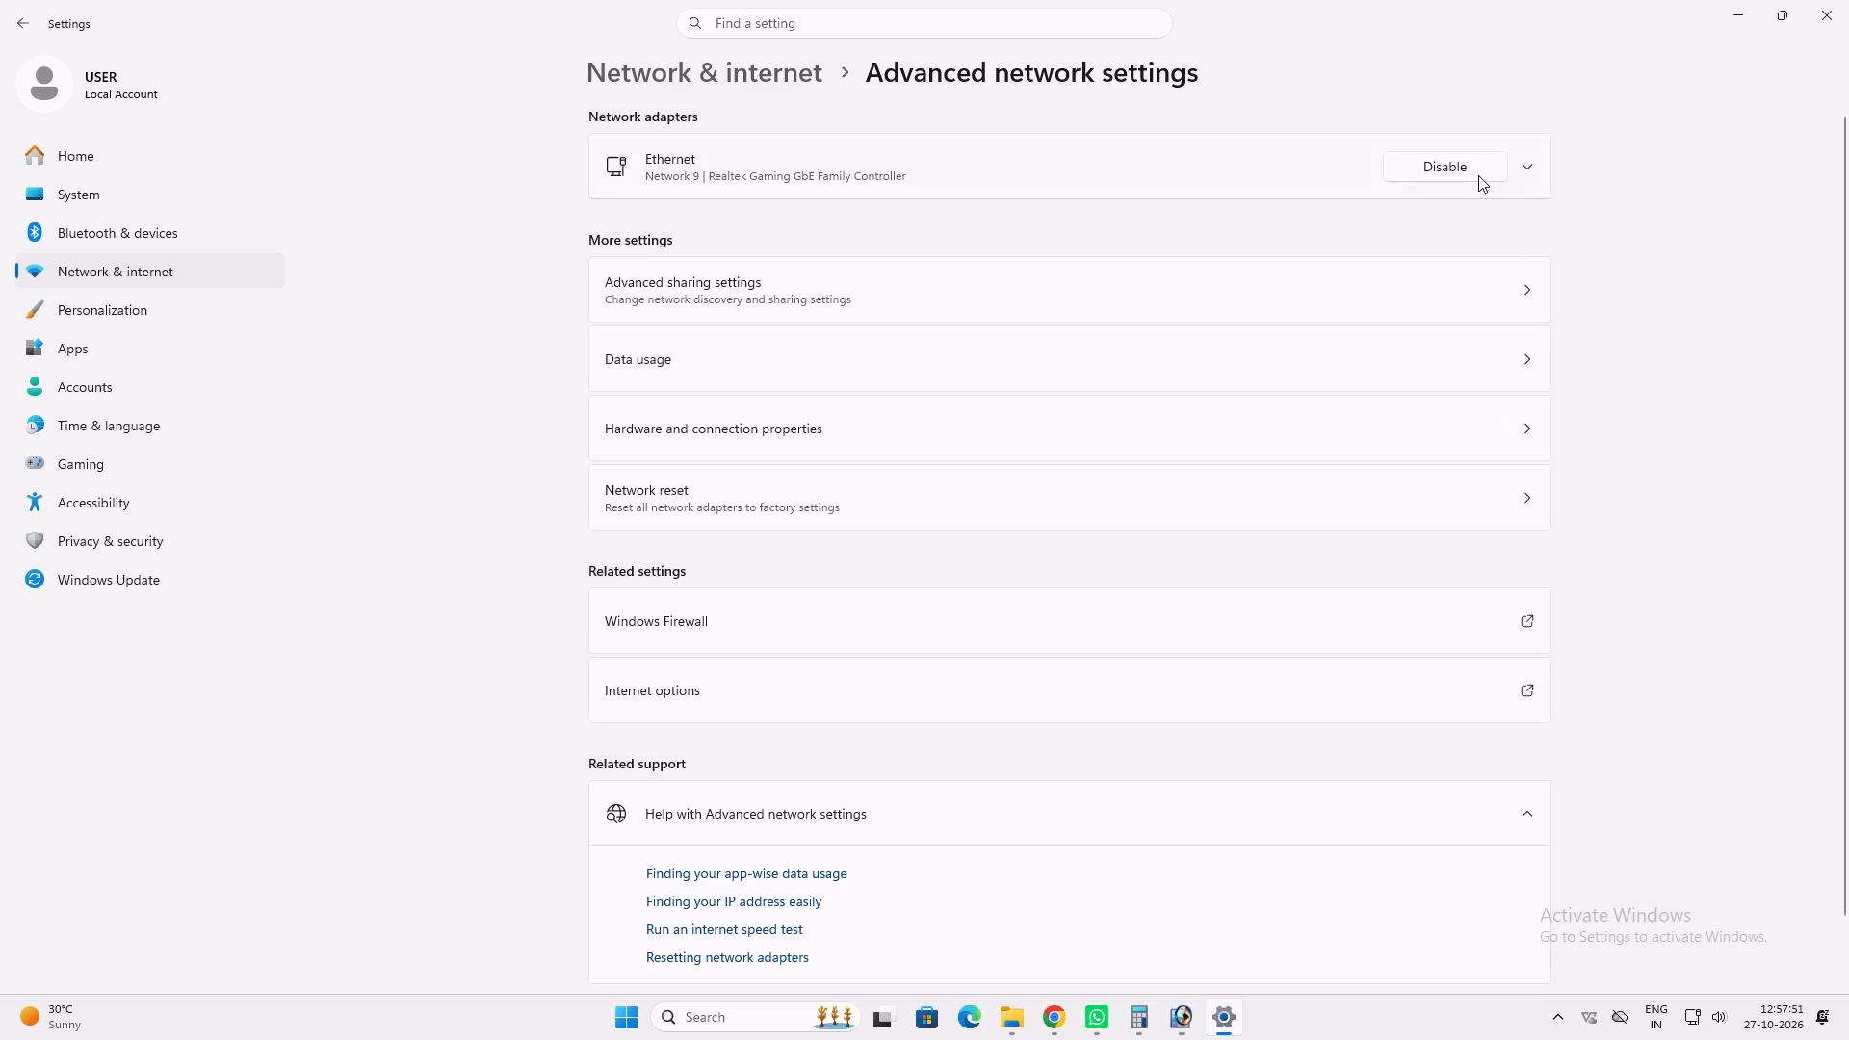
click(1478, 175)
Open the Windows search.
click(796, 1027)
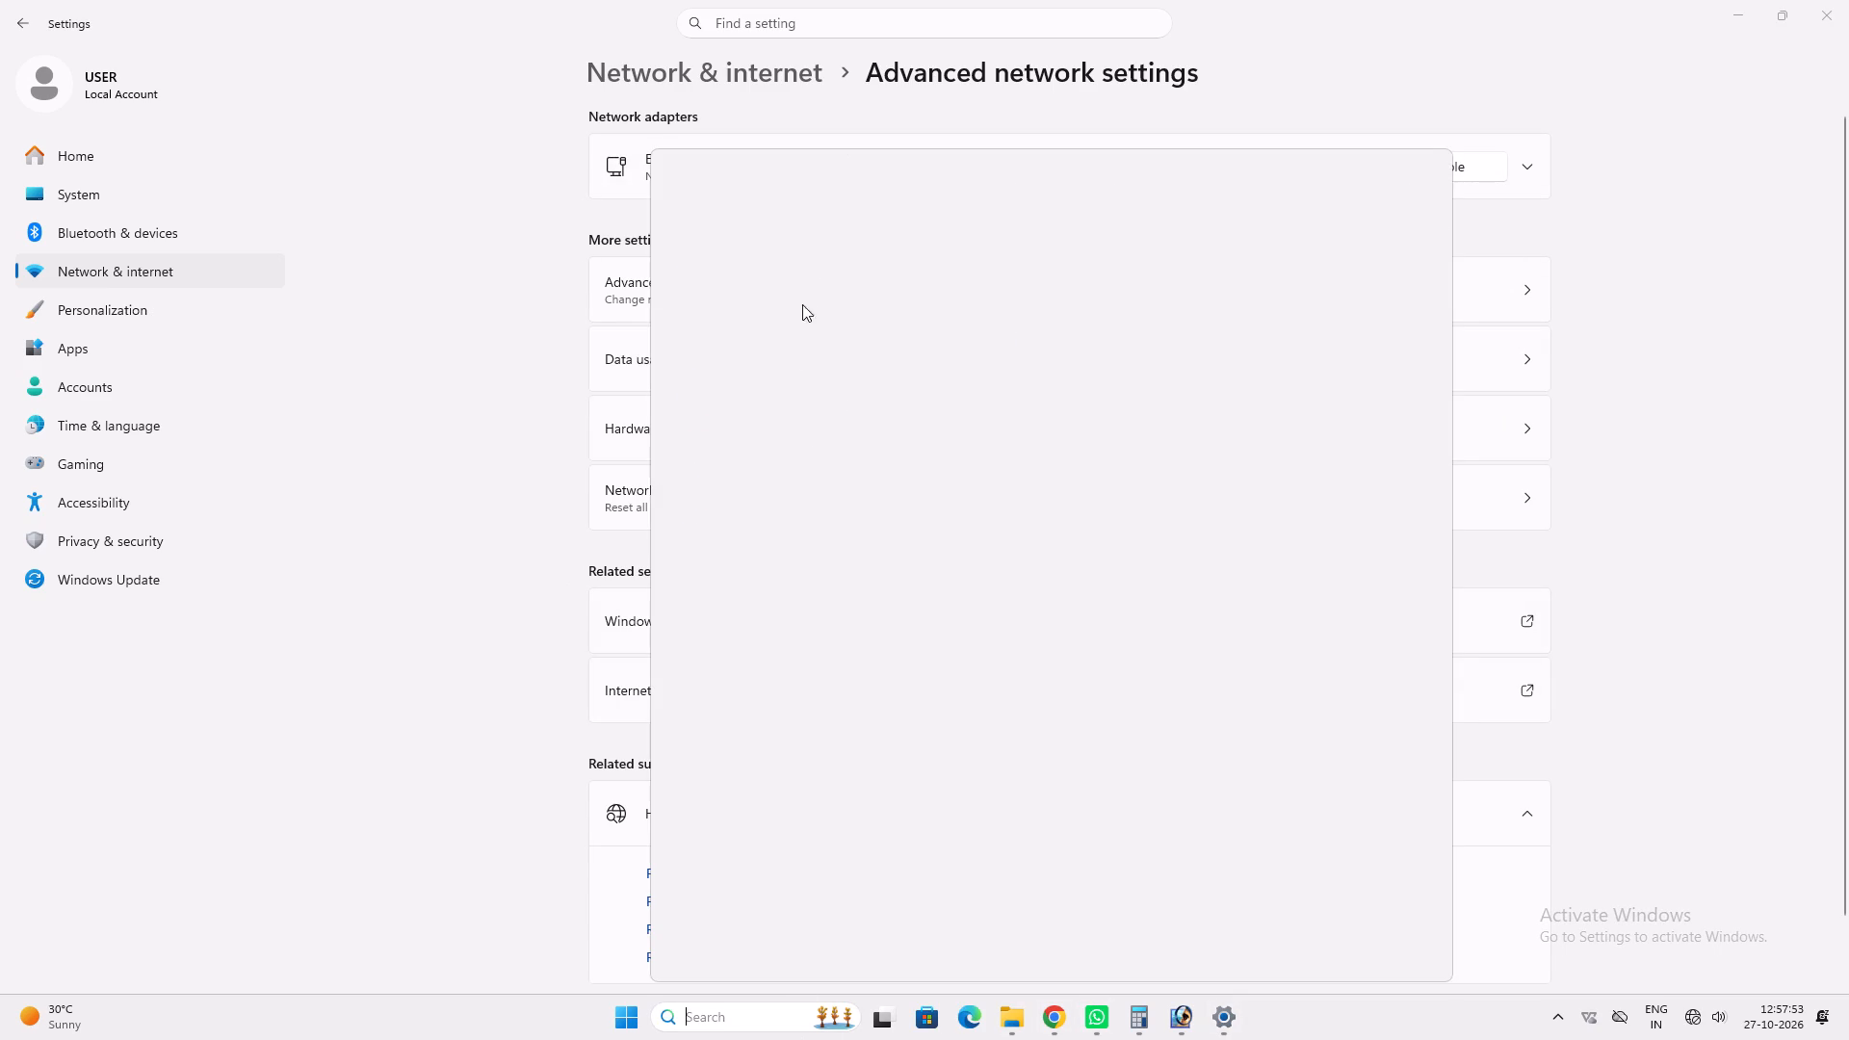
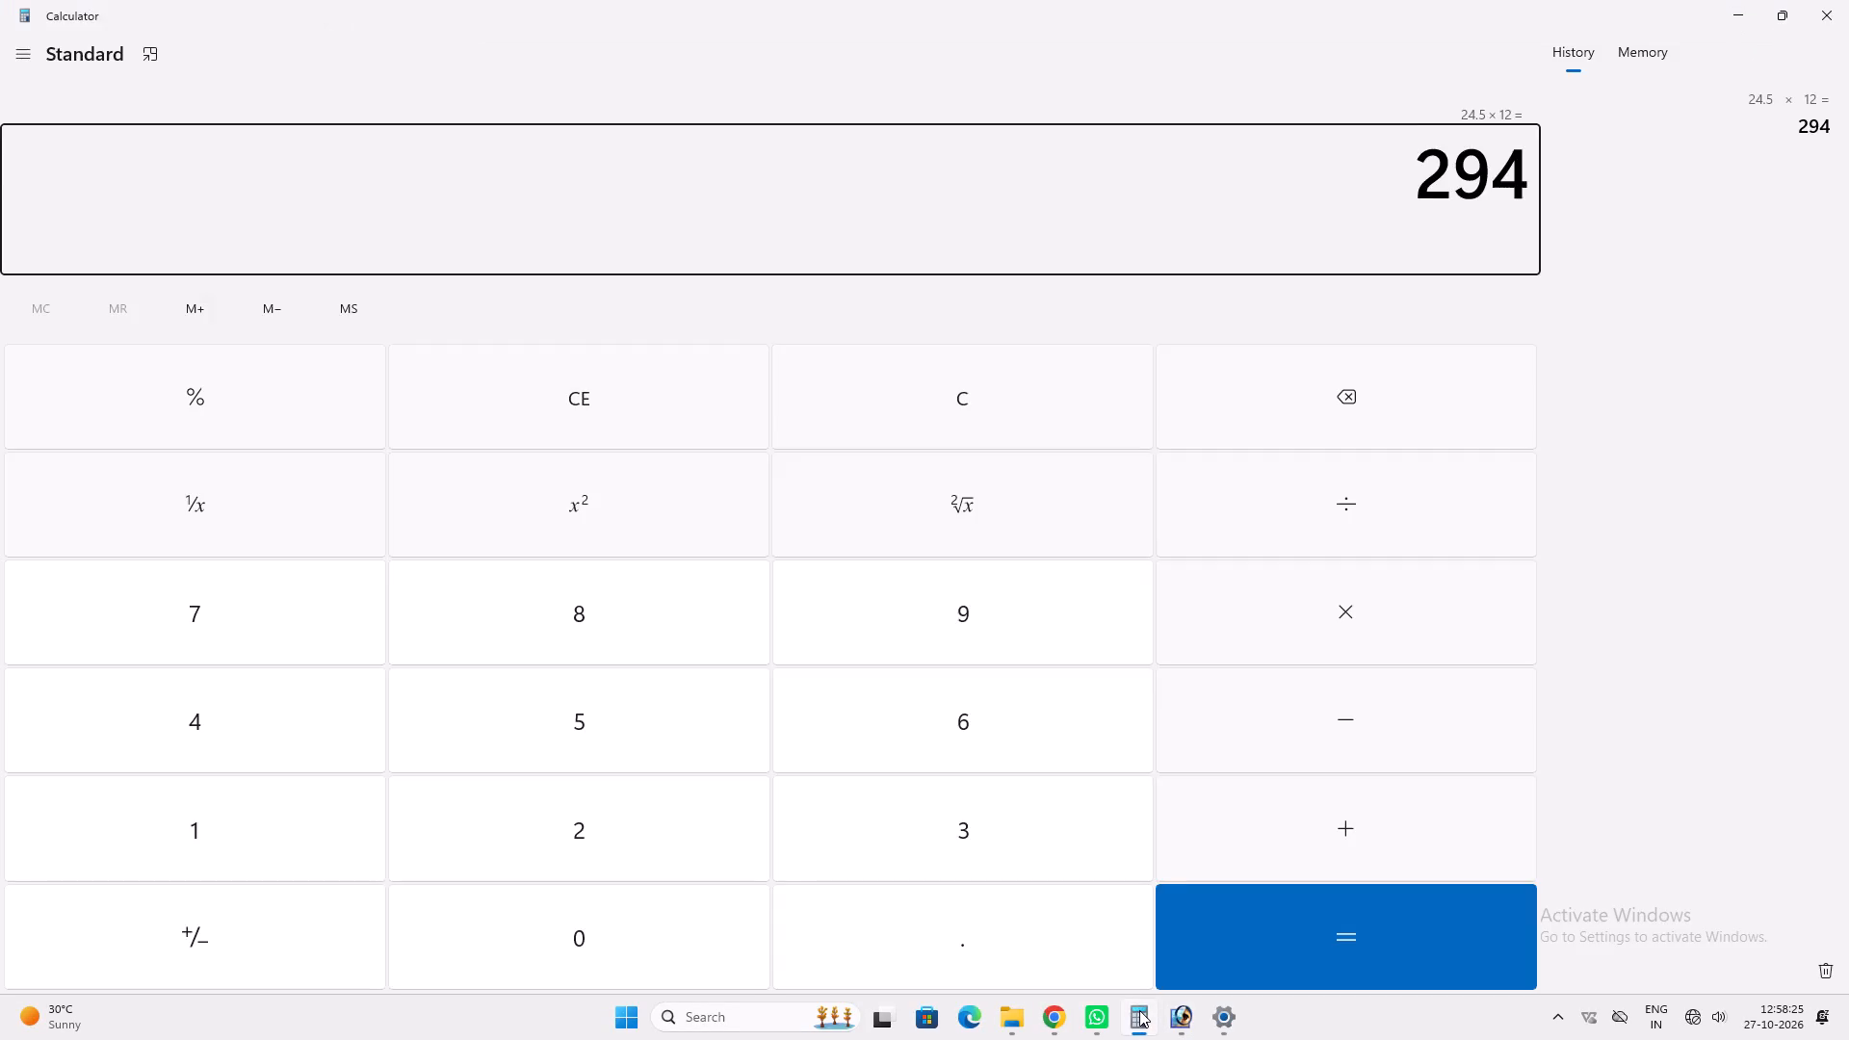
Return to Photoshop and resize the 30x4 banner image to 294 inches wide by 36 inches high.
click(1139, 1010)
drag(858, 519, 510, 520)
text(294)
key(Tab)
key(Tab)
text(36)
key(Tab)
key(Tab)
key(Return)
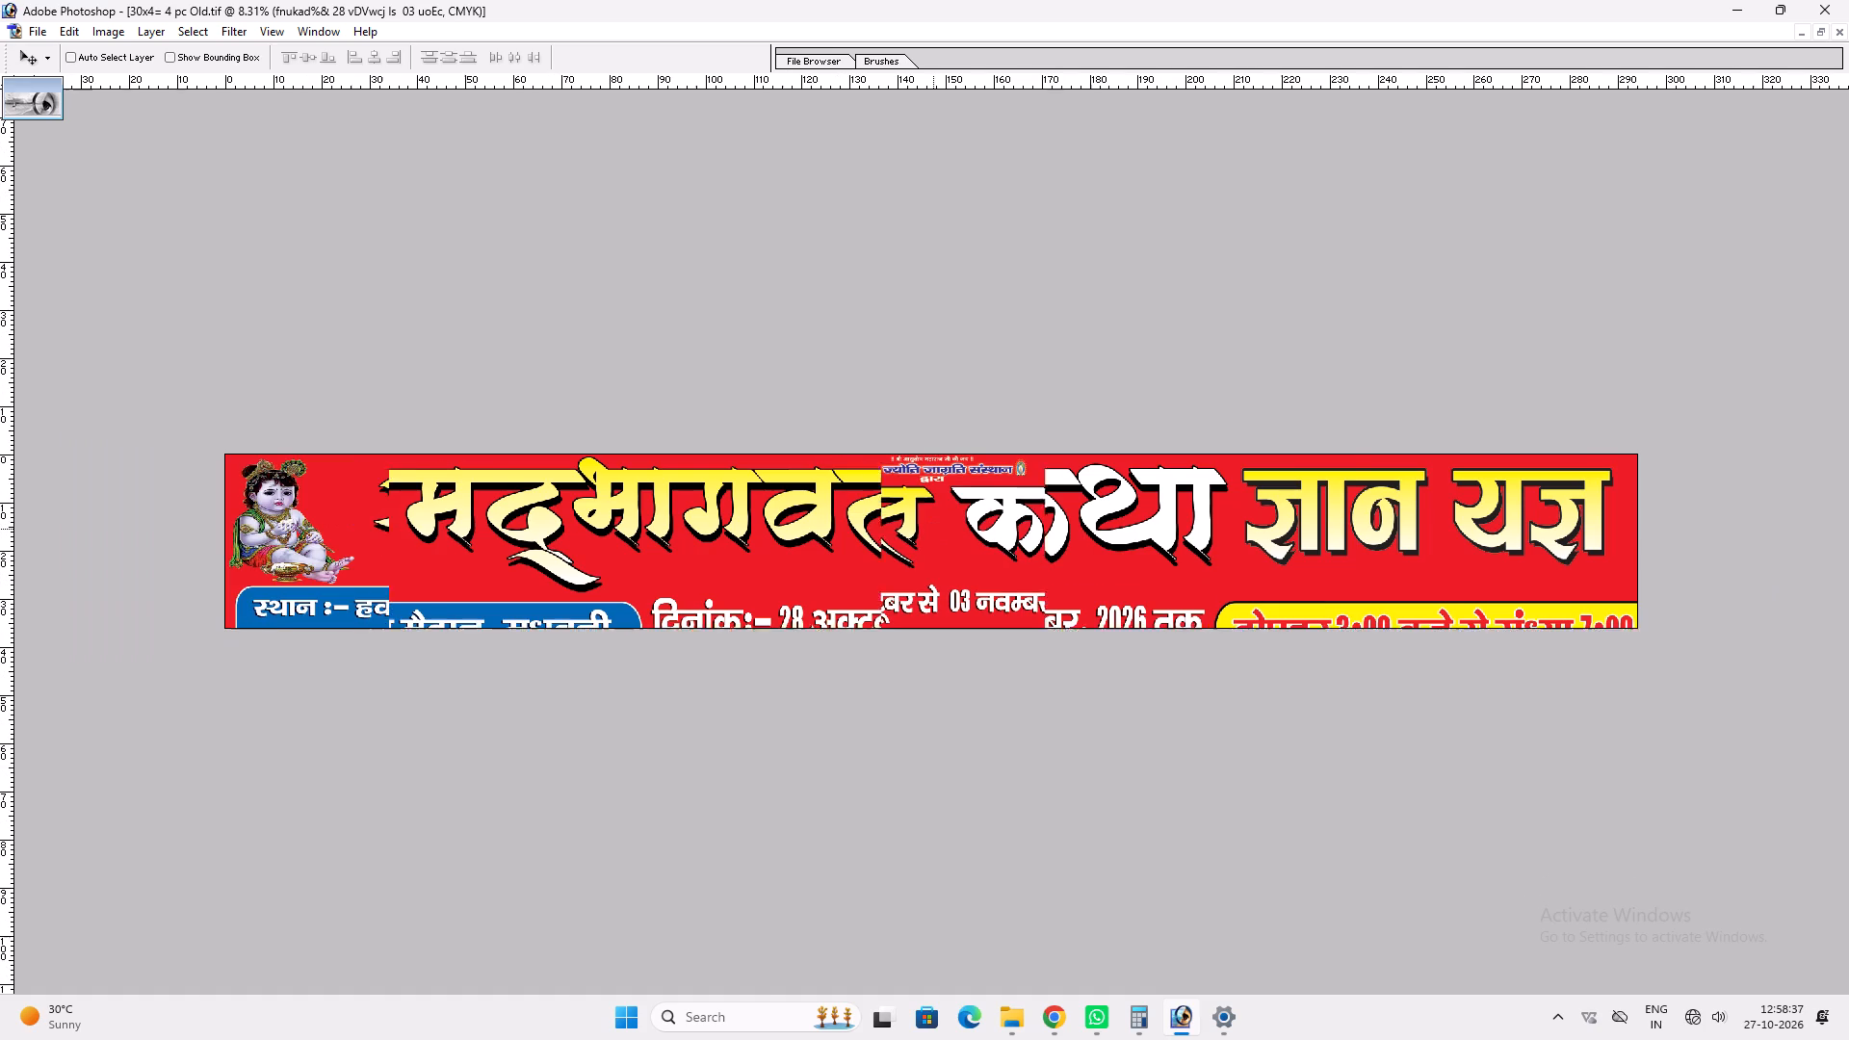
key(ctrl+0)
key(v)
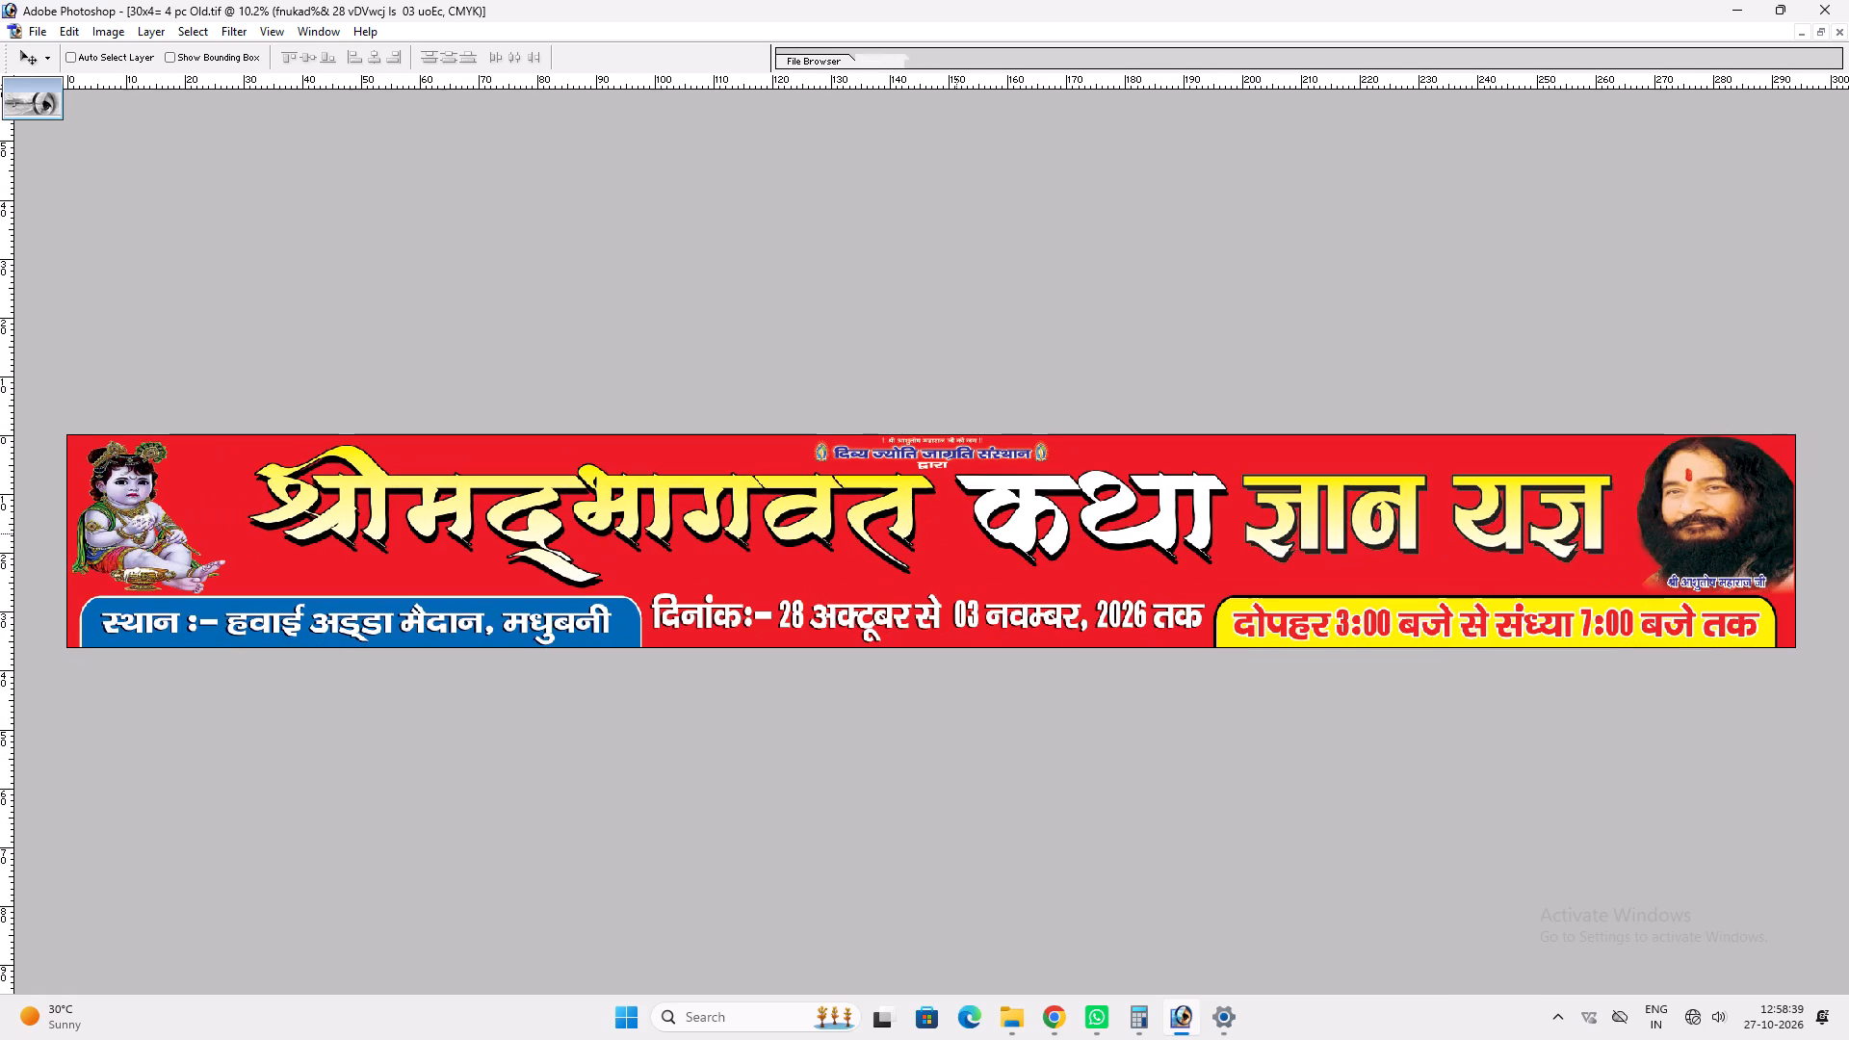
Inspect the resized banner's central lettering up close and check its image size.
key(z)
drag(702, 387, 1435, 570)
key(v)
key(v)
key(space)
key(space)
key(space)
right_click(897, 420)
click(947, 419)
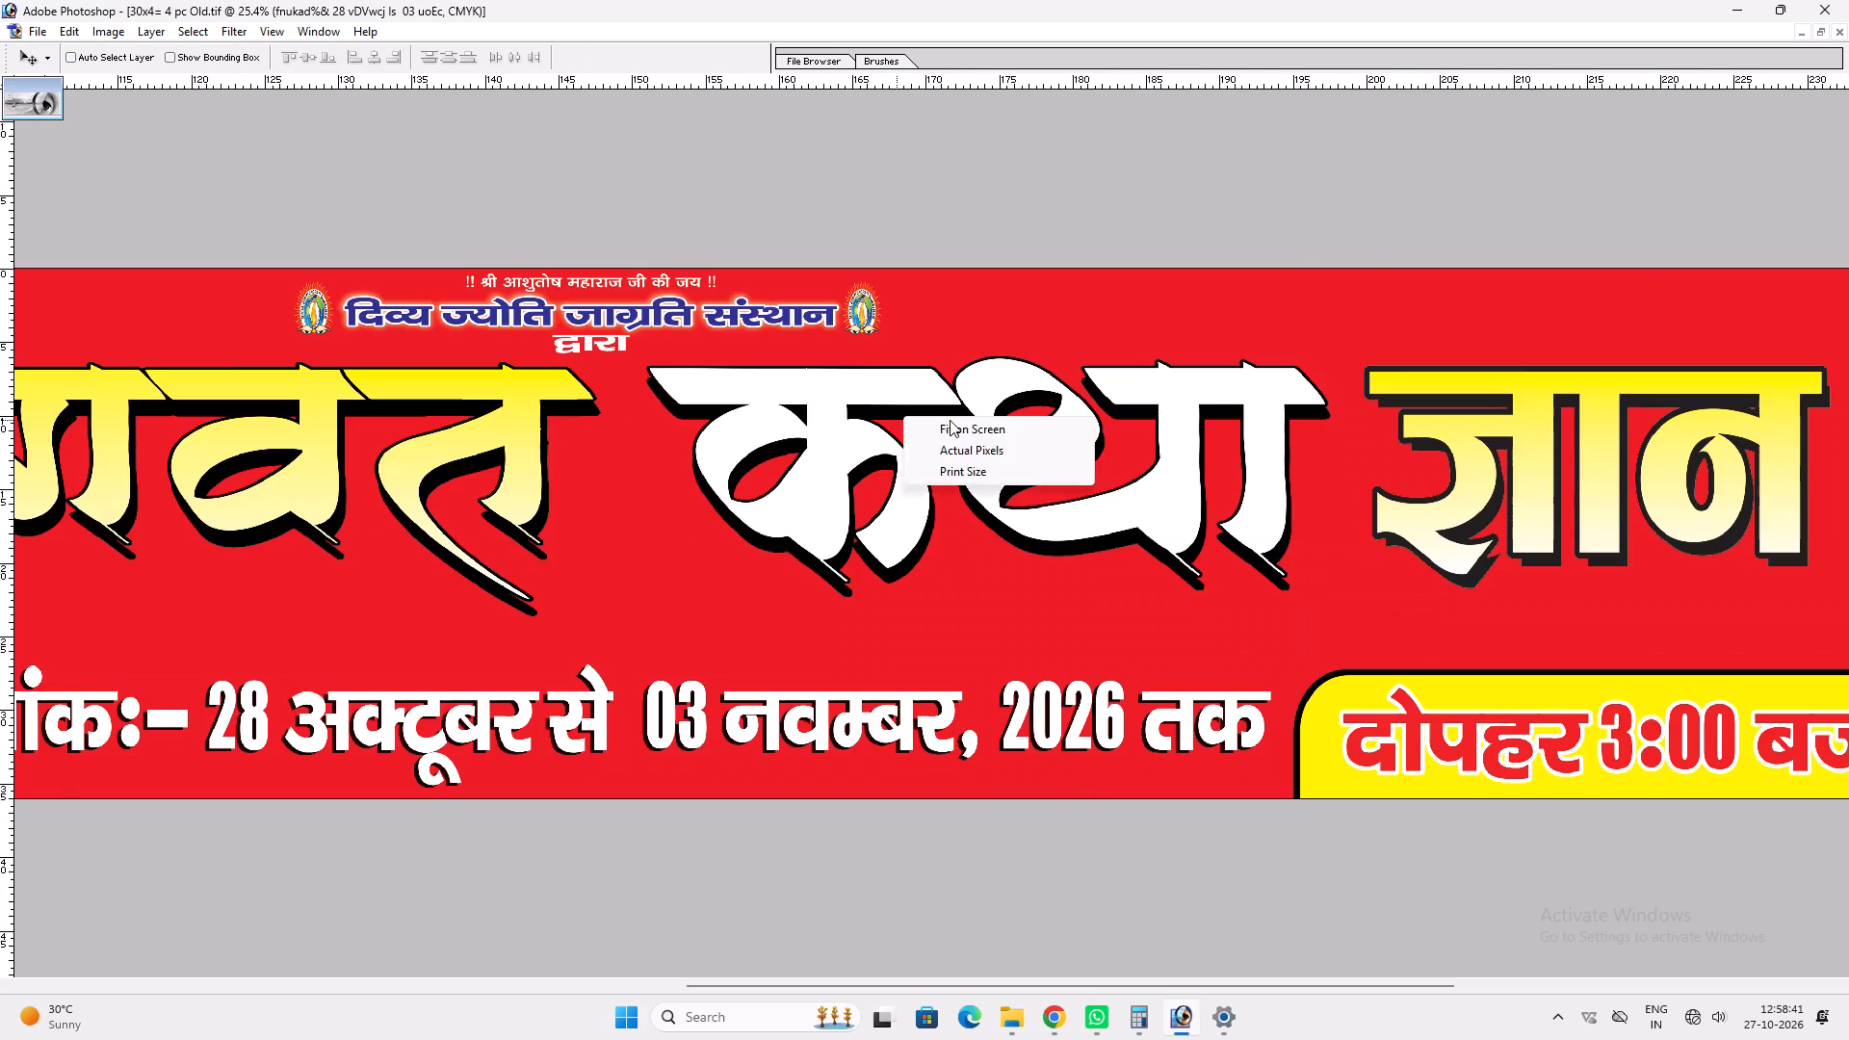
key(v)
key(alt+i)
key(alt+i)
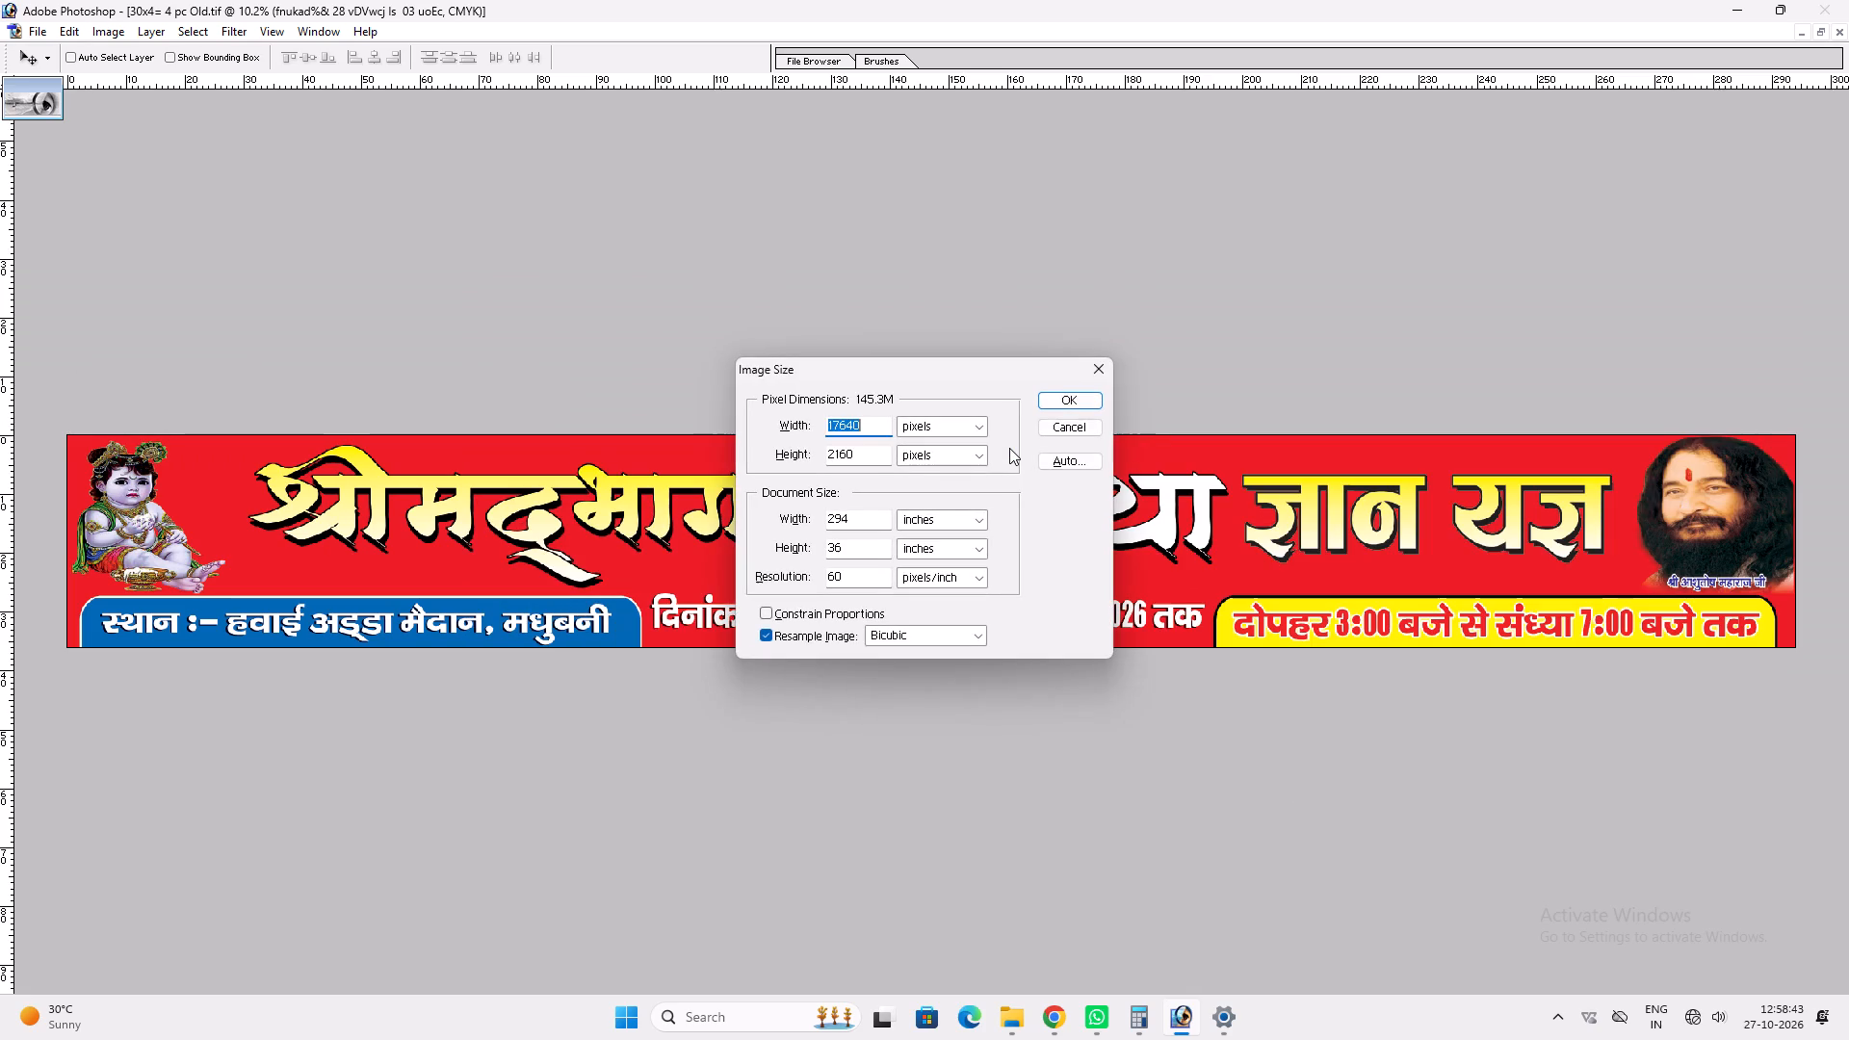
key(Return)
key(v)
Capture a screen snip of the resized Shree Mat Bhagwat Katha banner.
key(Print)
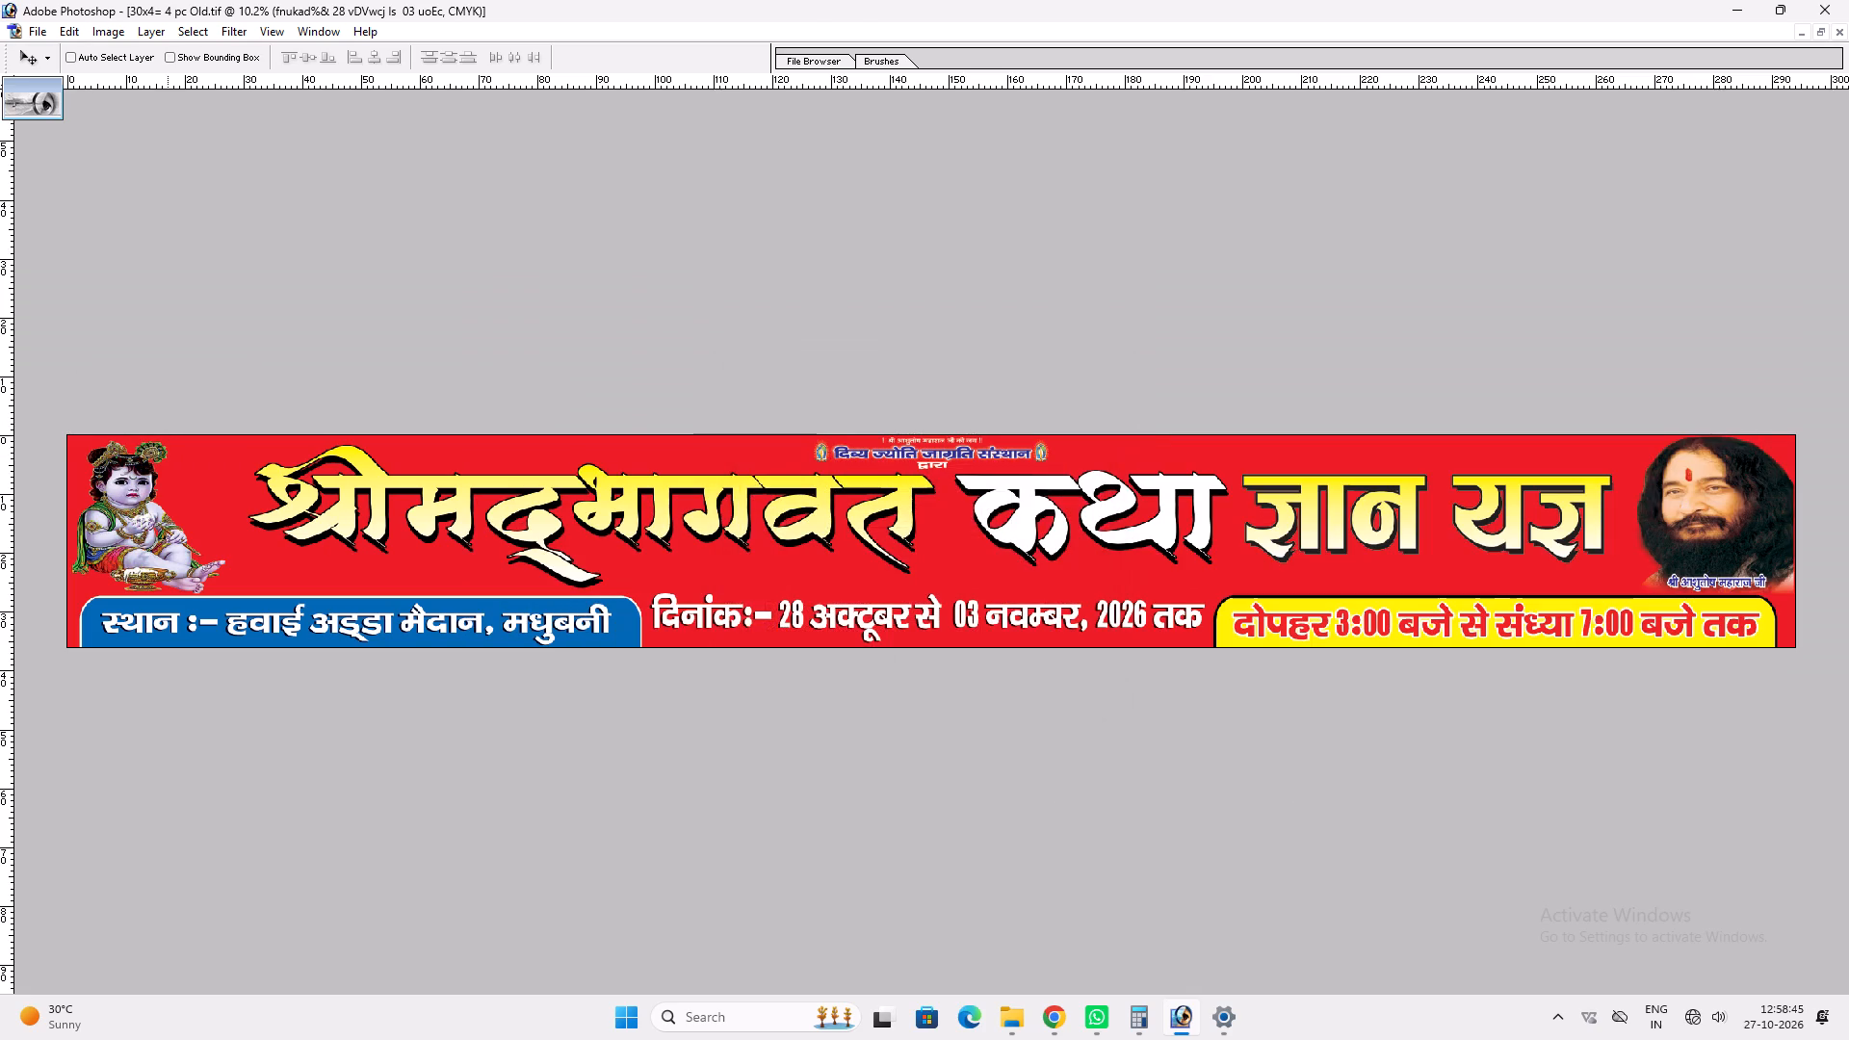
drag(55, 429, 1599, 677)
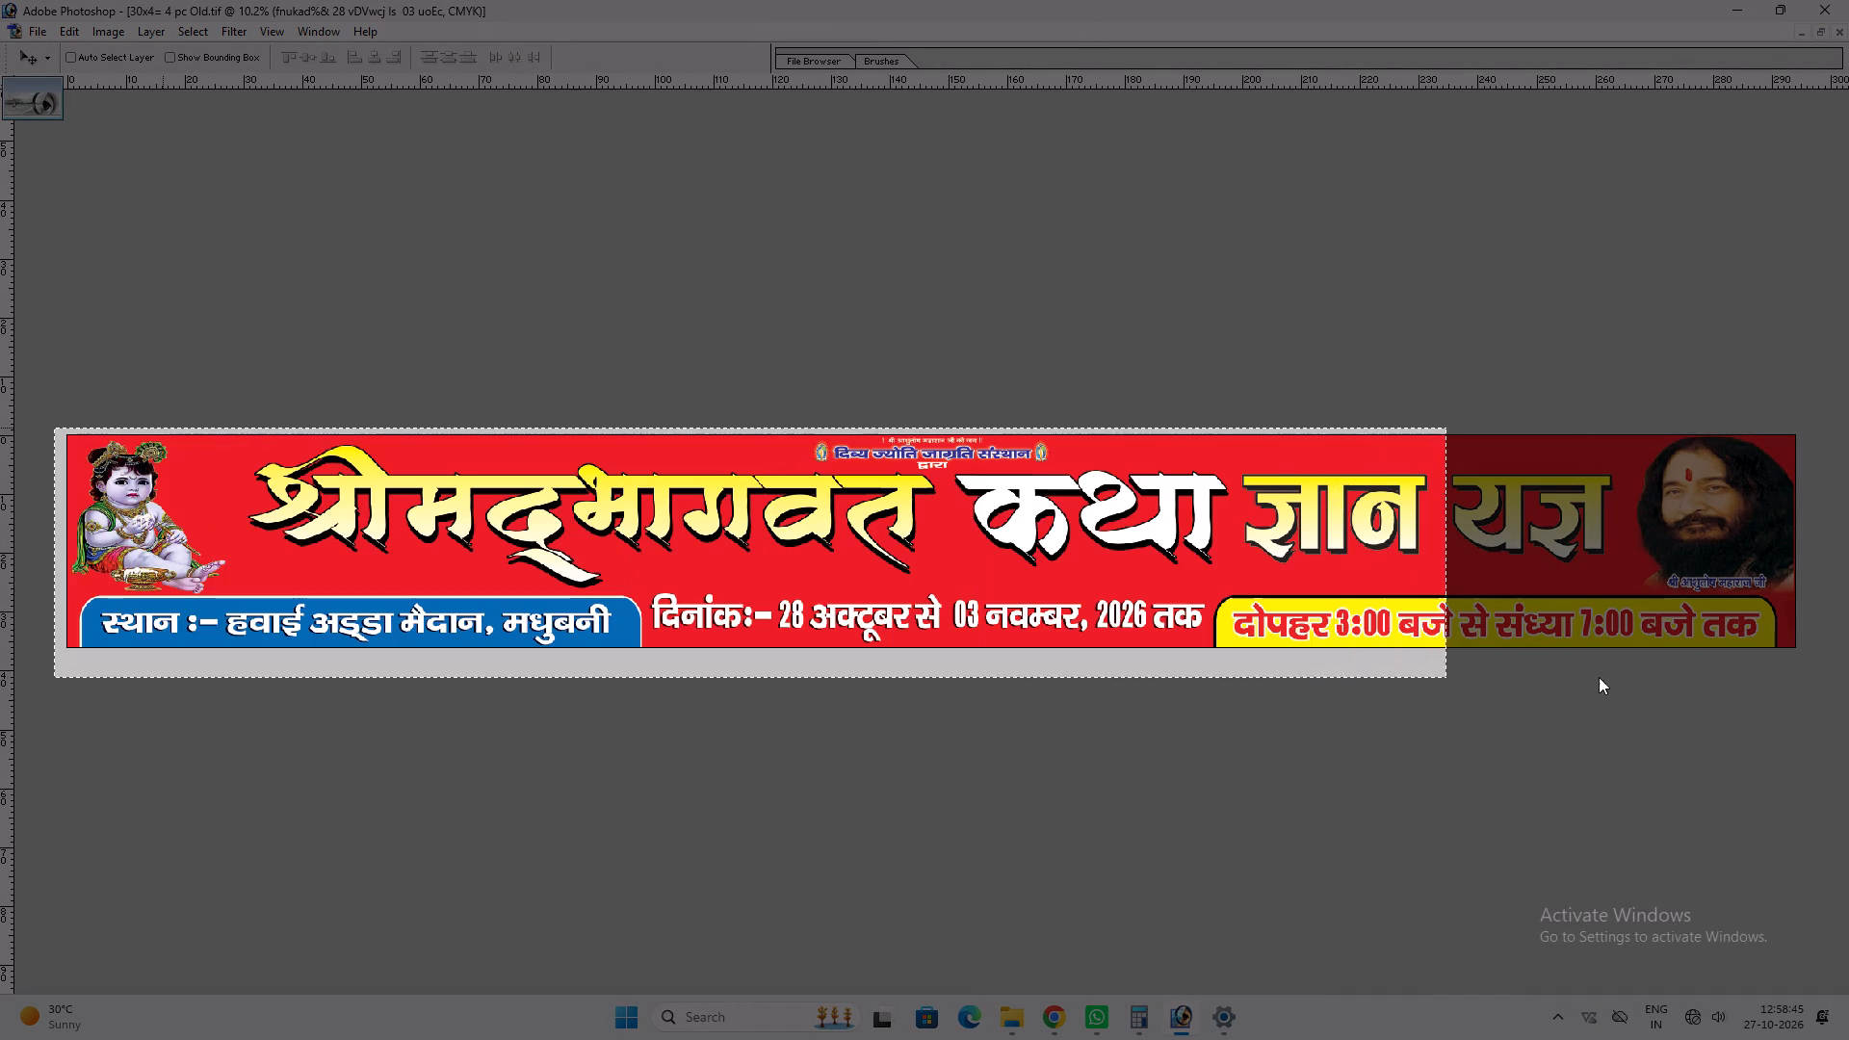
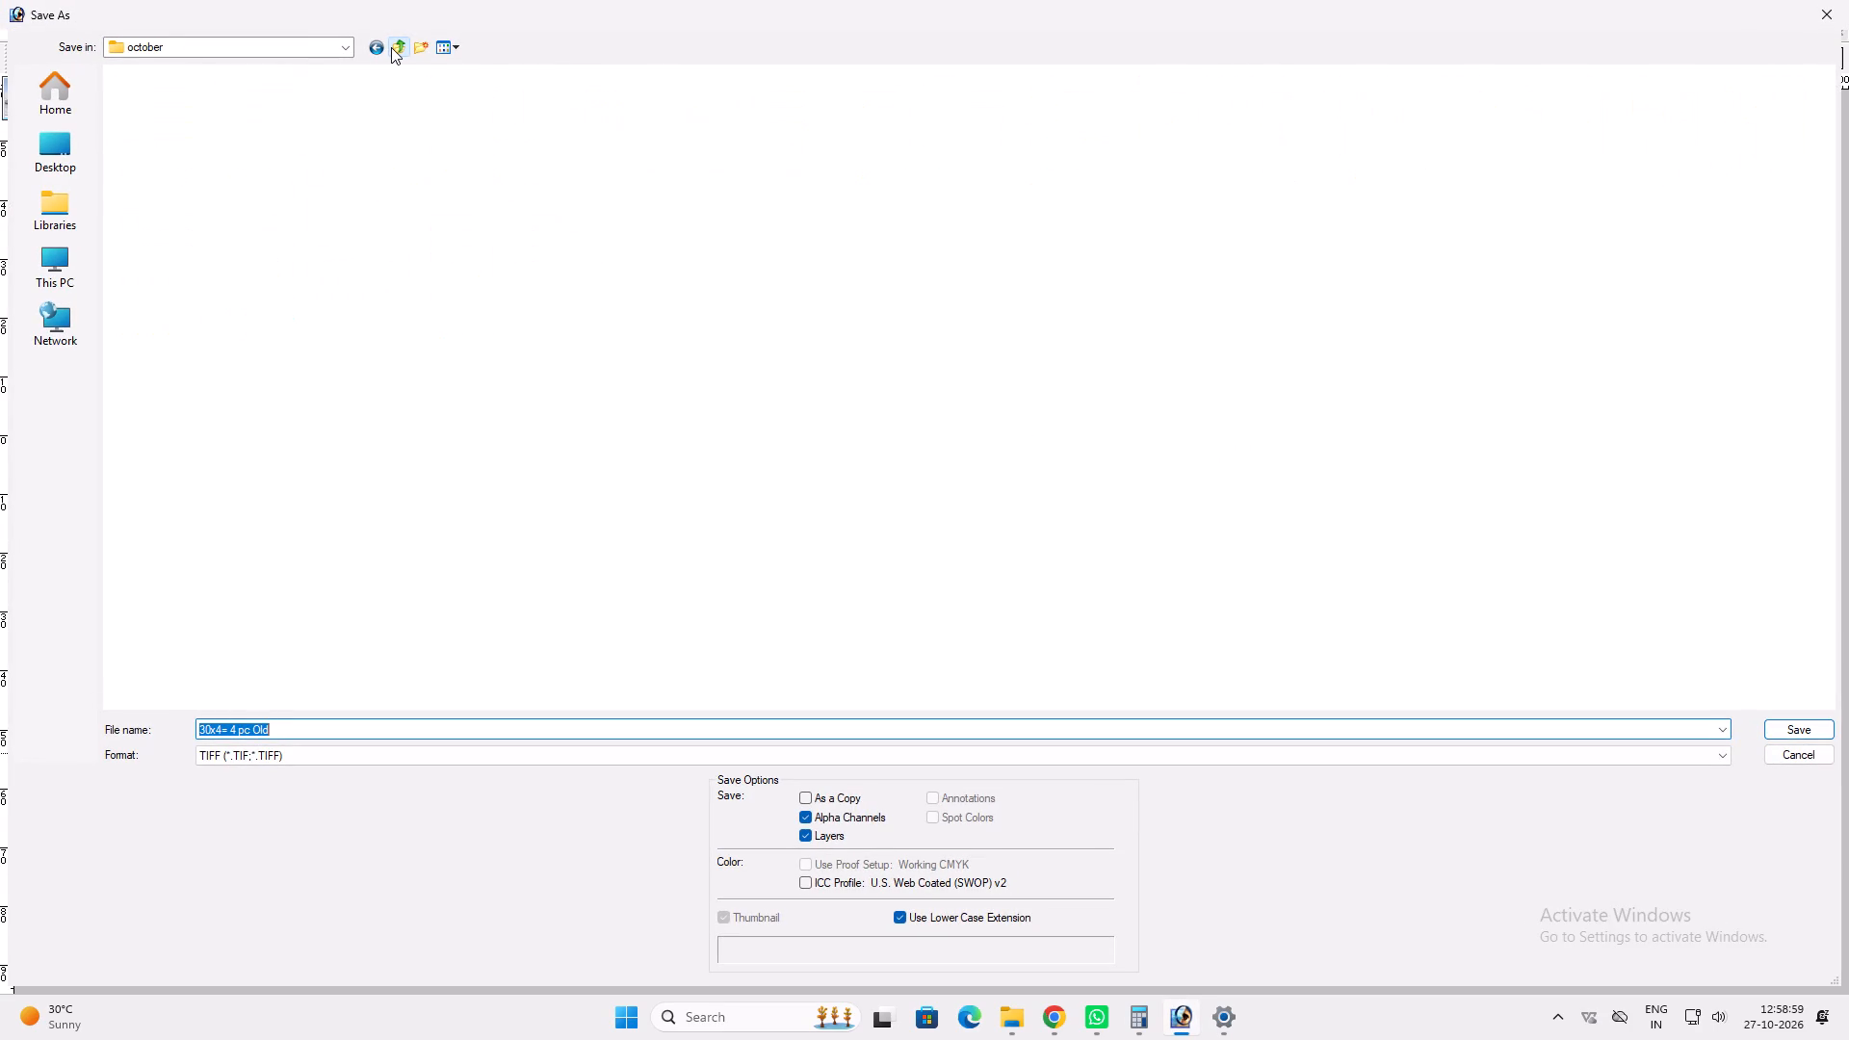
Save the resized banner as TIFF "24.5x3 =4 pc old" in the Shree Mat Bhagwat LKatjha folder under 27.10.2026, and close the image.
double_click(975, 273)
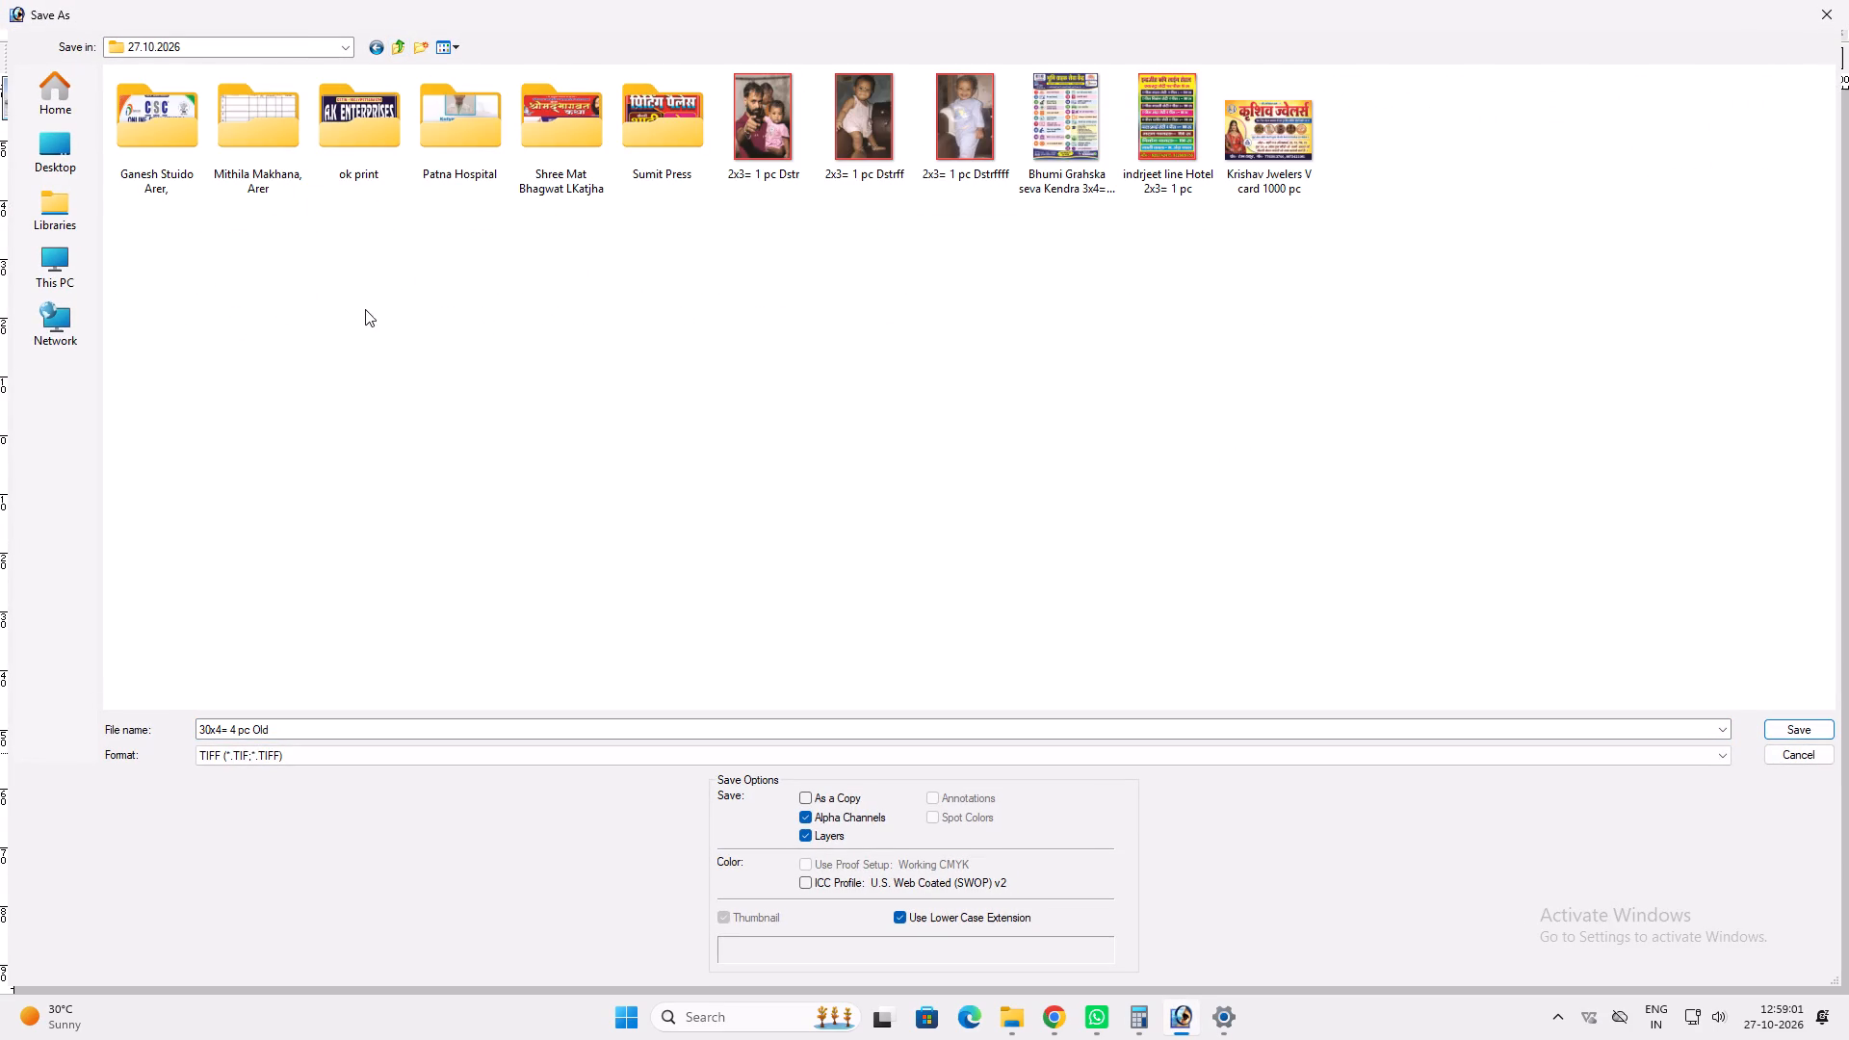
double_click(593, 145)
click(145, 166)
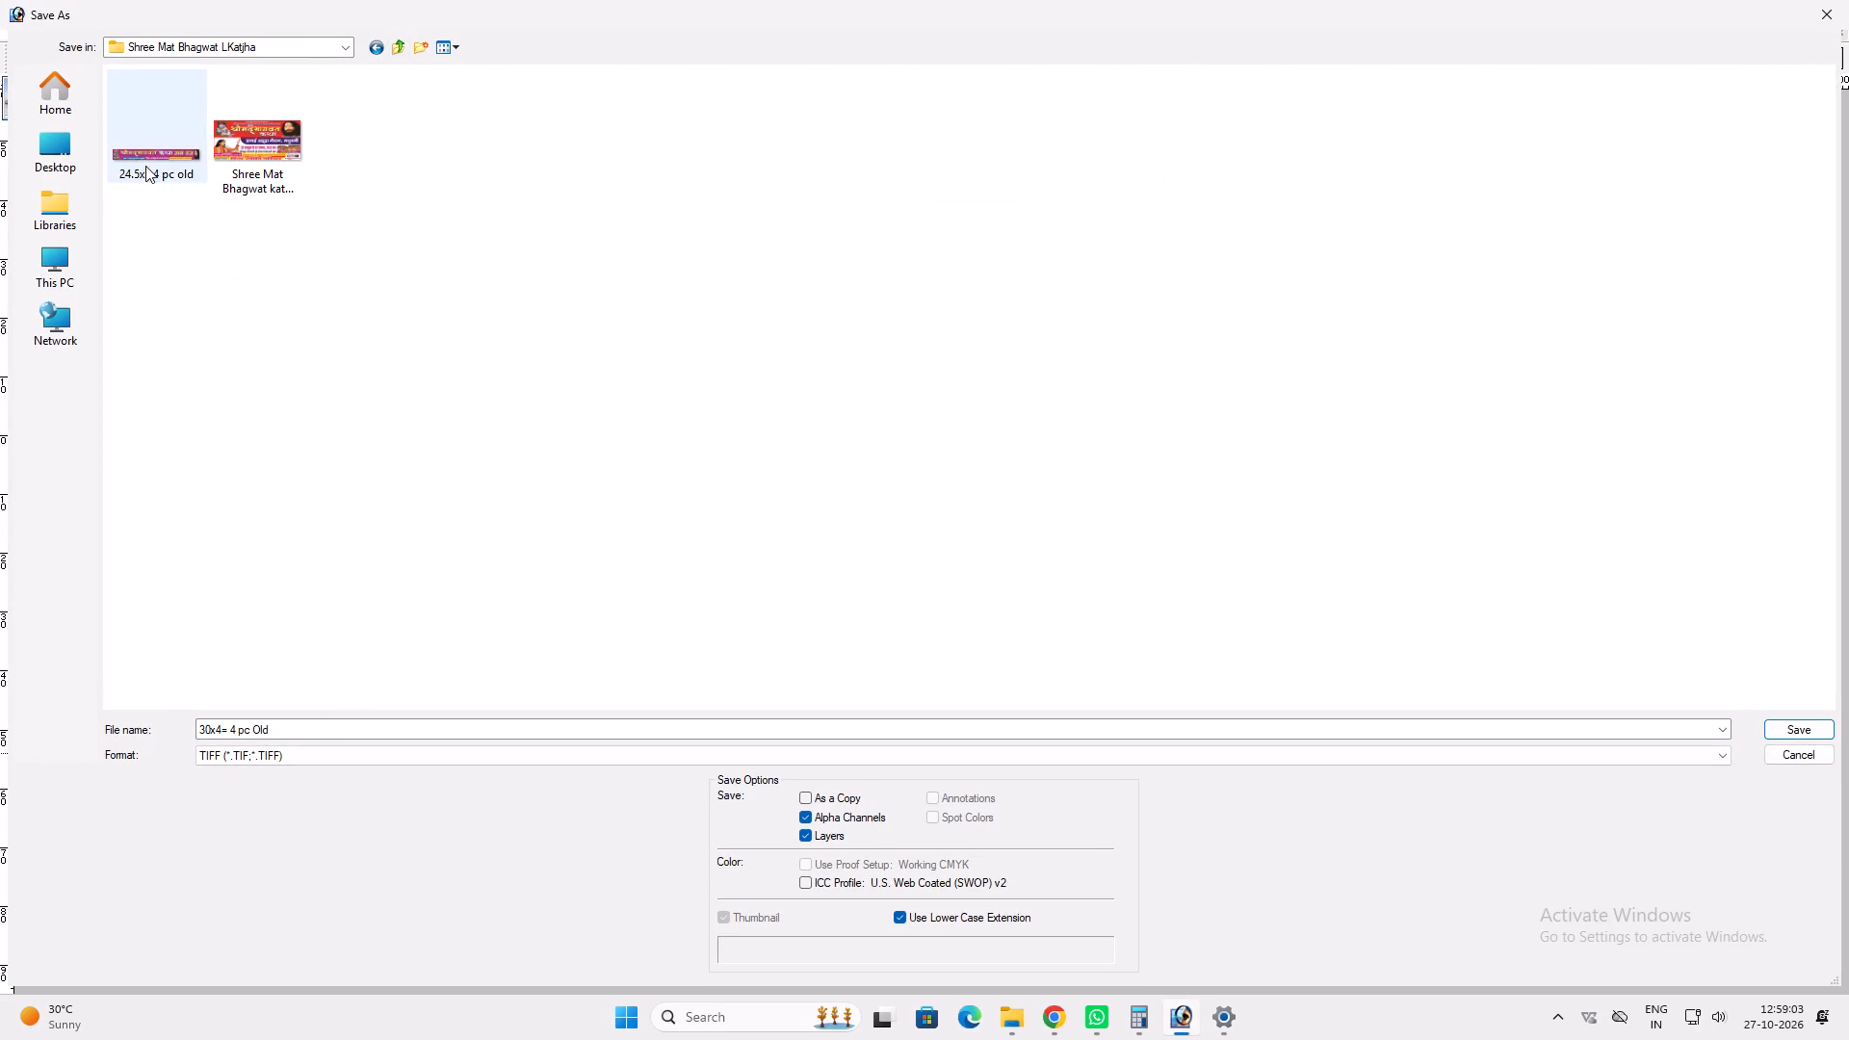
double_click(293, 728)
click(292, 728)
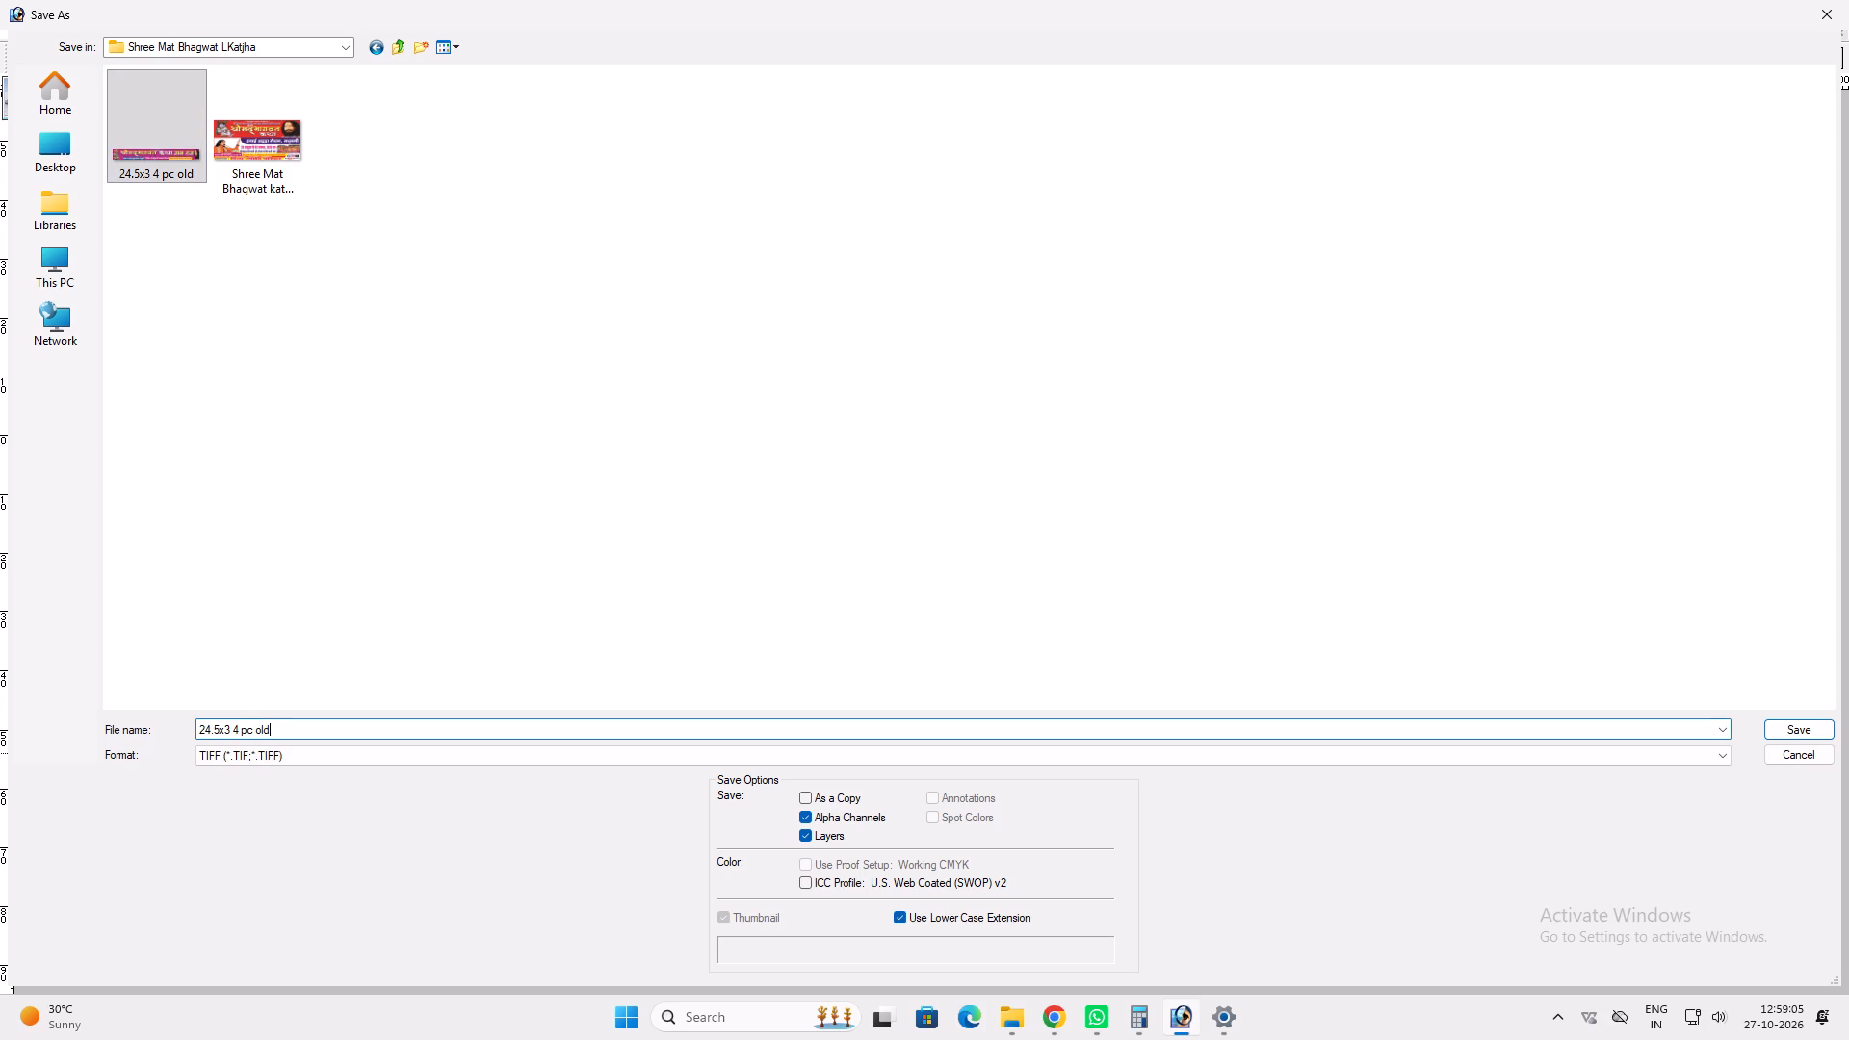
click(230, 722)
click(232, 731)
key(equal)
key(Return)
key(Return)
key(Return)
key(ctrl+w)
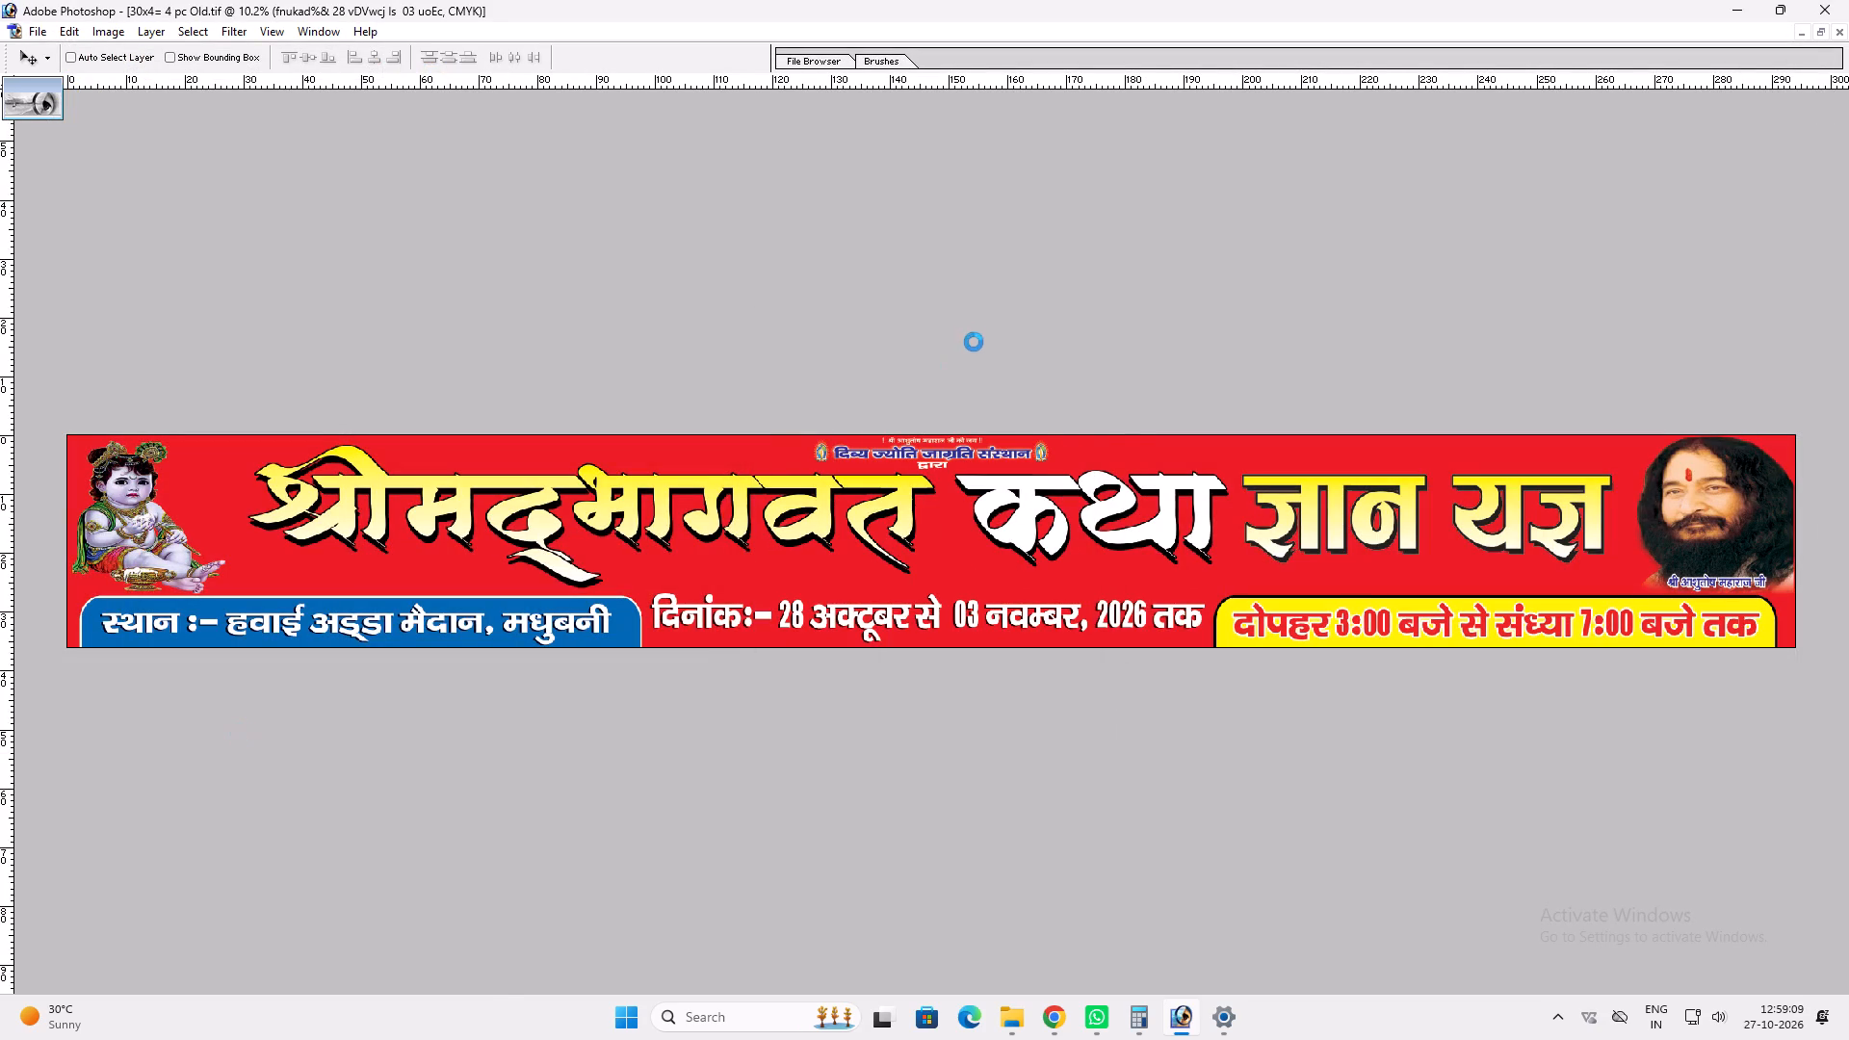
key(ctrl+o)
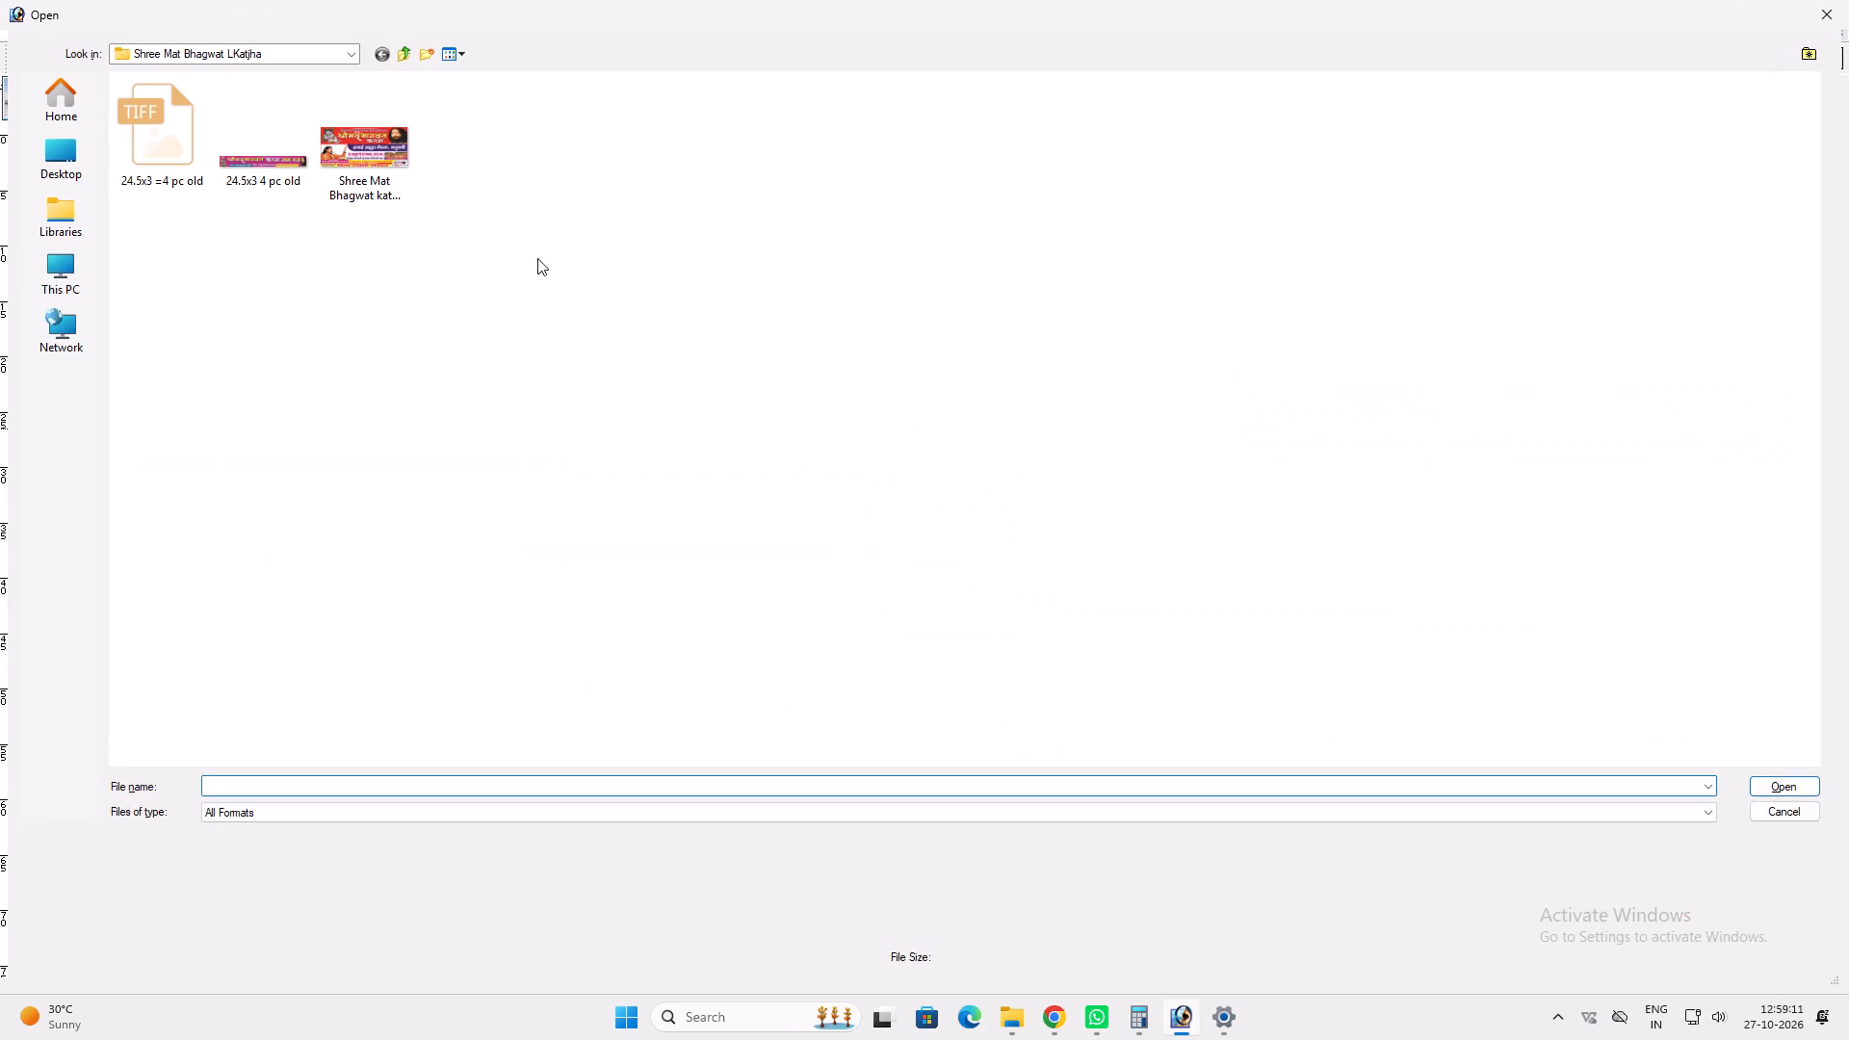
click(290, 179)
key(Delete)
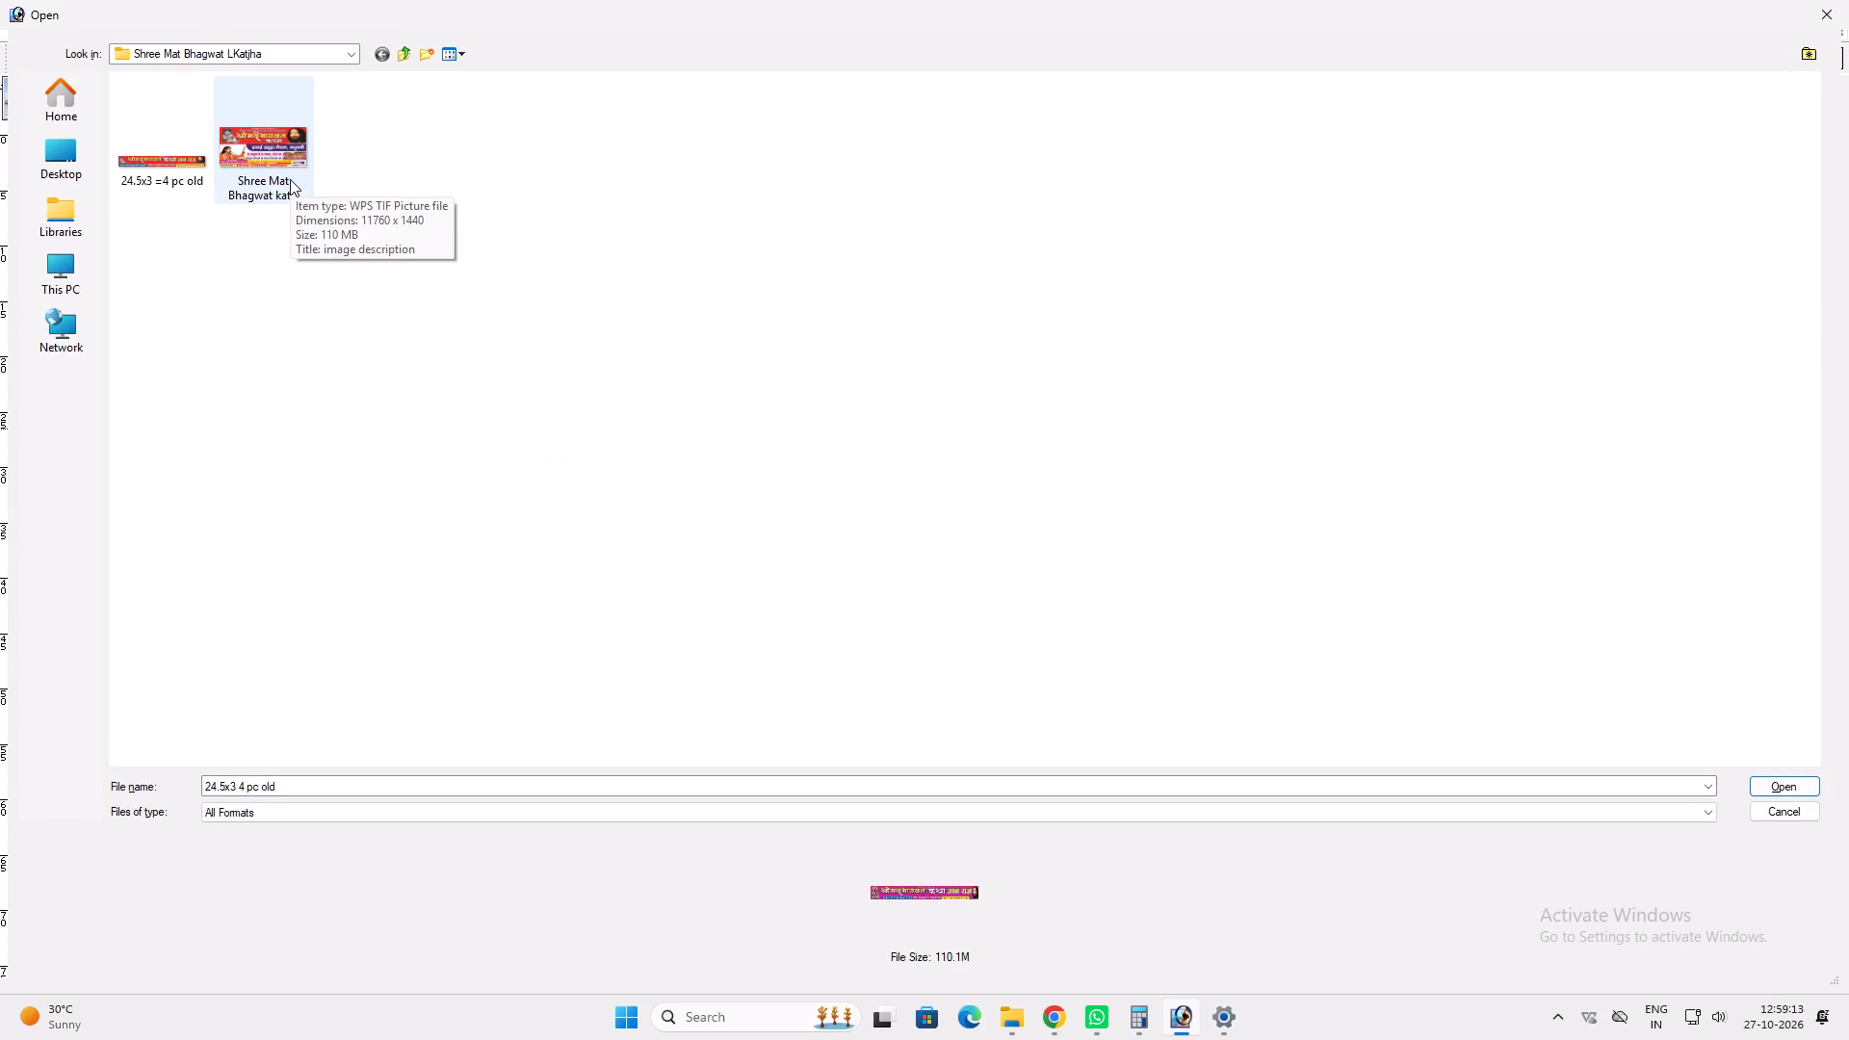
Switch to Calculator and close it.
click(1141, 1018)
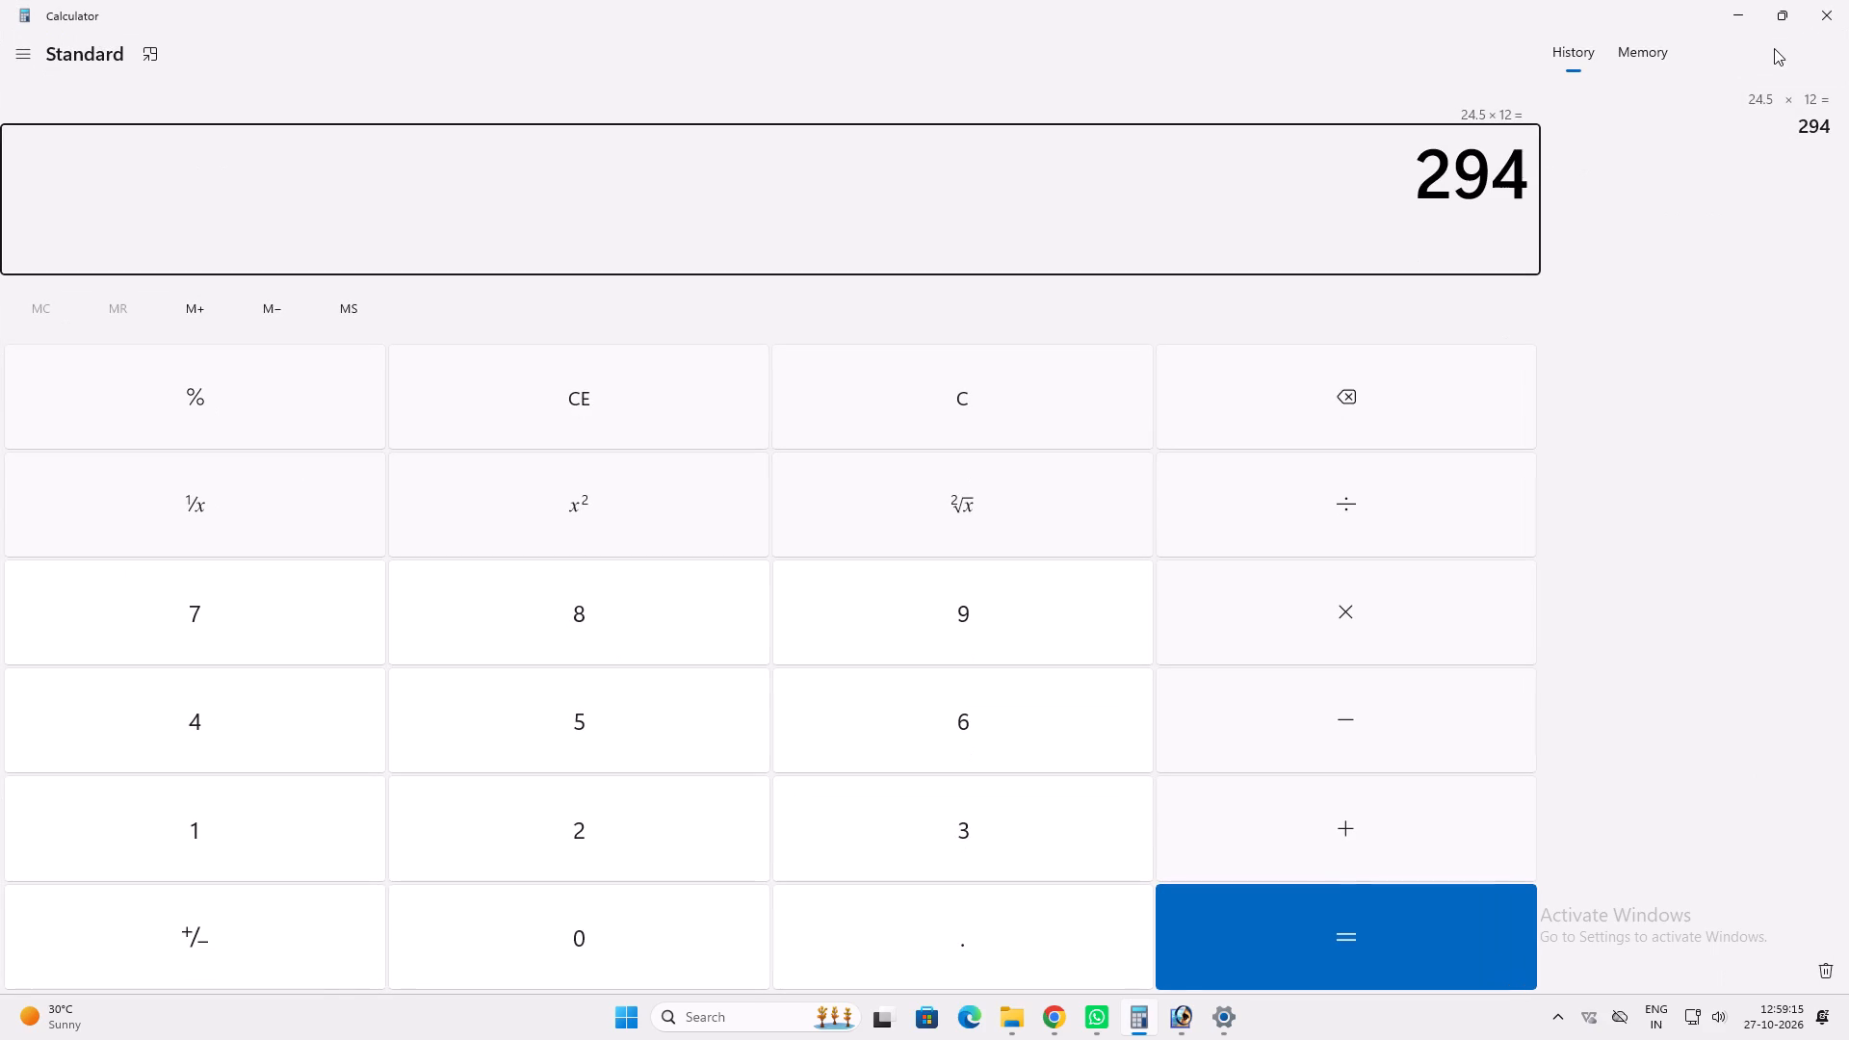
click(1836, 31)
click(1836, 23)
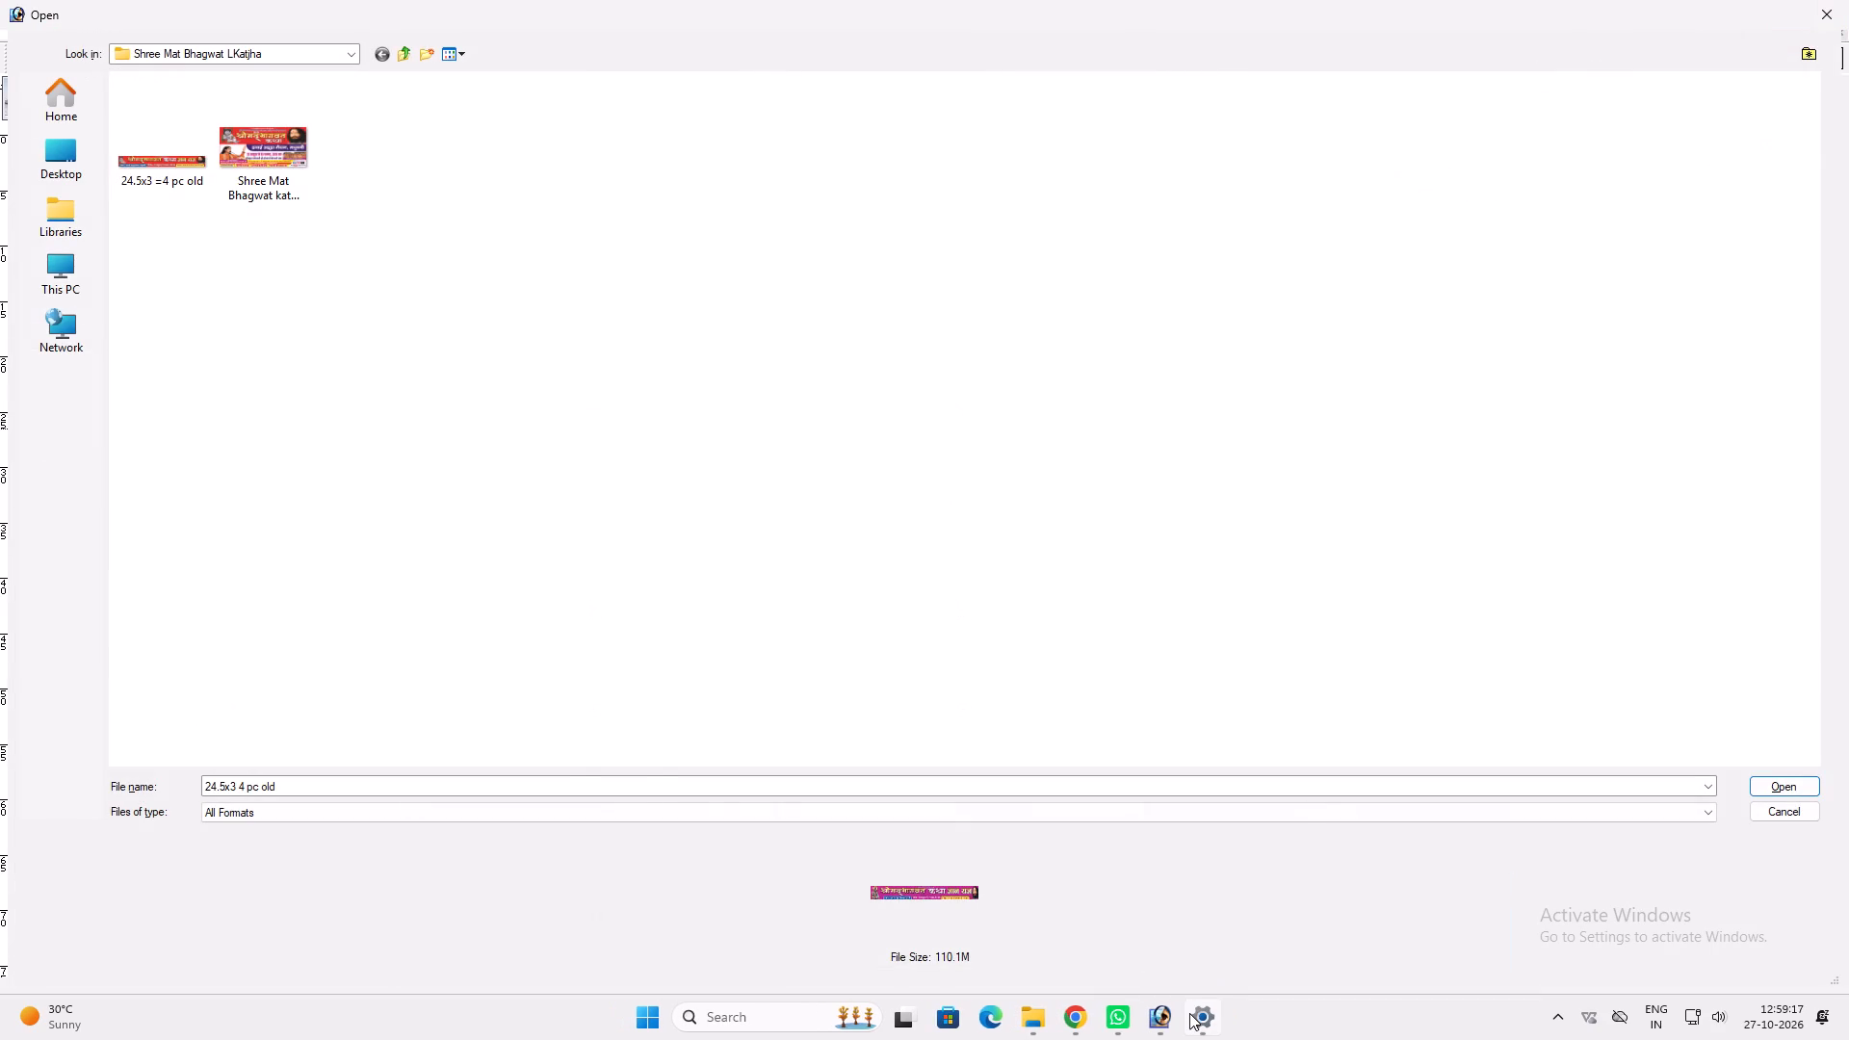
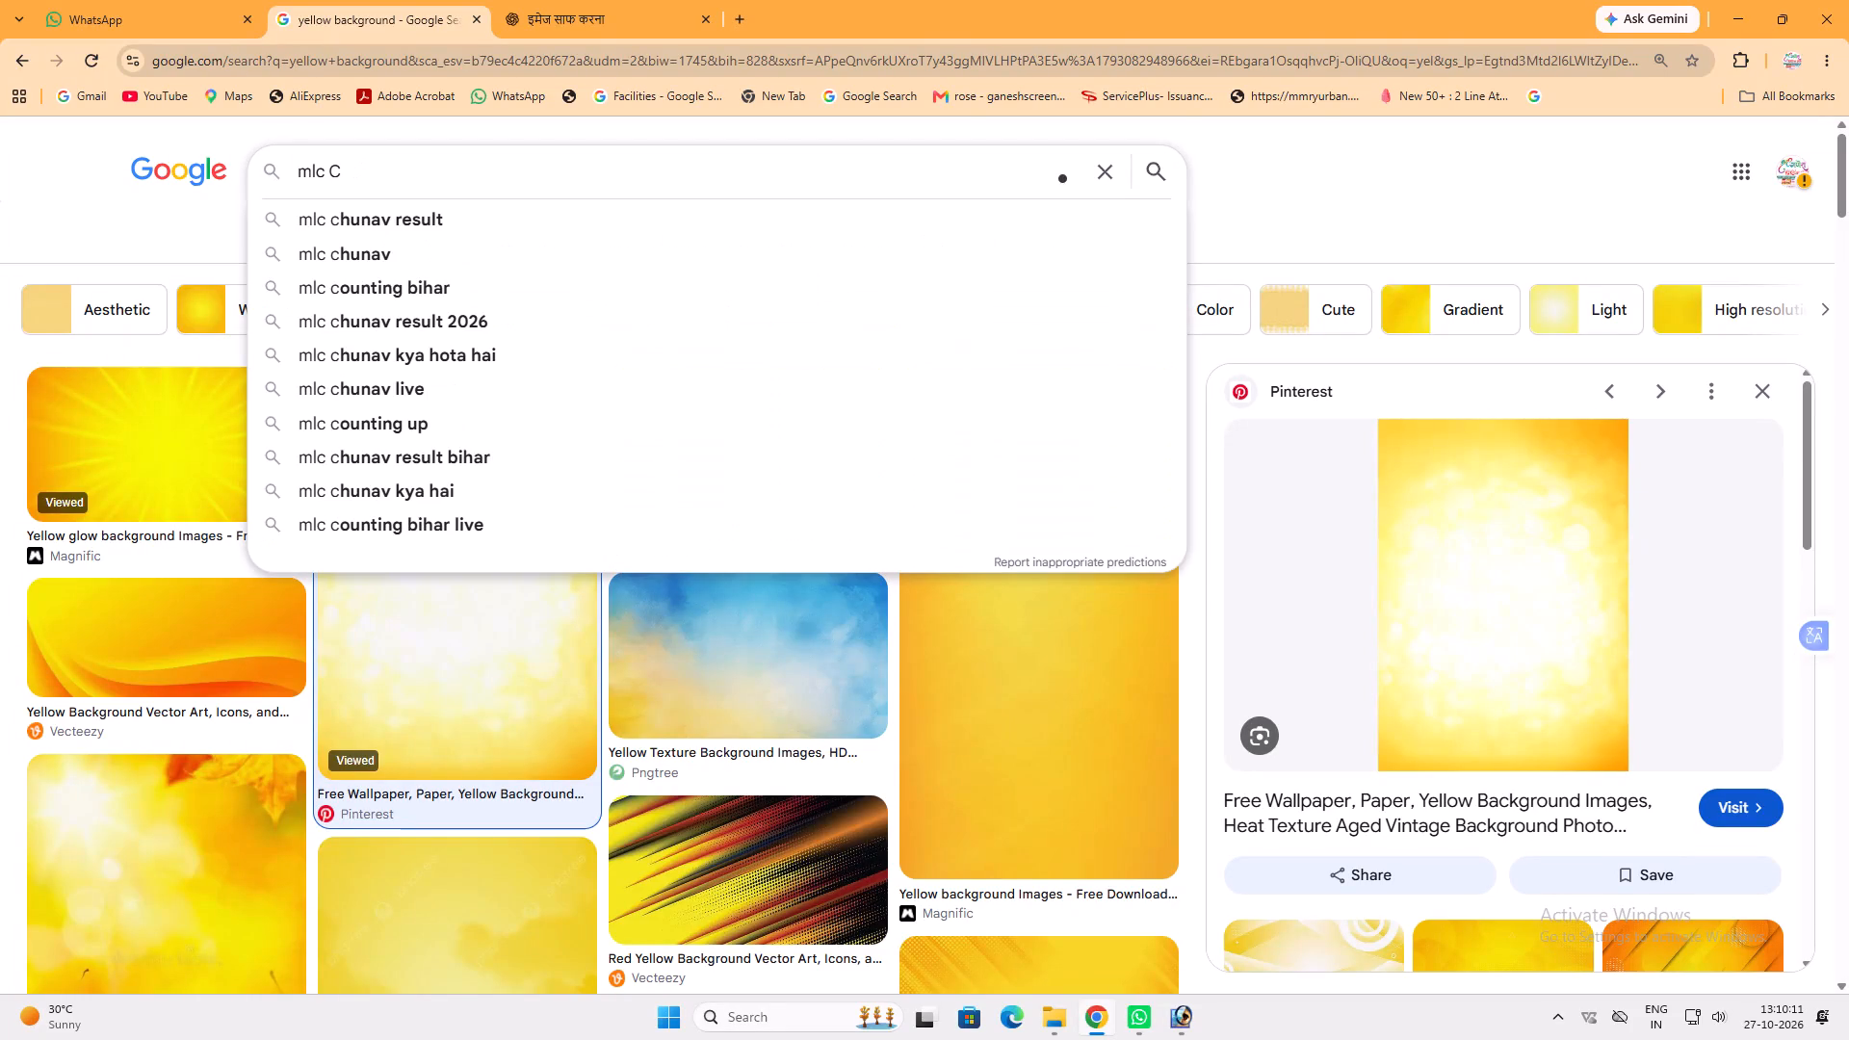
Search Google for "mlc chunav result" and view the answer in AI Mode.
click(433, 221)
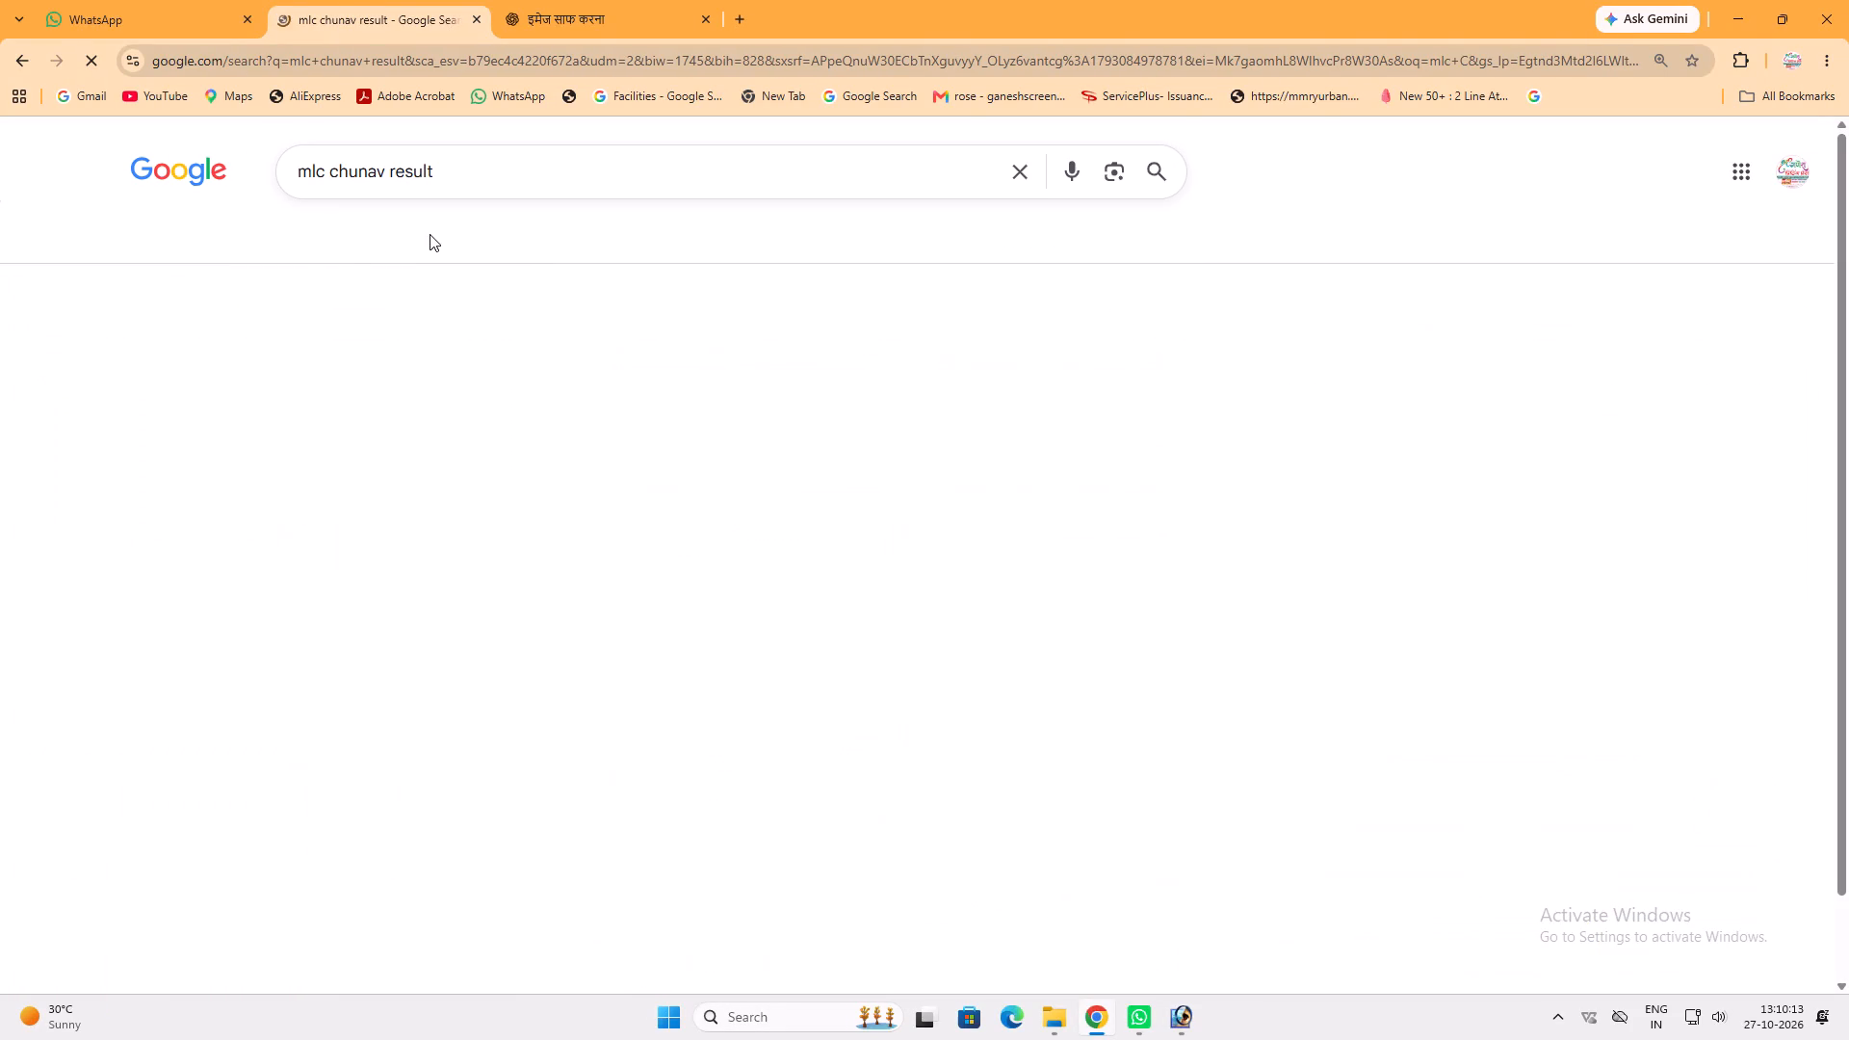
click(347, 244)
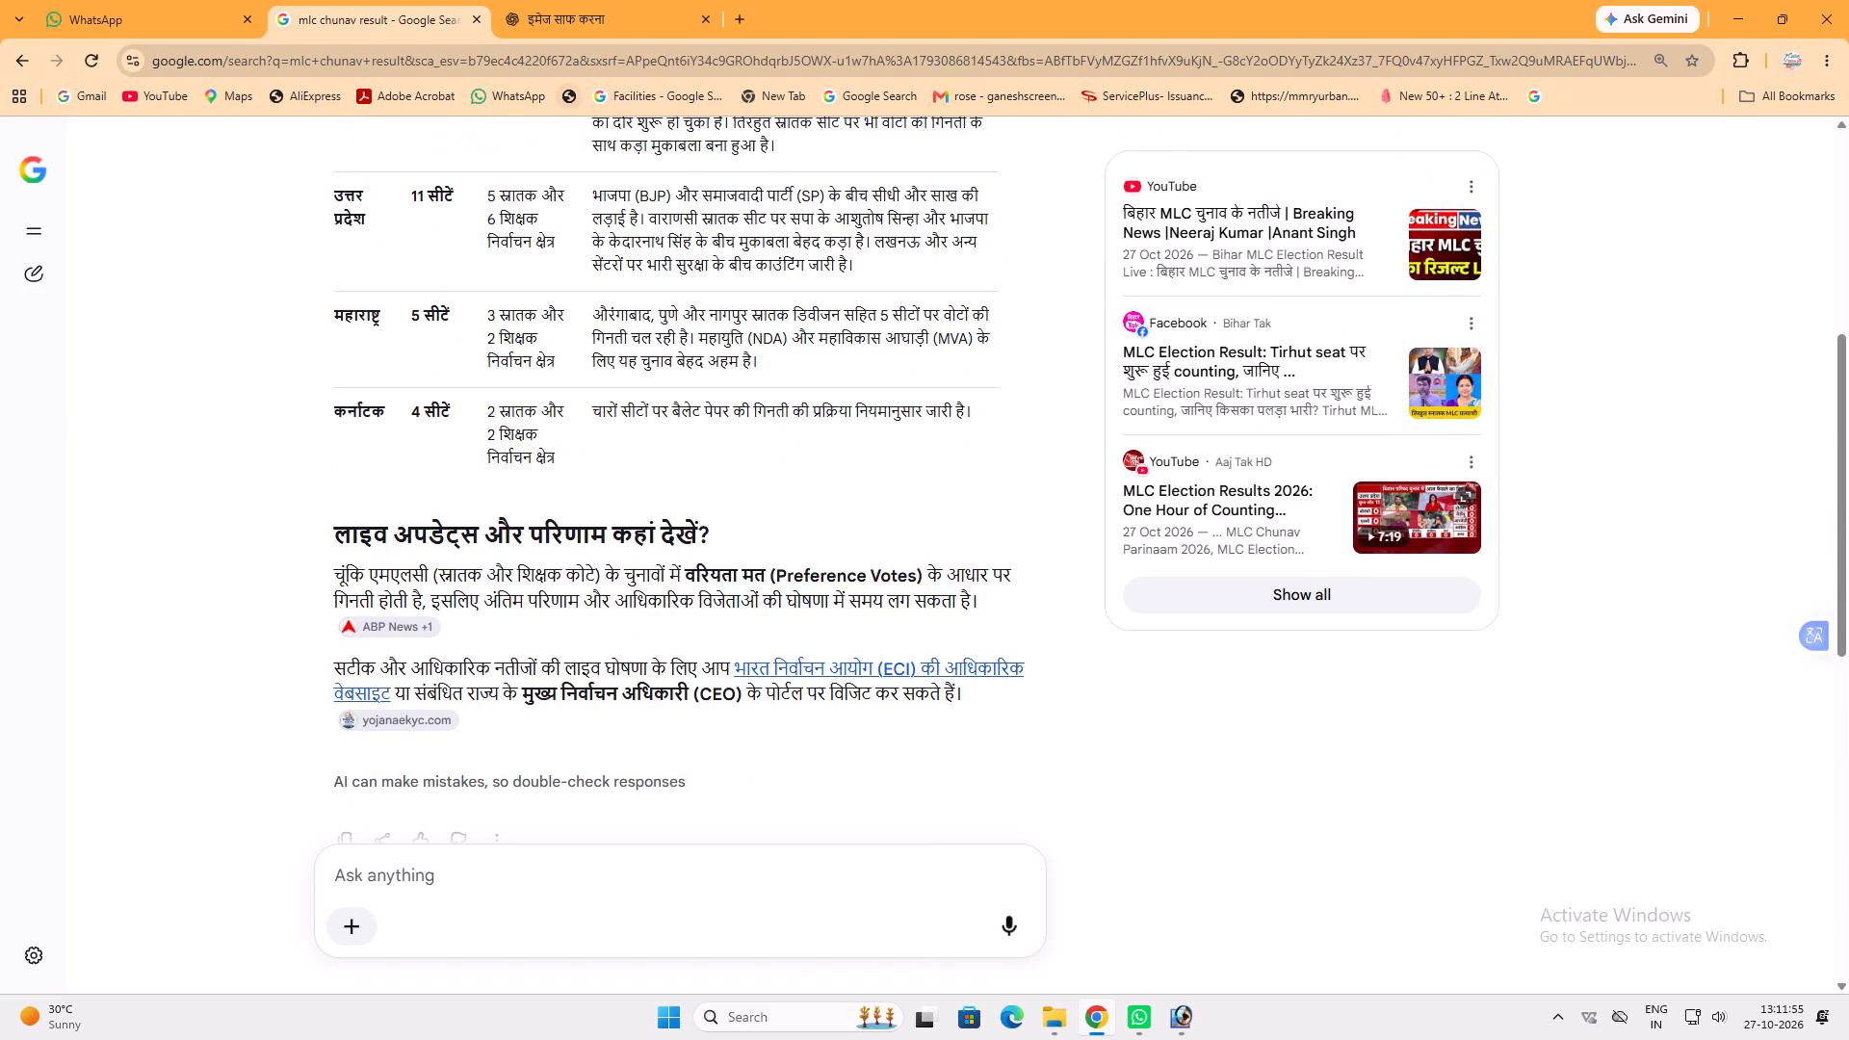
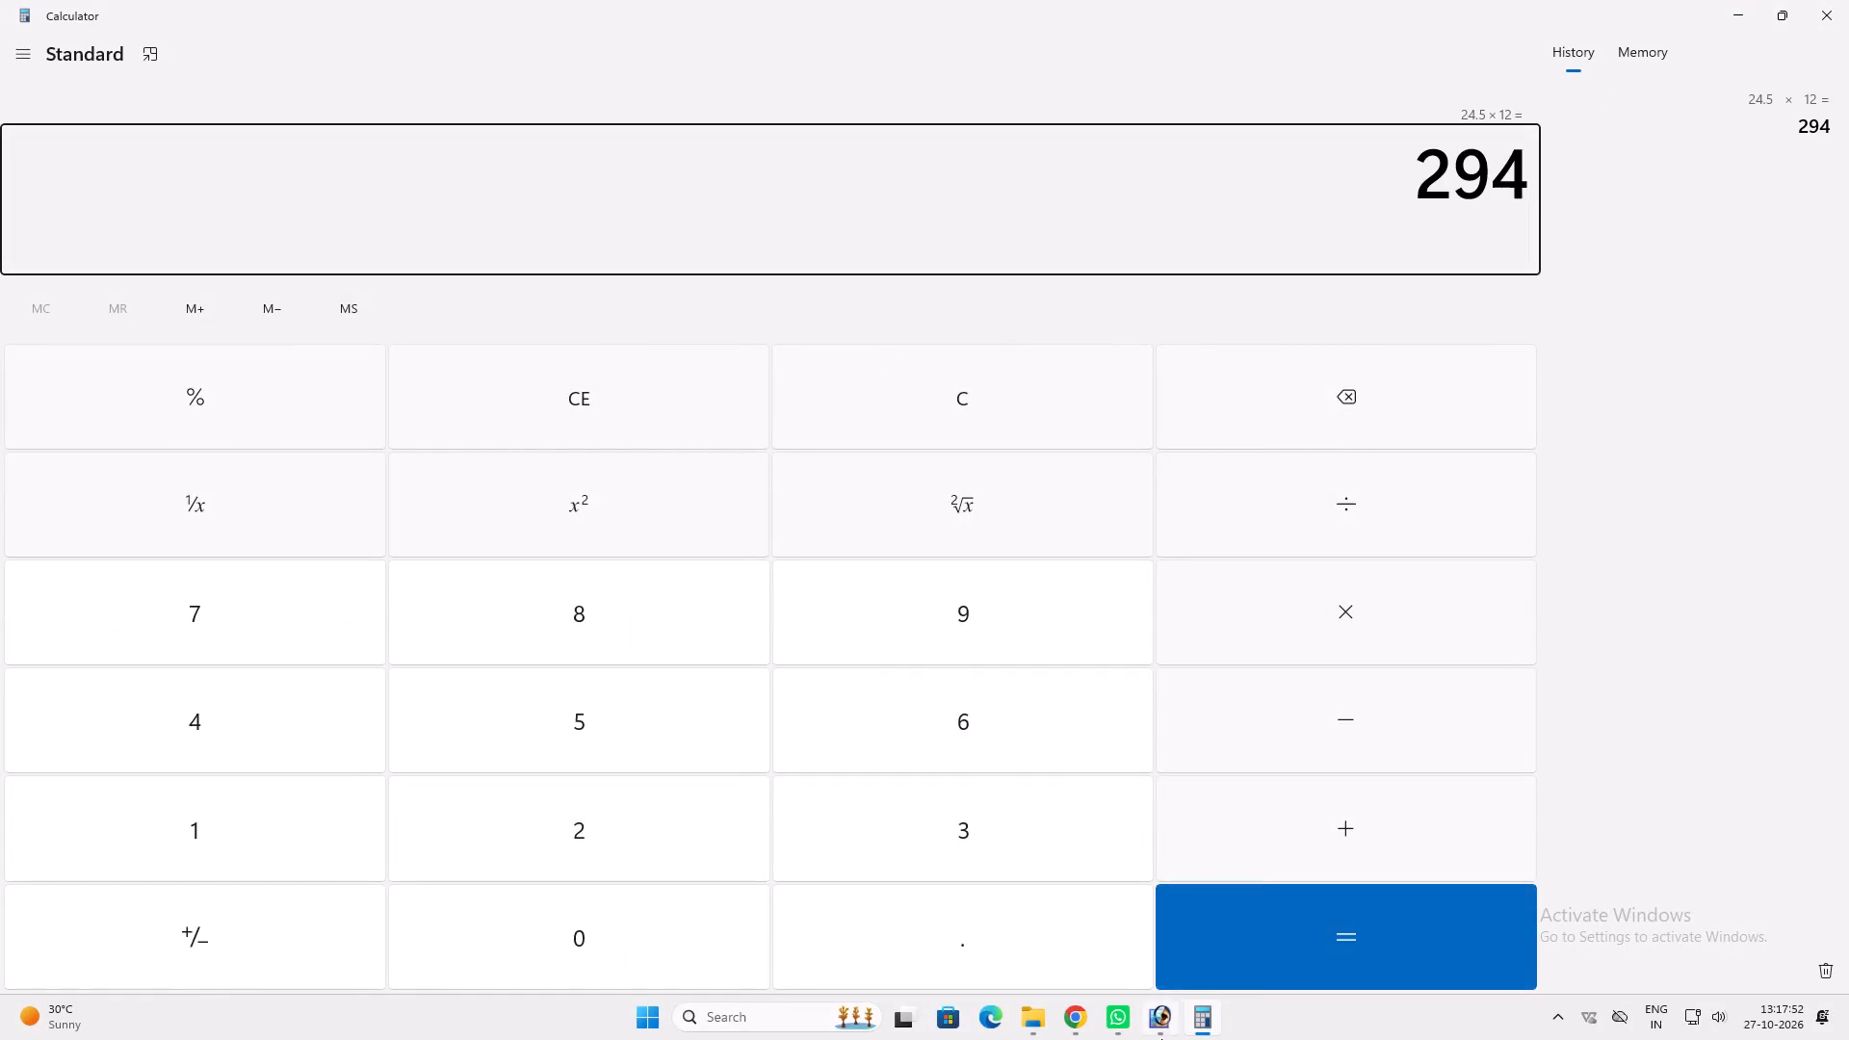
Switch to Photoshop and select the banner file "24.5x3 =4 pc old" in the Shree Mat Bhagwat LKatjha folder for opening.
click(1149, 1027)
click(201, 173)
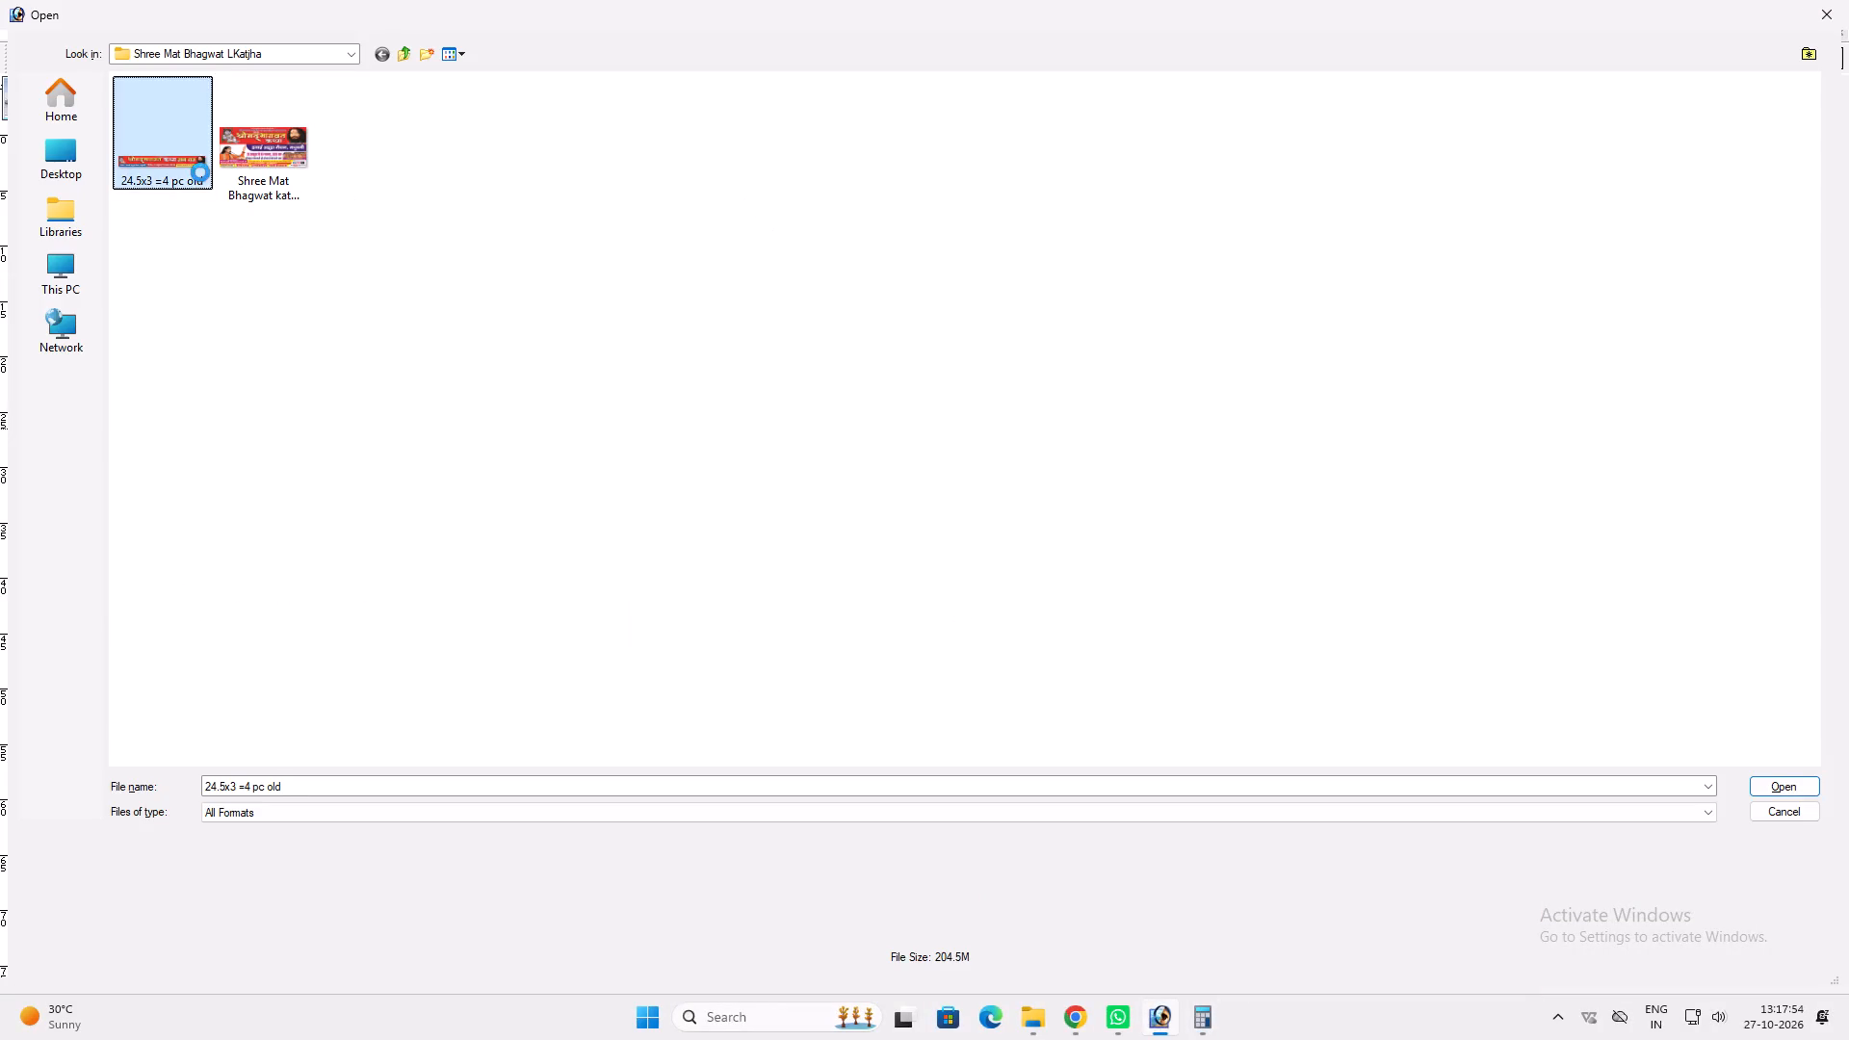
Copy the "24.5x3 =4 pc old" banner file from the Shree Mat Bhagwat folder and go up two levels to the october folder.
key(ctrl+c)
key(ctrl+c)
key(ctrl+c)
key(ctrl+c)
key(ctrl+c)
ctrl+click(400, 57)
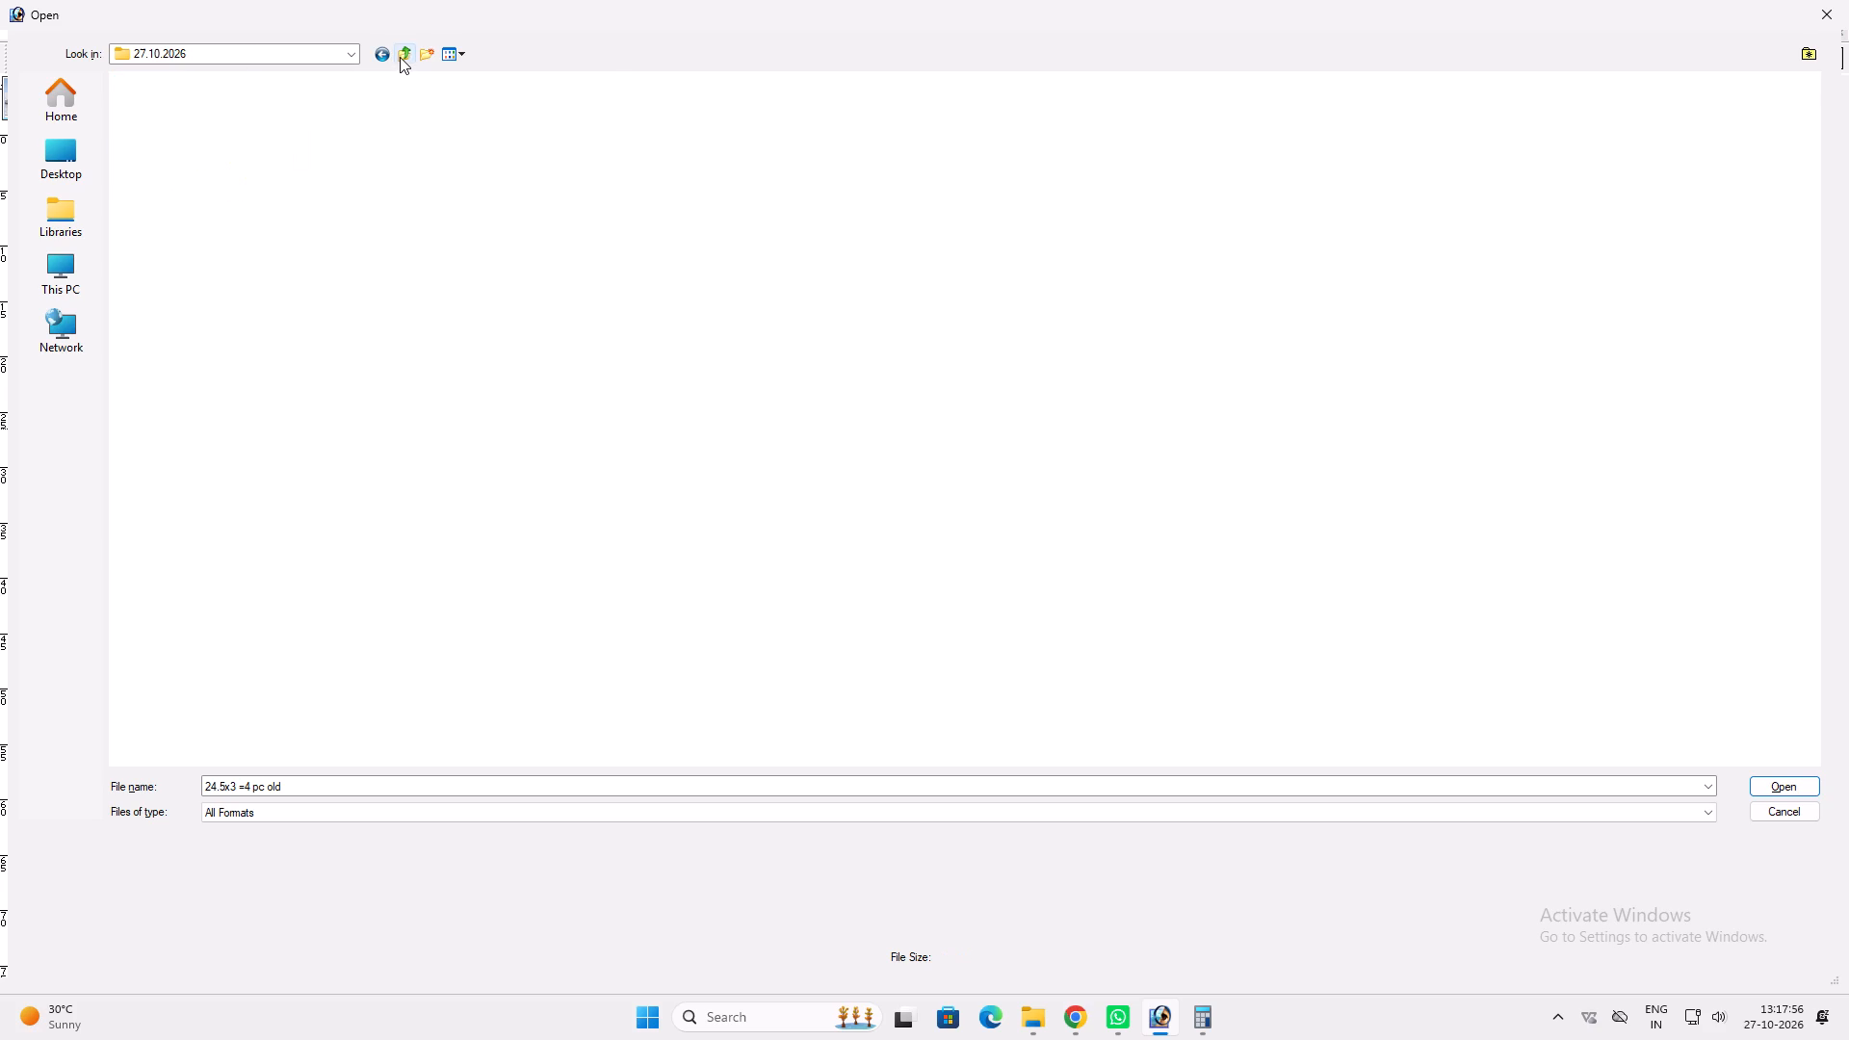
click(400, 59)
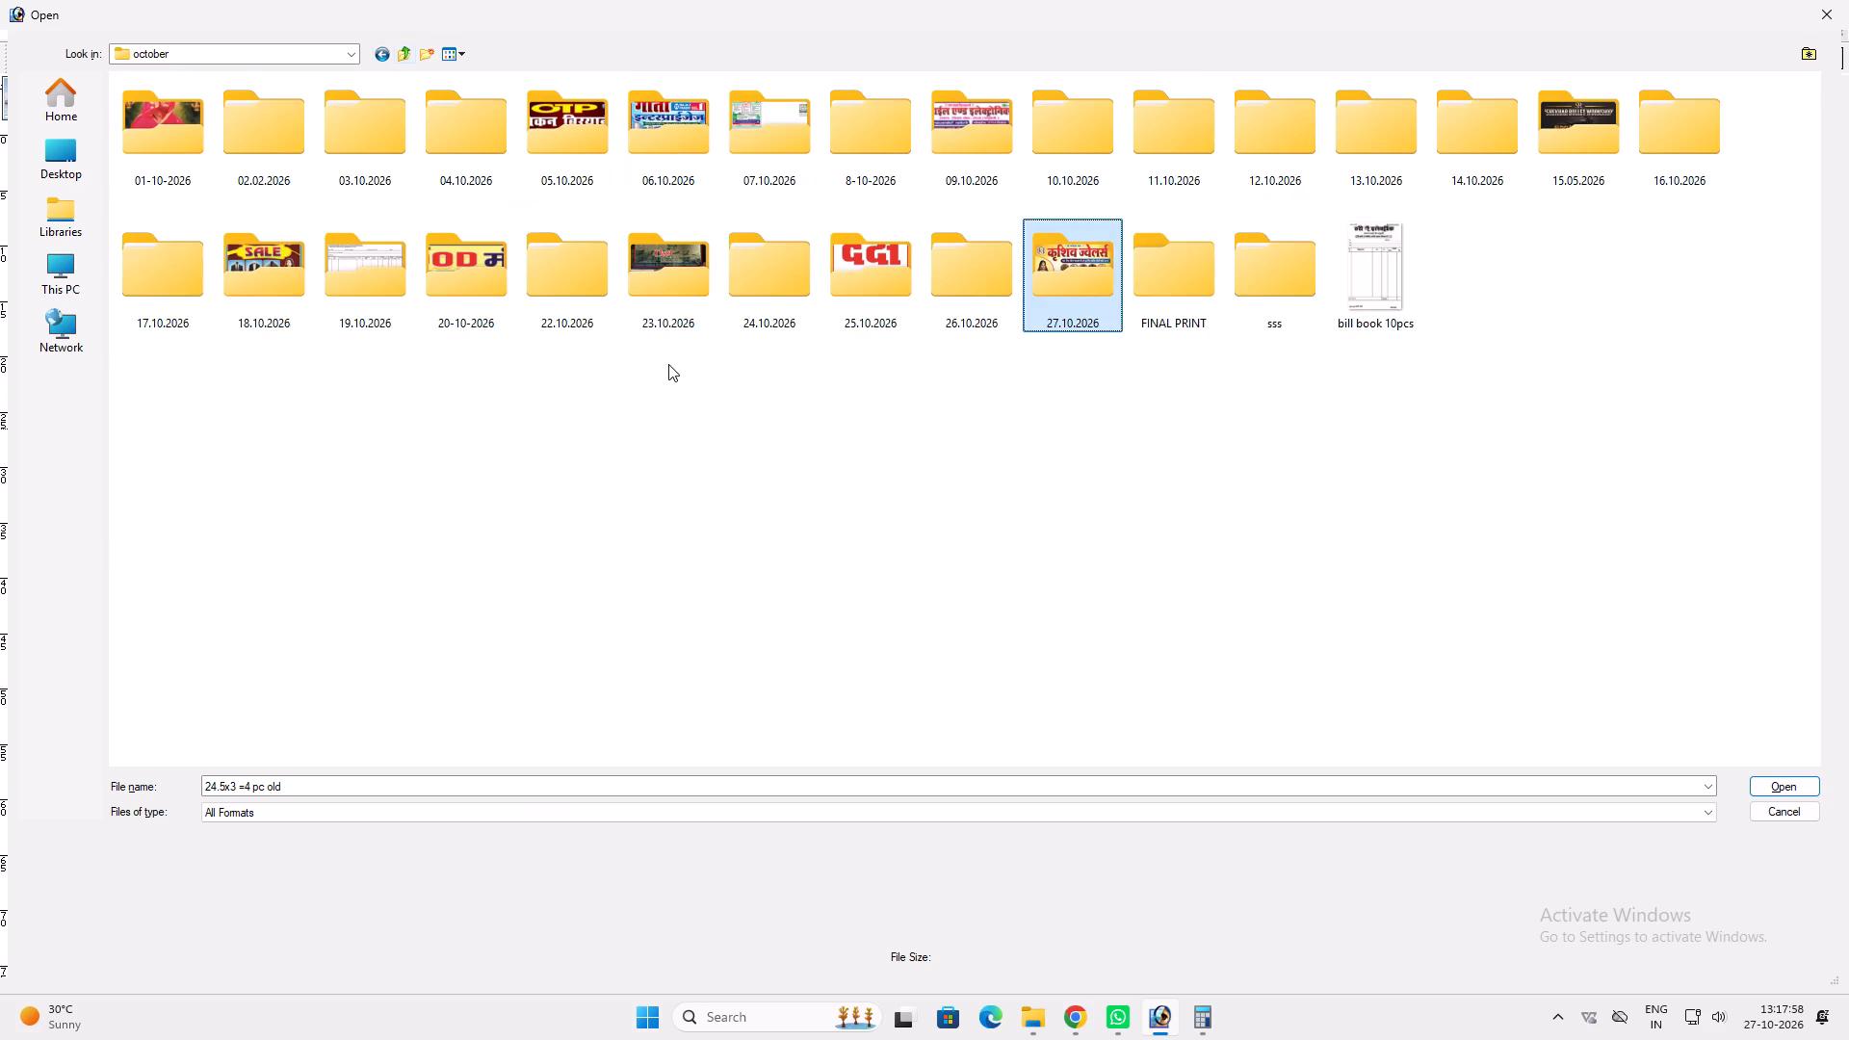
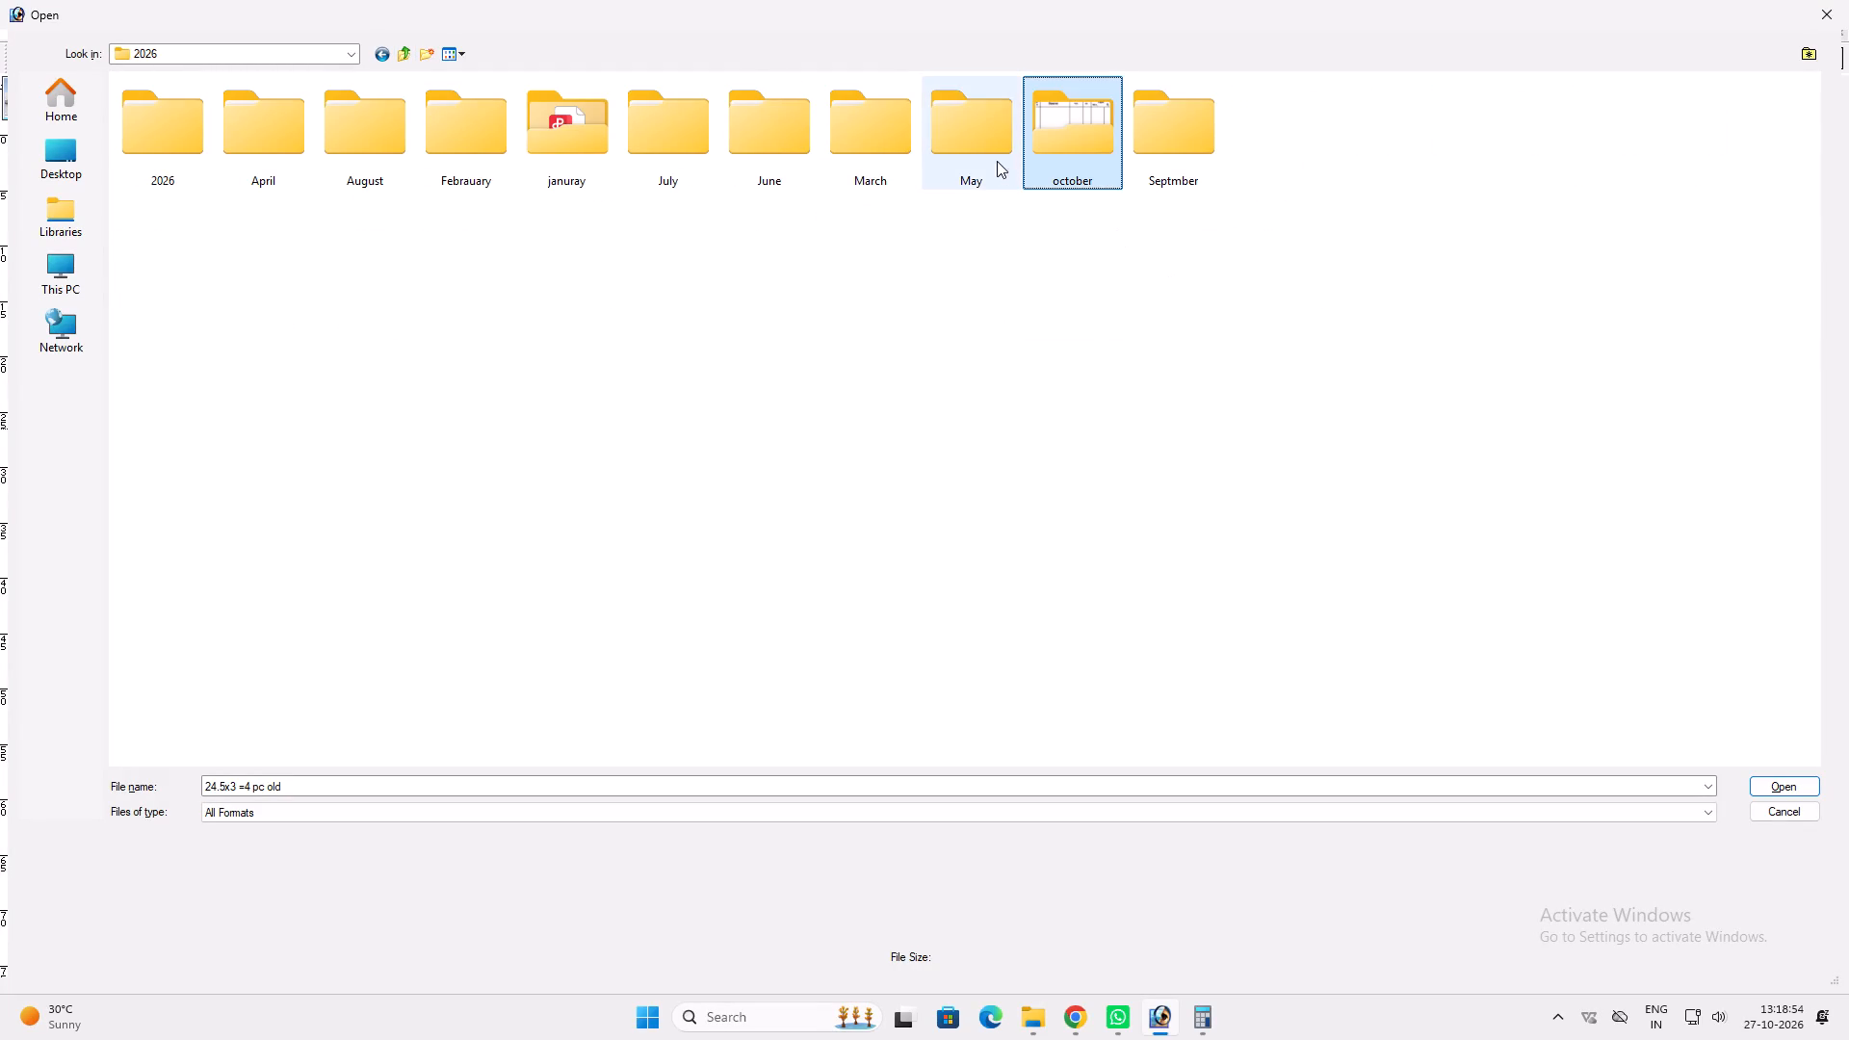
Copy the "55x4= 1 pc Old" banner from the Shree Mat bhagwat Katha Awai adda folder inside october's 26.10.2026 ok Print folder.
double_click(1035, 155)
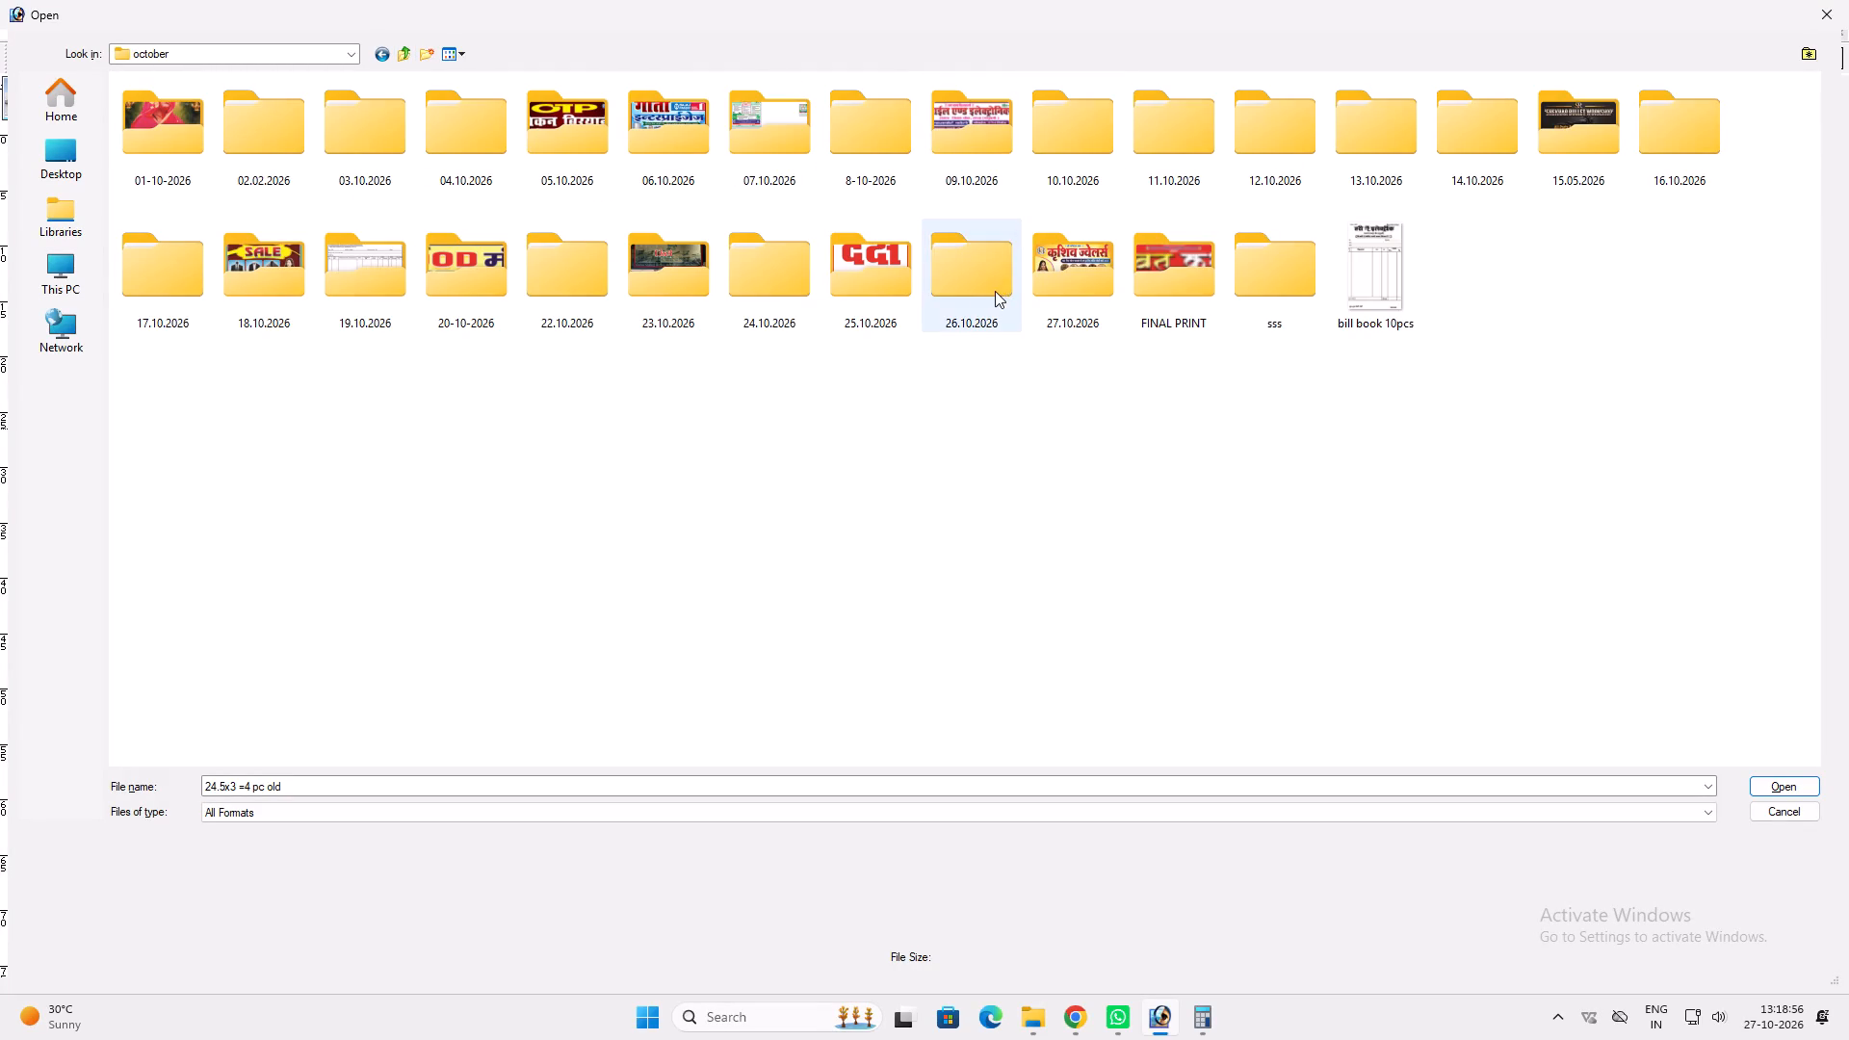
double_click(973, 294)
double_click(176, 140)
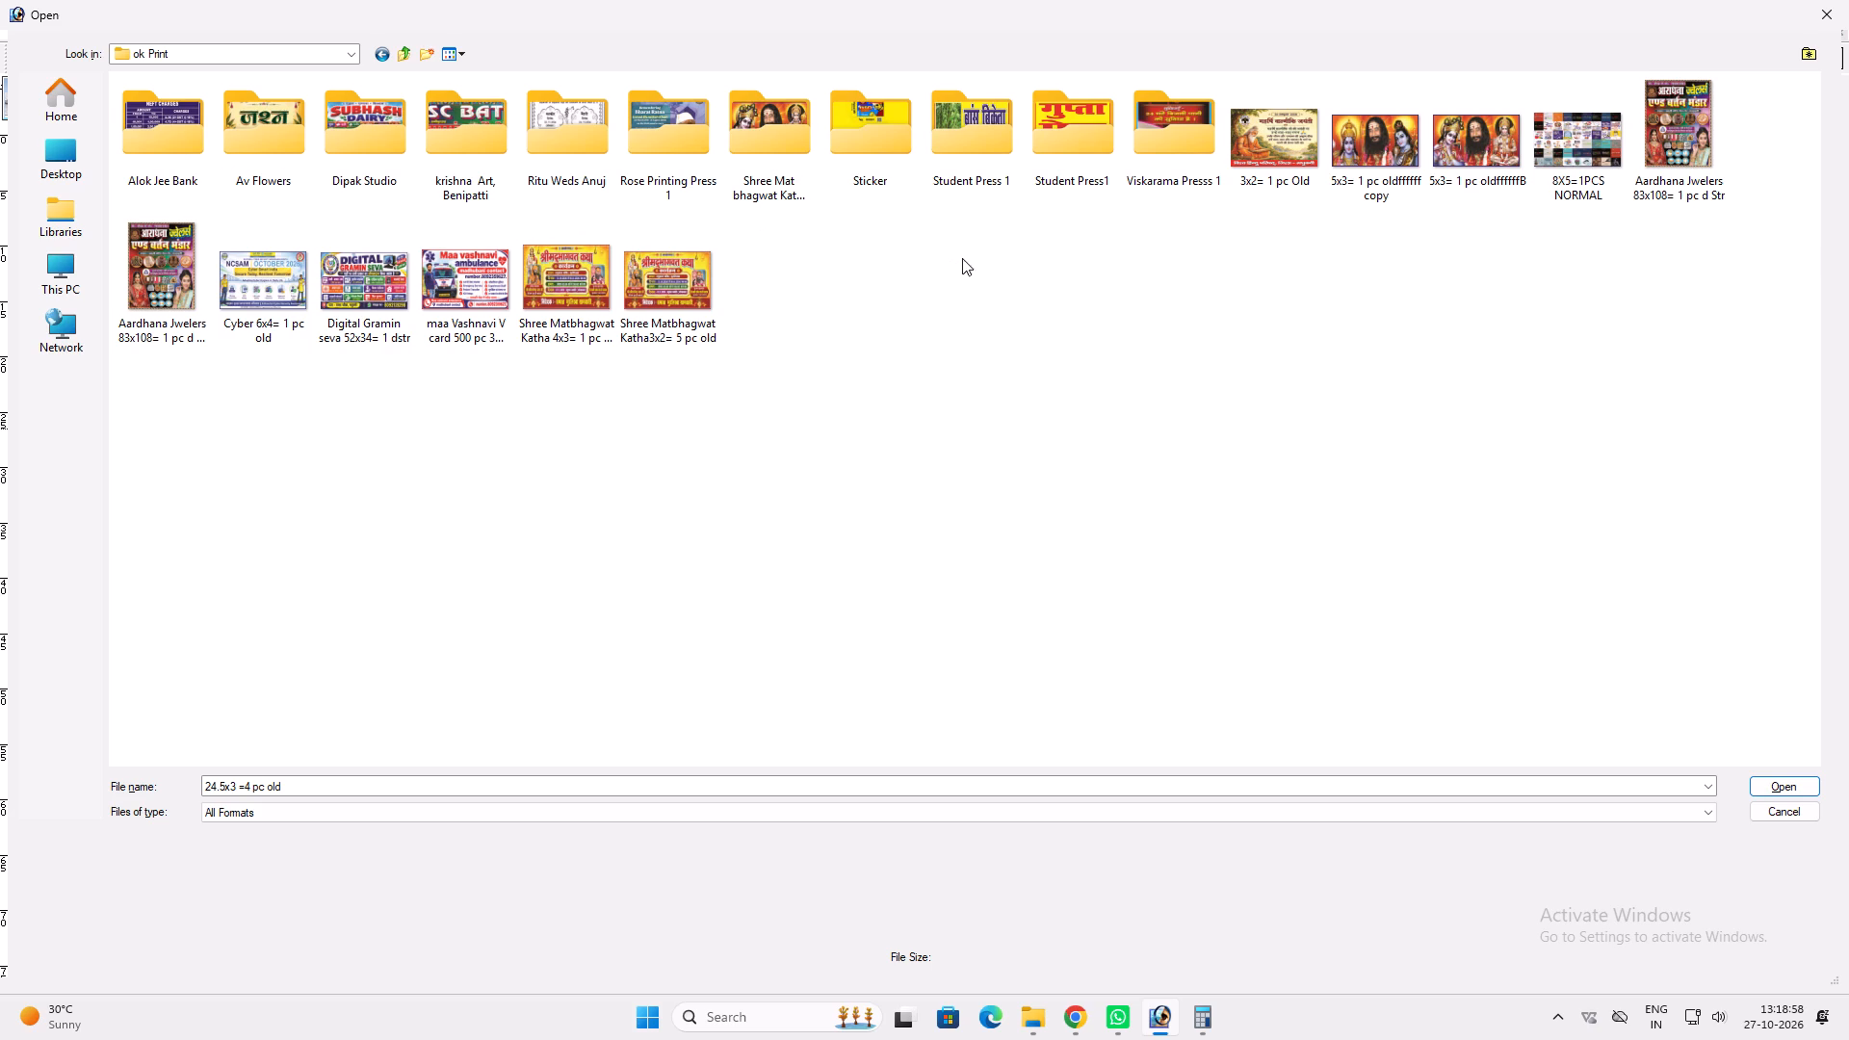
click(962, 270)
double_click(779, 130)
click(434, 336)
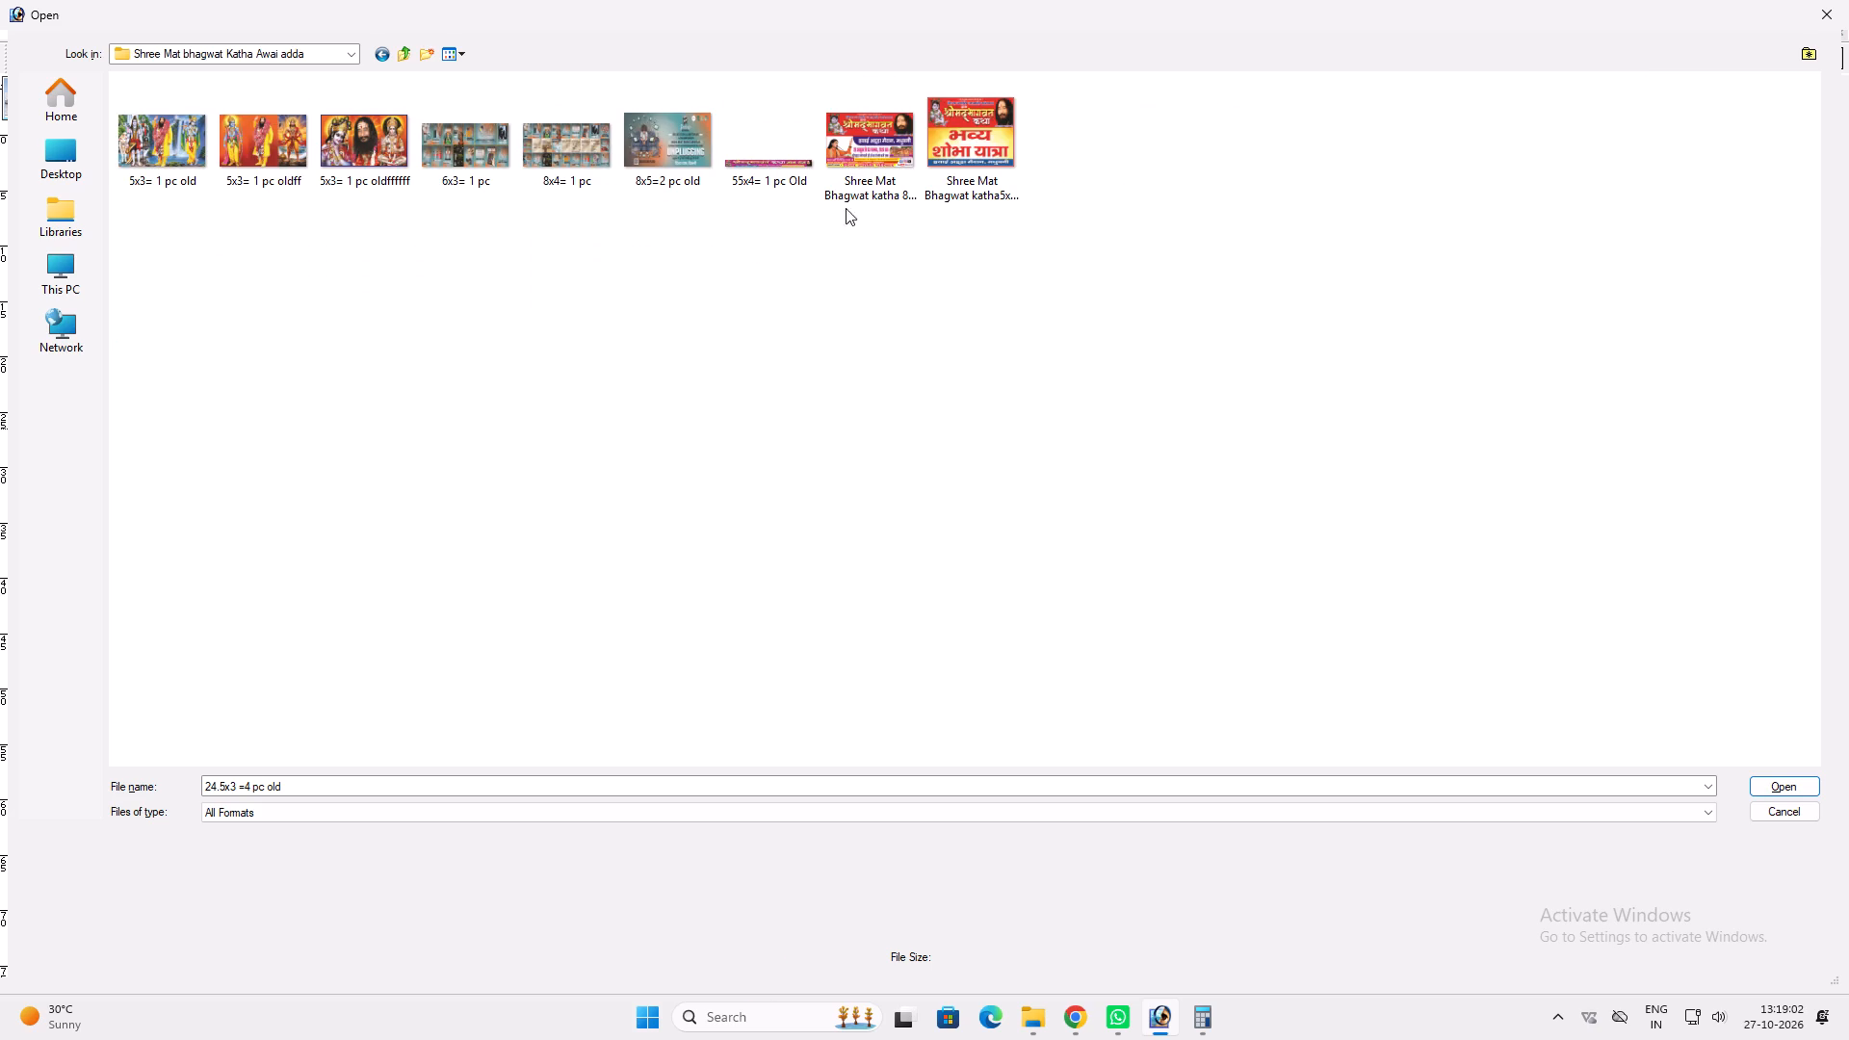
click(783, 177)
key(ctrl+c)
key(ctrl+c)
key(ctrl+c)
key(ctrl+c)
key(ctrl+c)
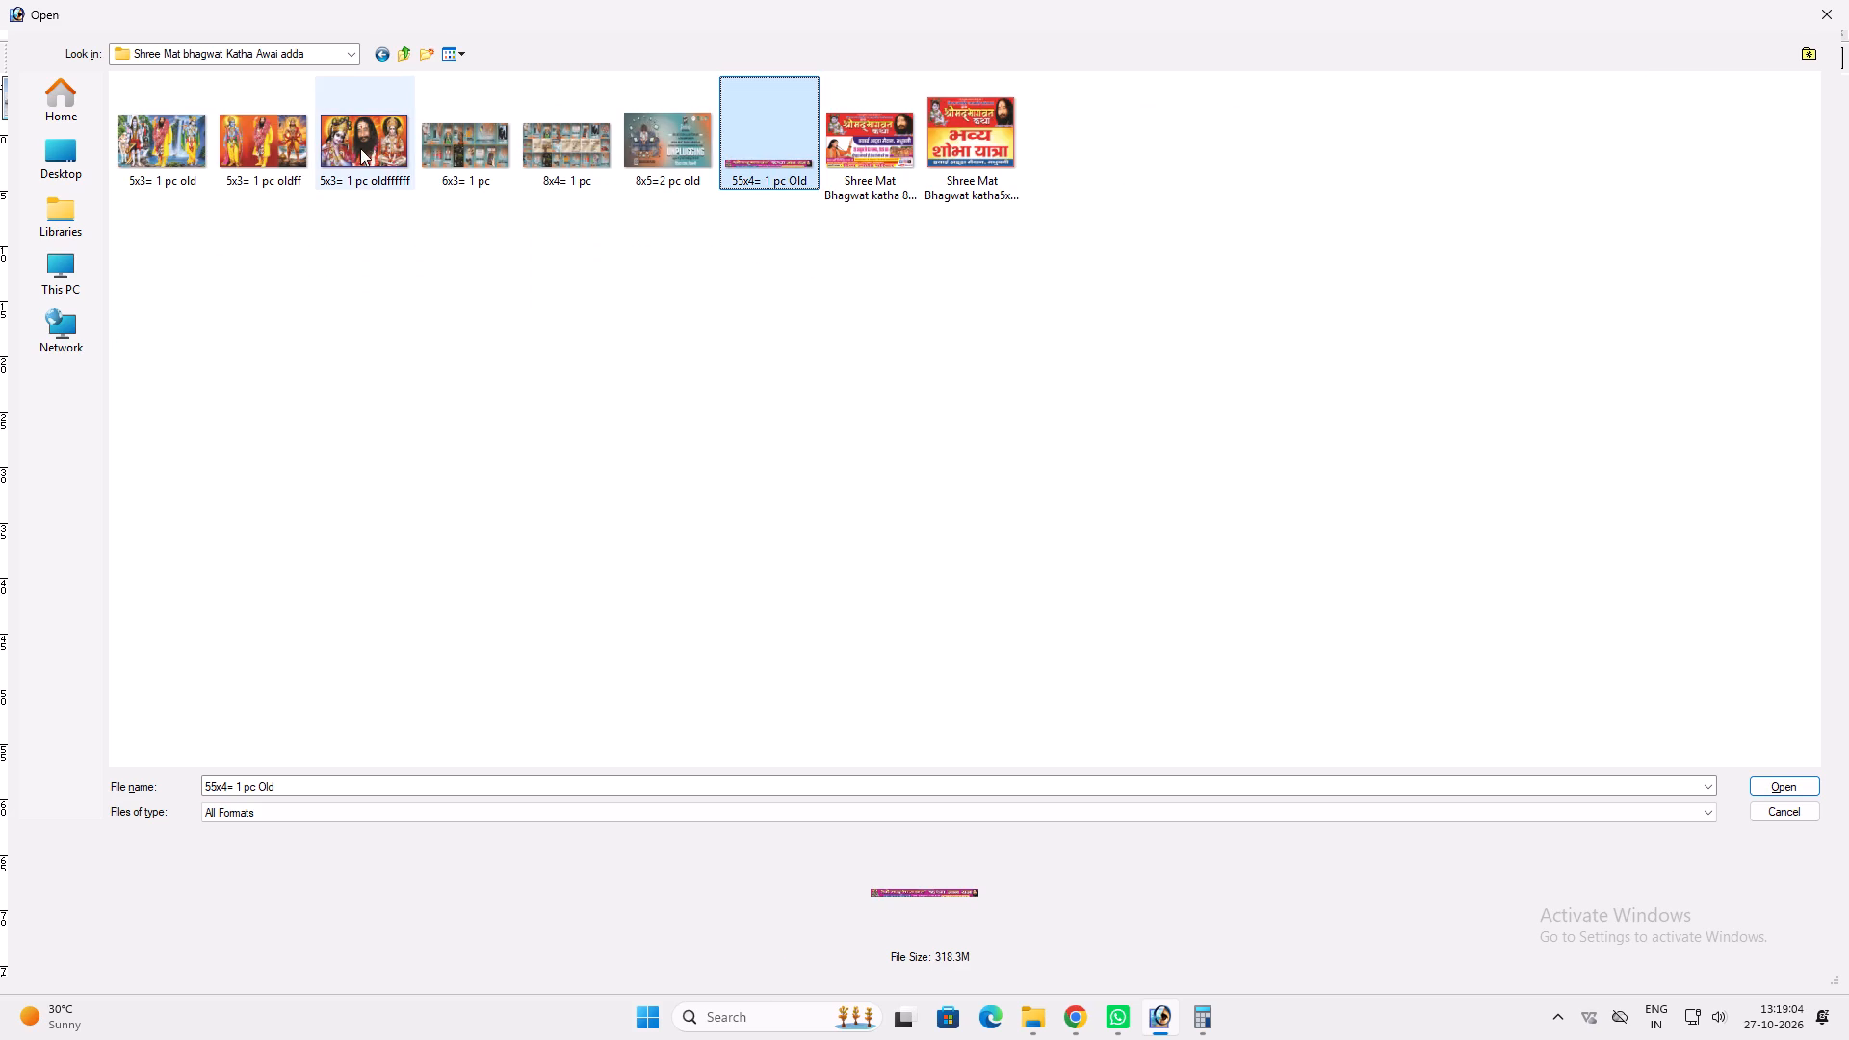
key(ctrl+c)
key(ctrl+c)
Paste the copied banner file into the Shree Mat Bhagwat LKatjha folder inside the 27.10.2026 folder.
ctrl+double_click(404, 52)
click(403, 53)
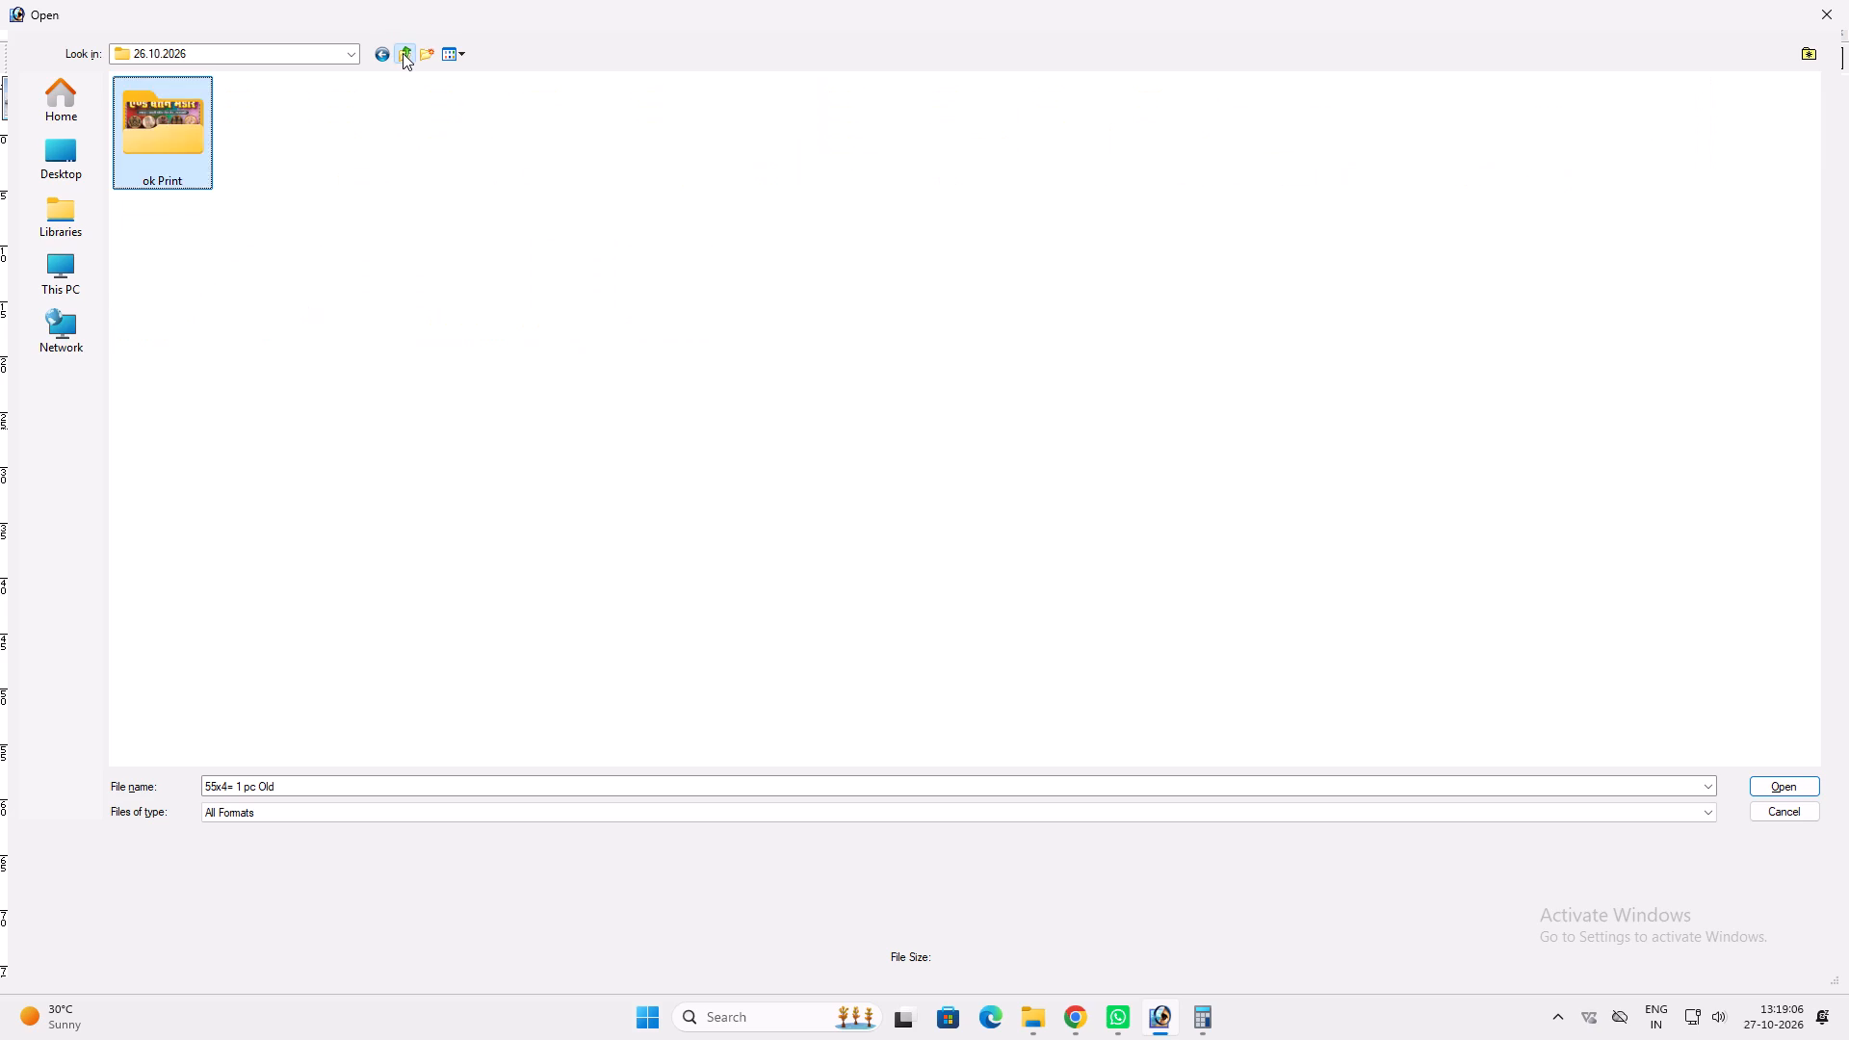
click(1381, 458)
double_click(1045, 282)
click(1091, 422)
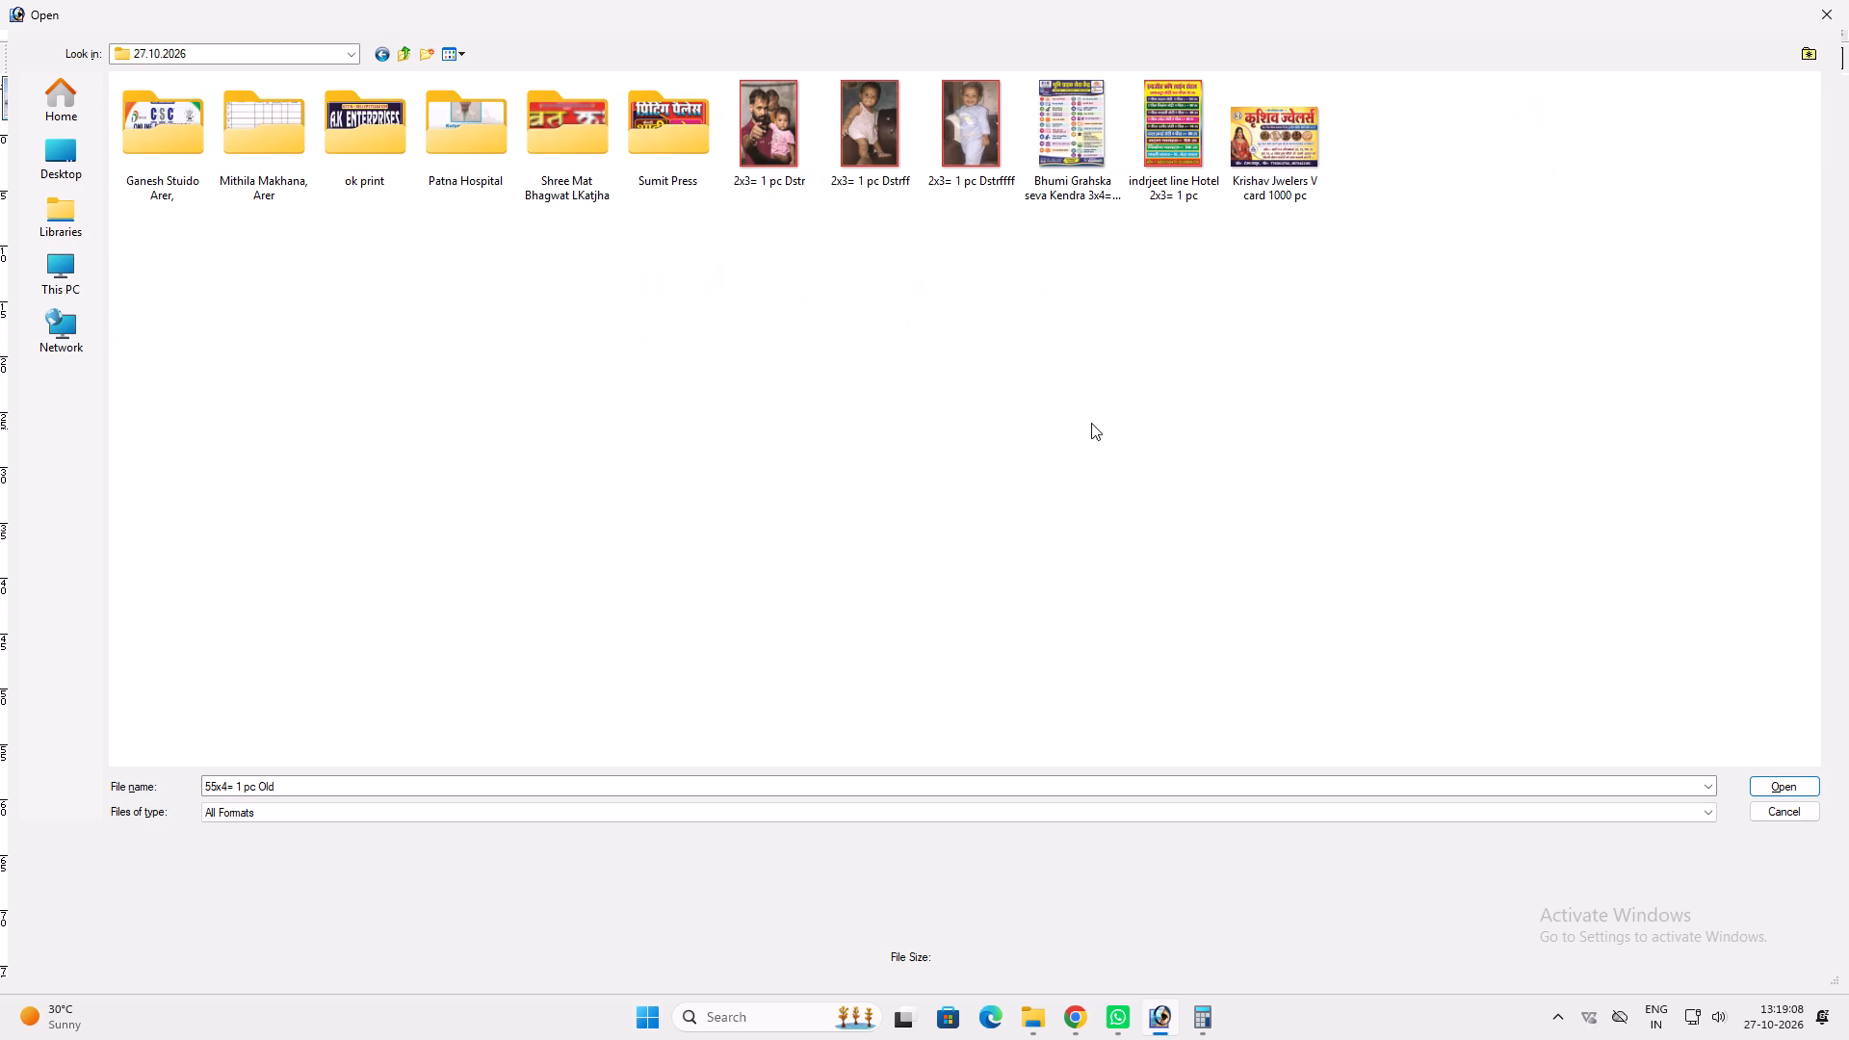
click(663, 169)
double_click(573, 150)
click(603, 345)
key(ctrl+v)
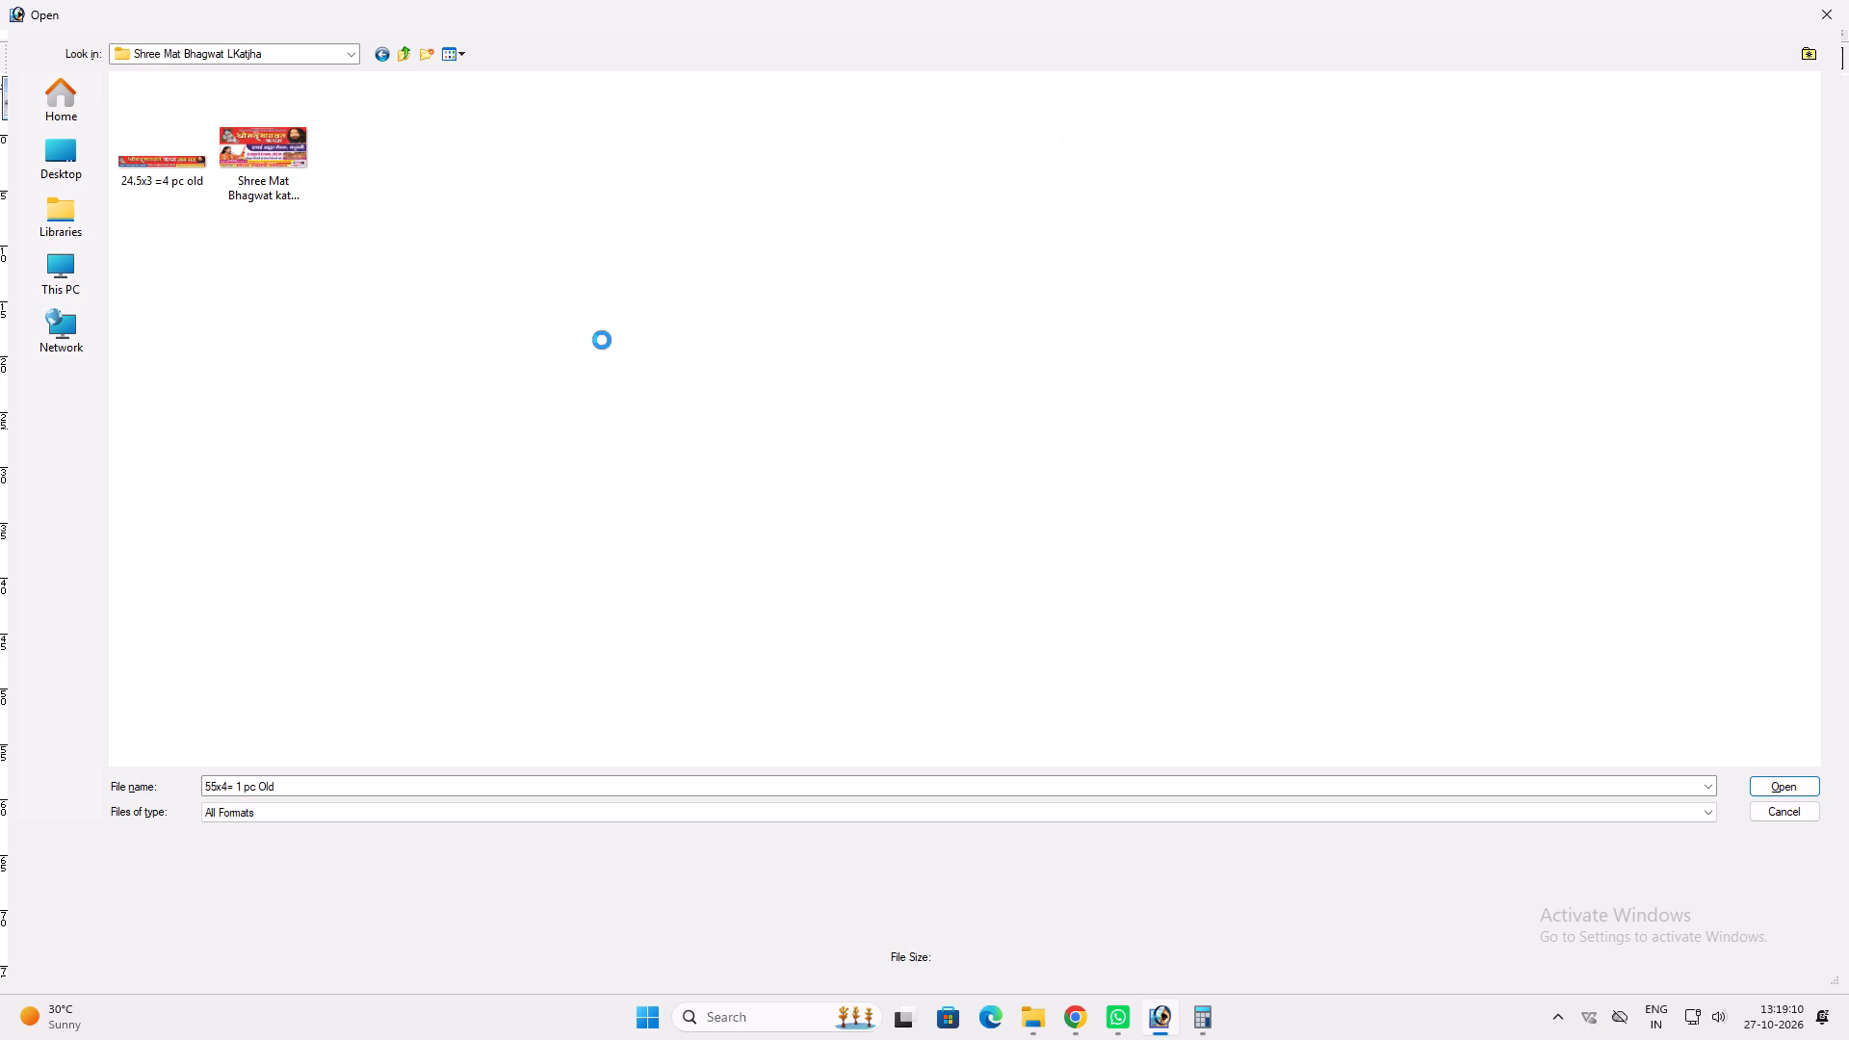
click(378, 160)
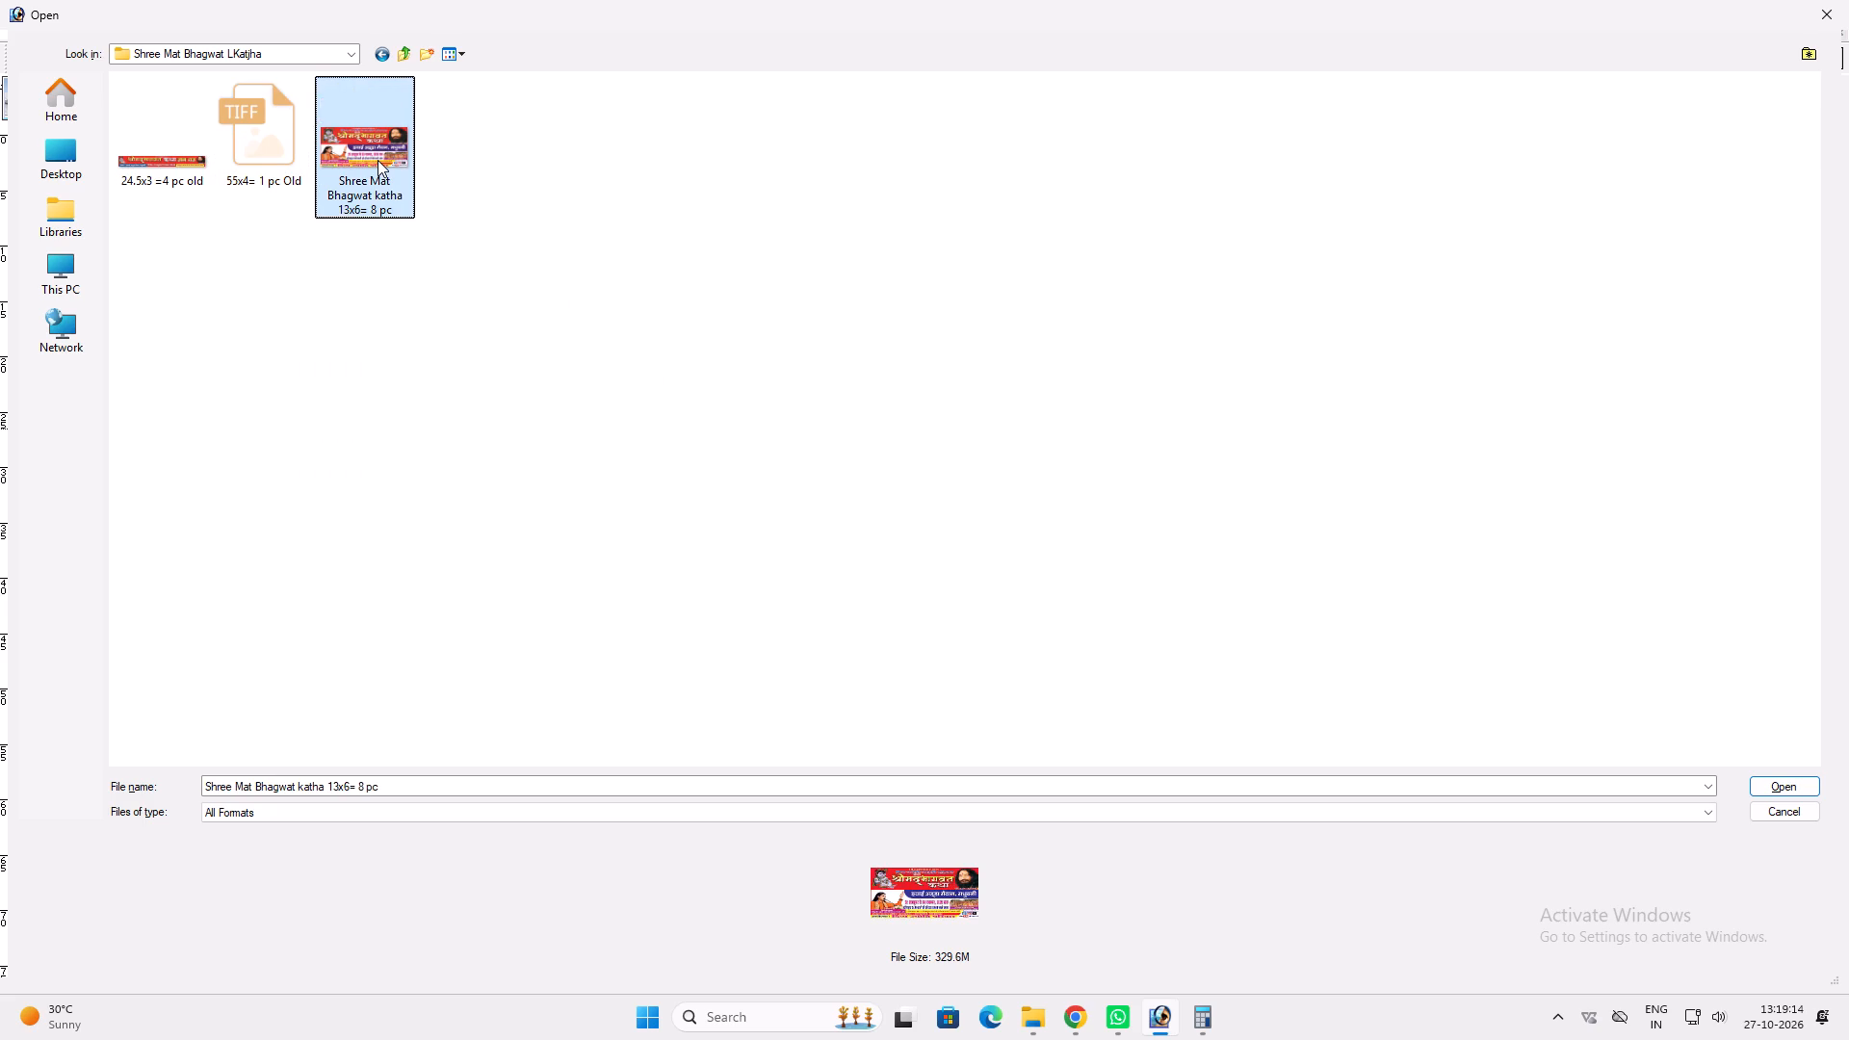
Delete the "Shree Mat Bhagwat katha 13x6= 8 pc" banner file from the Shree Mat Bhagwat LKatjha folder.
key(Delete)
Copy the "55x4= 1 pc Old" banner file from the Shree Mat Bhagwat LKatjha folder.
click(276, 145)
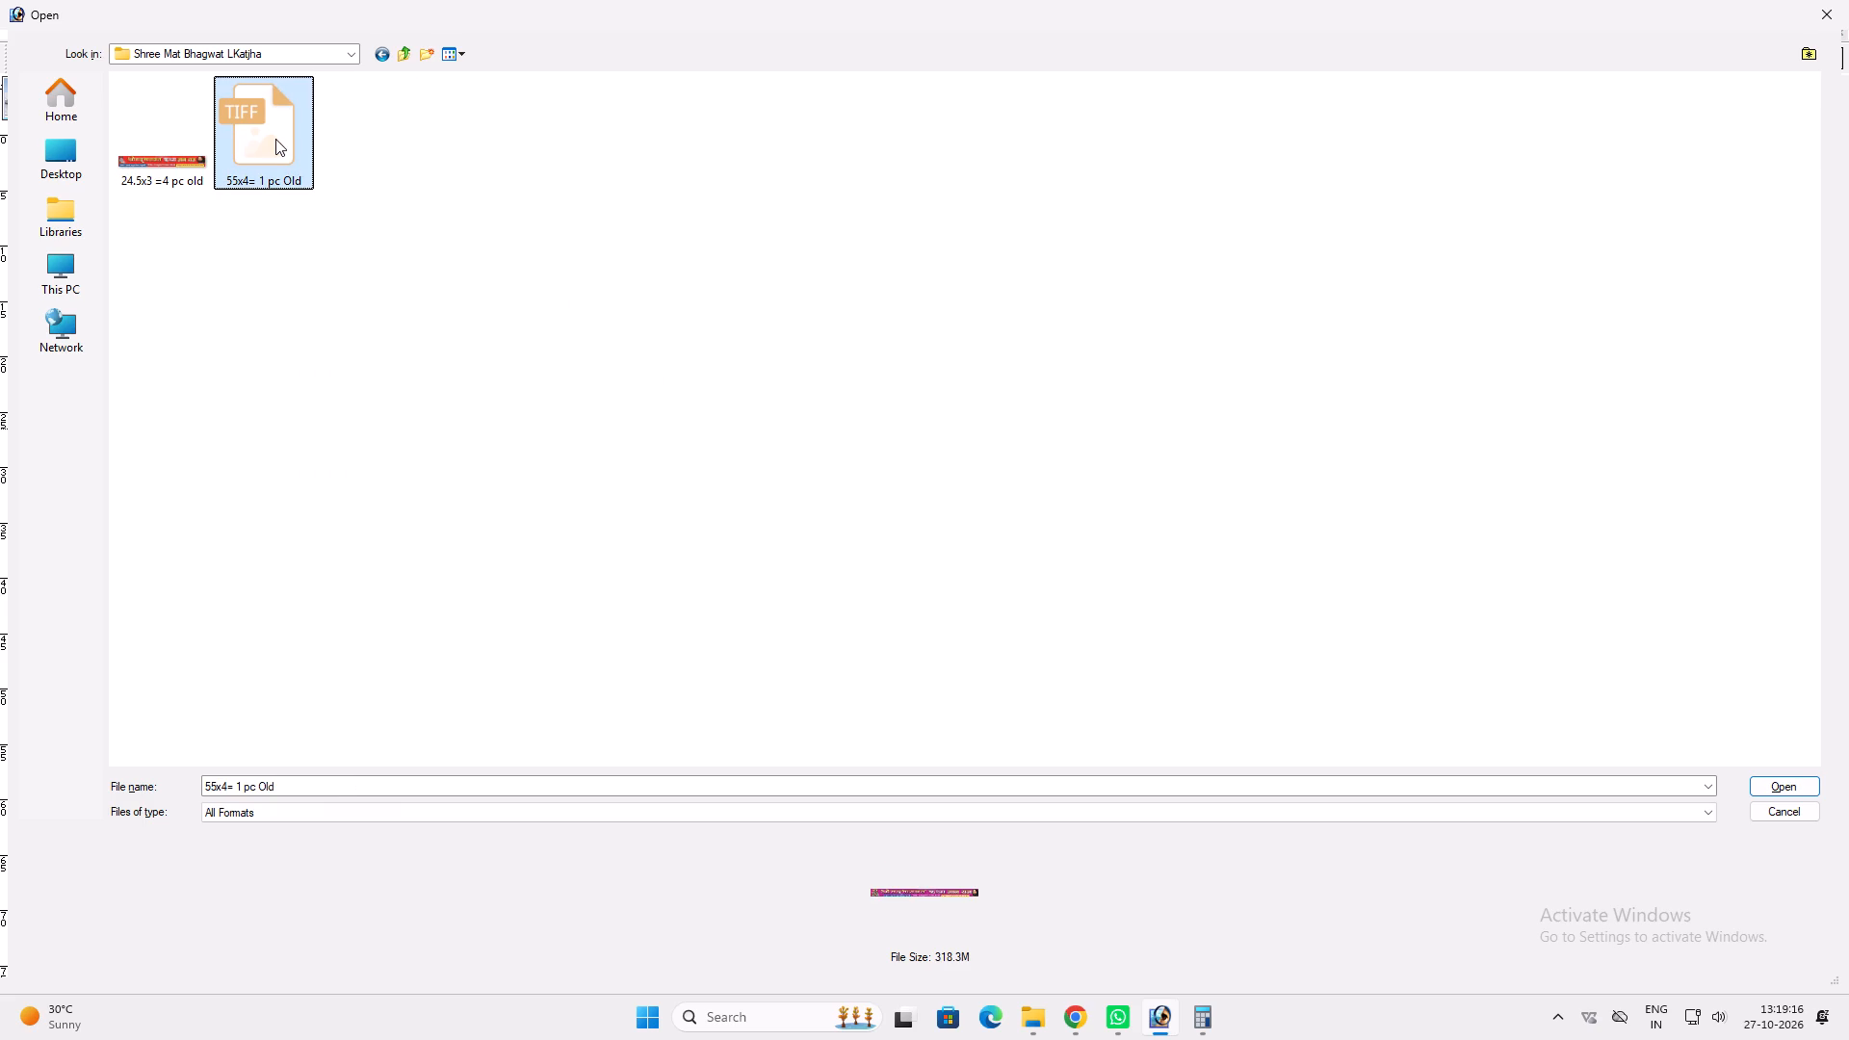
key(ctrl+c)
key(ctrl+c)
key(ctrl+c)
key(ctrl+c)
key(ctrl+c)
key(ctrl+c)
Go up two levels to the october folder and open its FINAL PRINT folder.
click(413, 55)
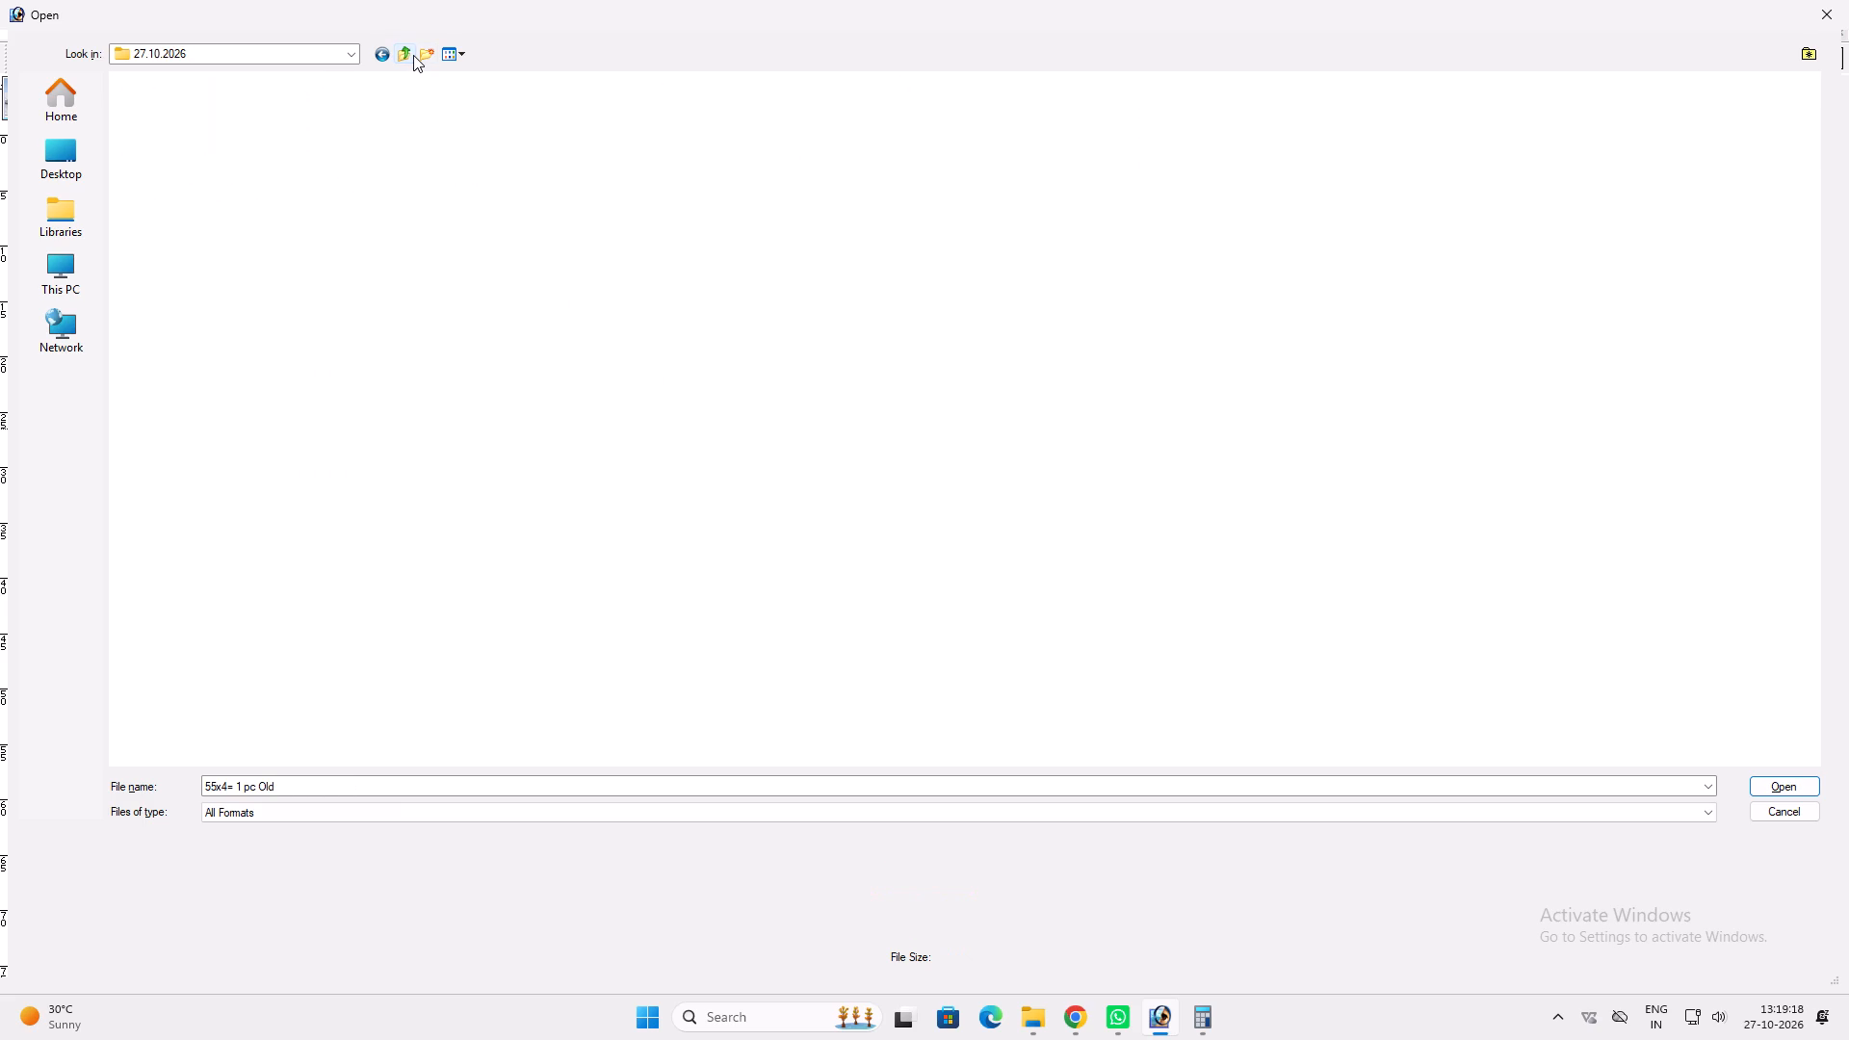
click(413, 55)
click(1315, 444)
click(1166, 289)
click(1159, 288)
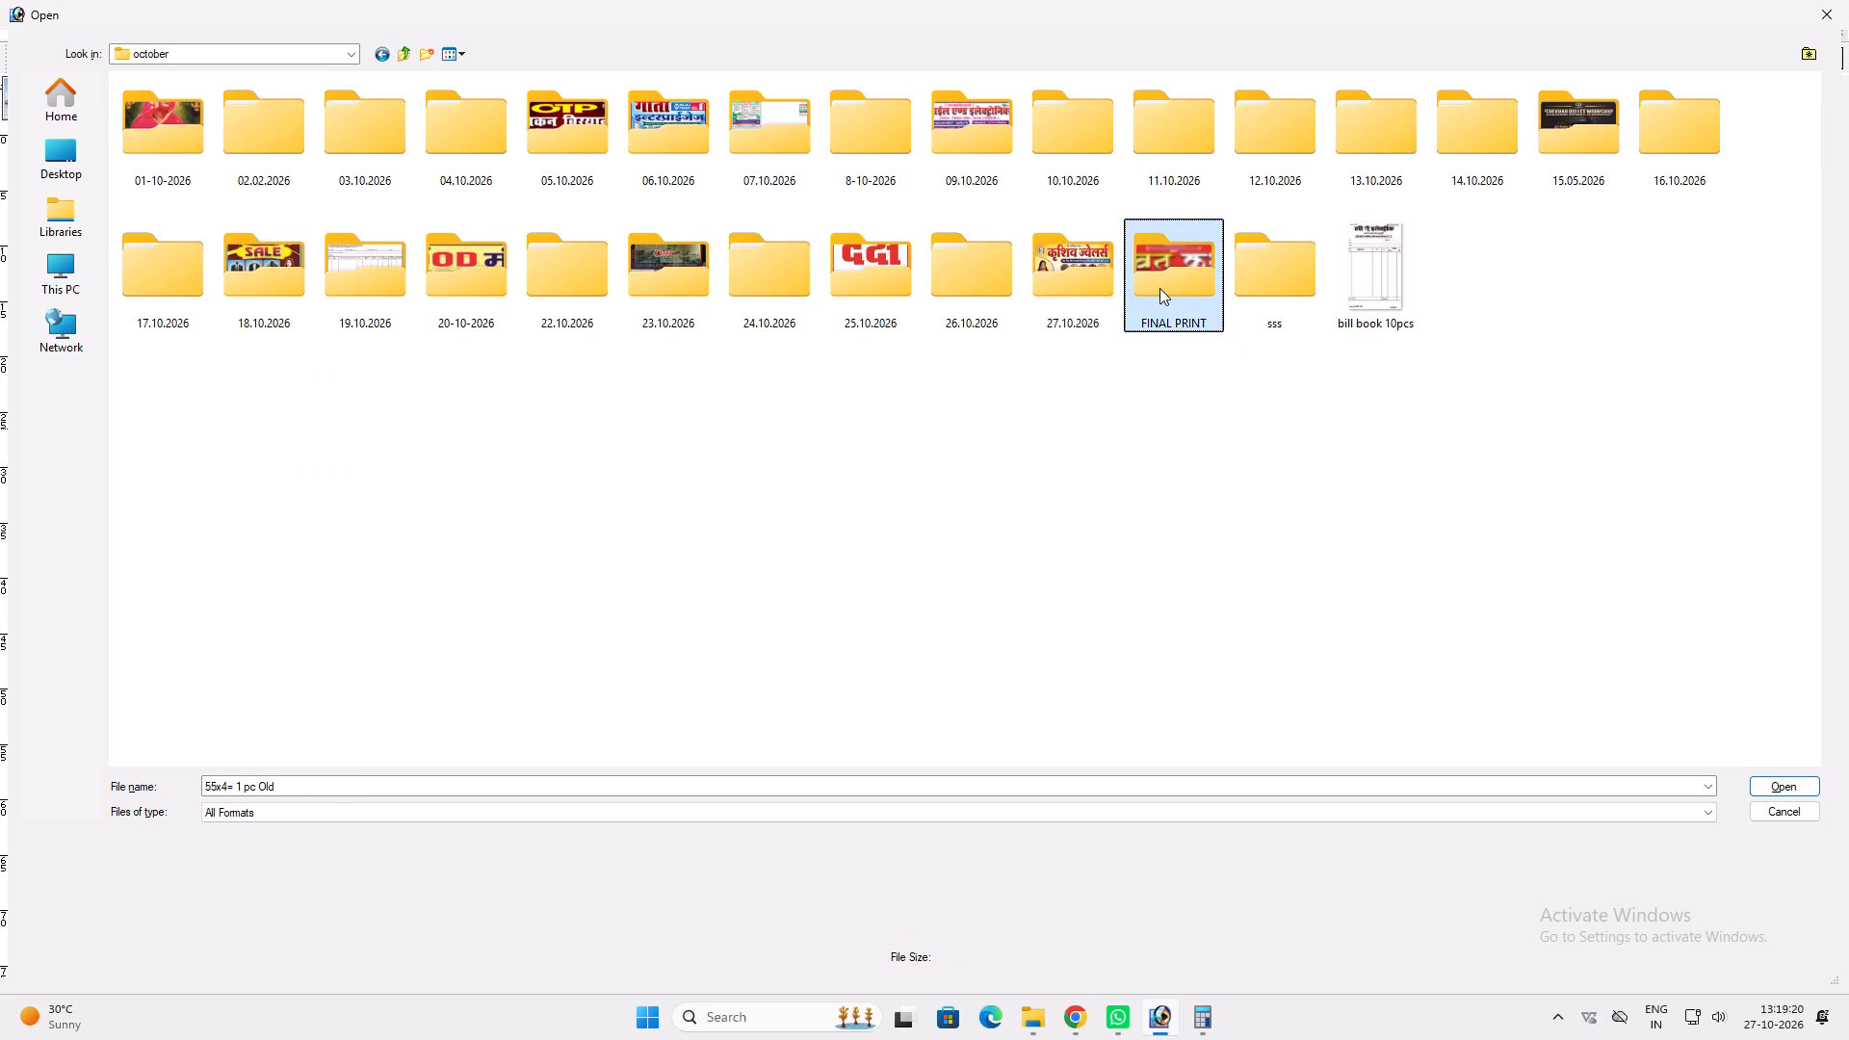
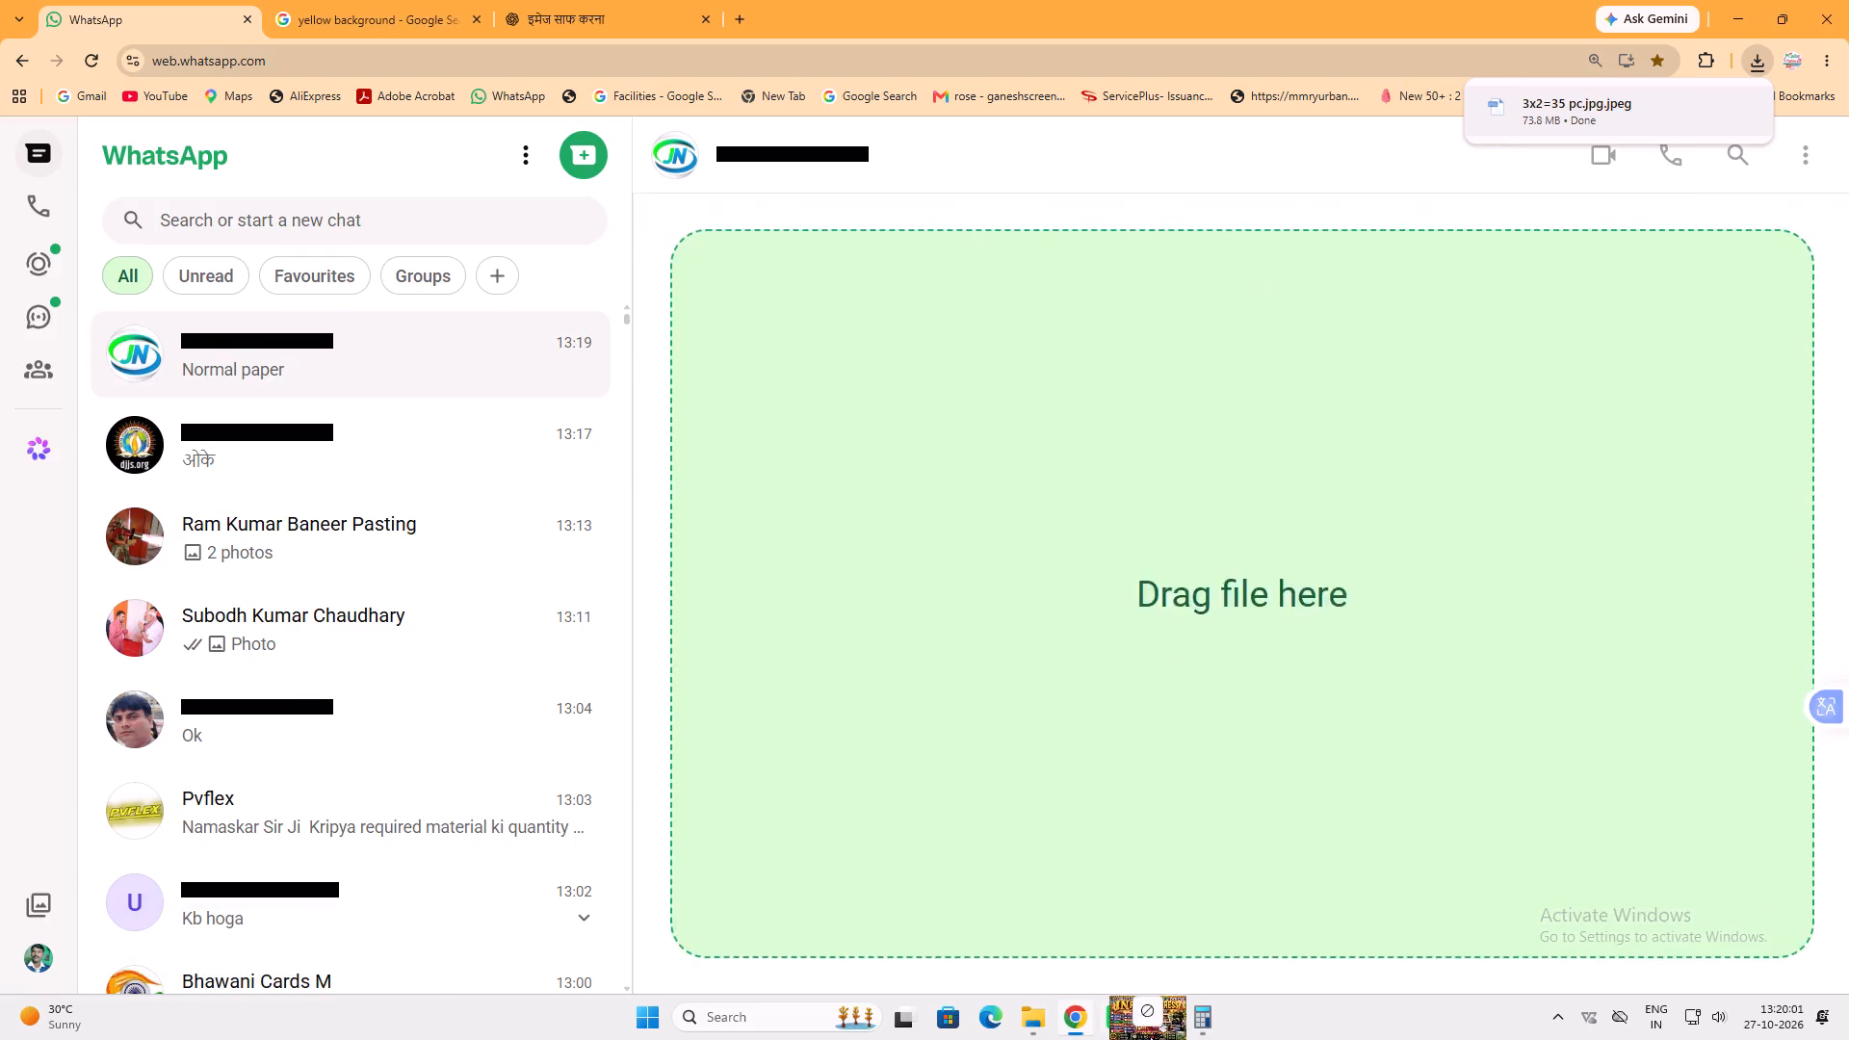
Switch to Photoshop and open the downloaded "3x2=35 pc.jpg.jpeg" file there.
drag(1150, 1036, 1170, 845)
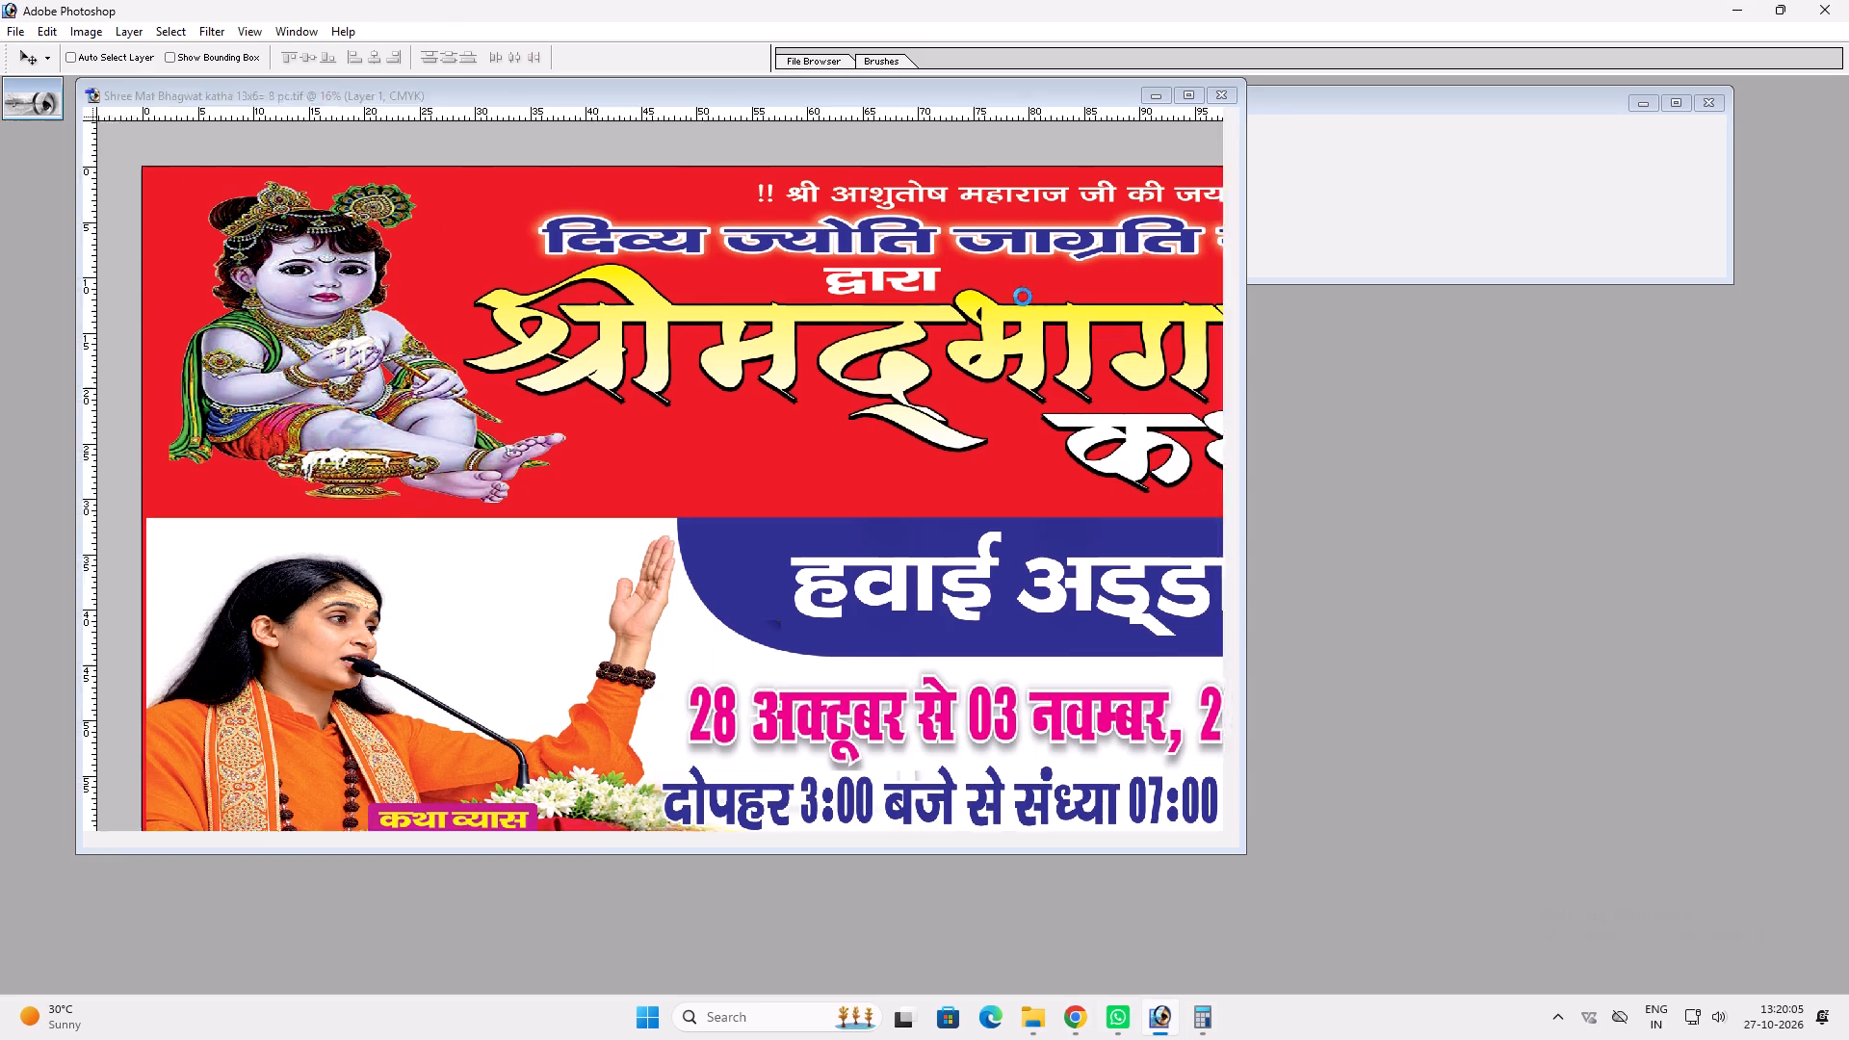
Close the open Shree Mat Bhagwat katha banner and the "24.5x3 4 pc old.tif" banner.
click(1052, 282)
key(ctrl+w)
click(1051, 164)
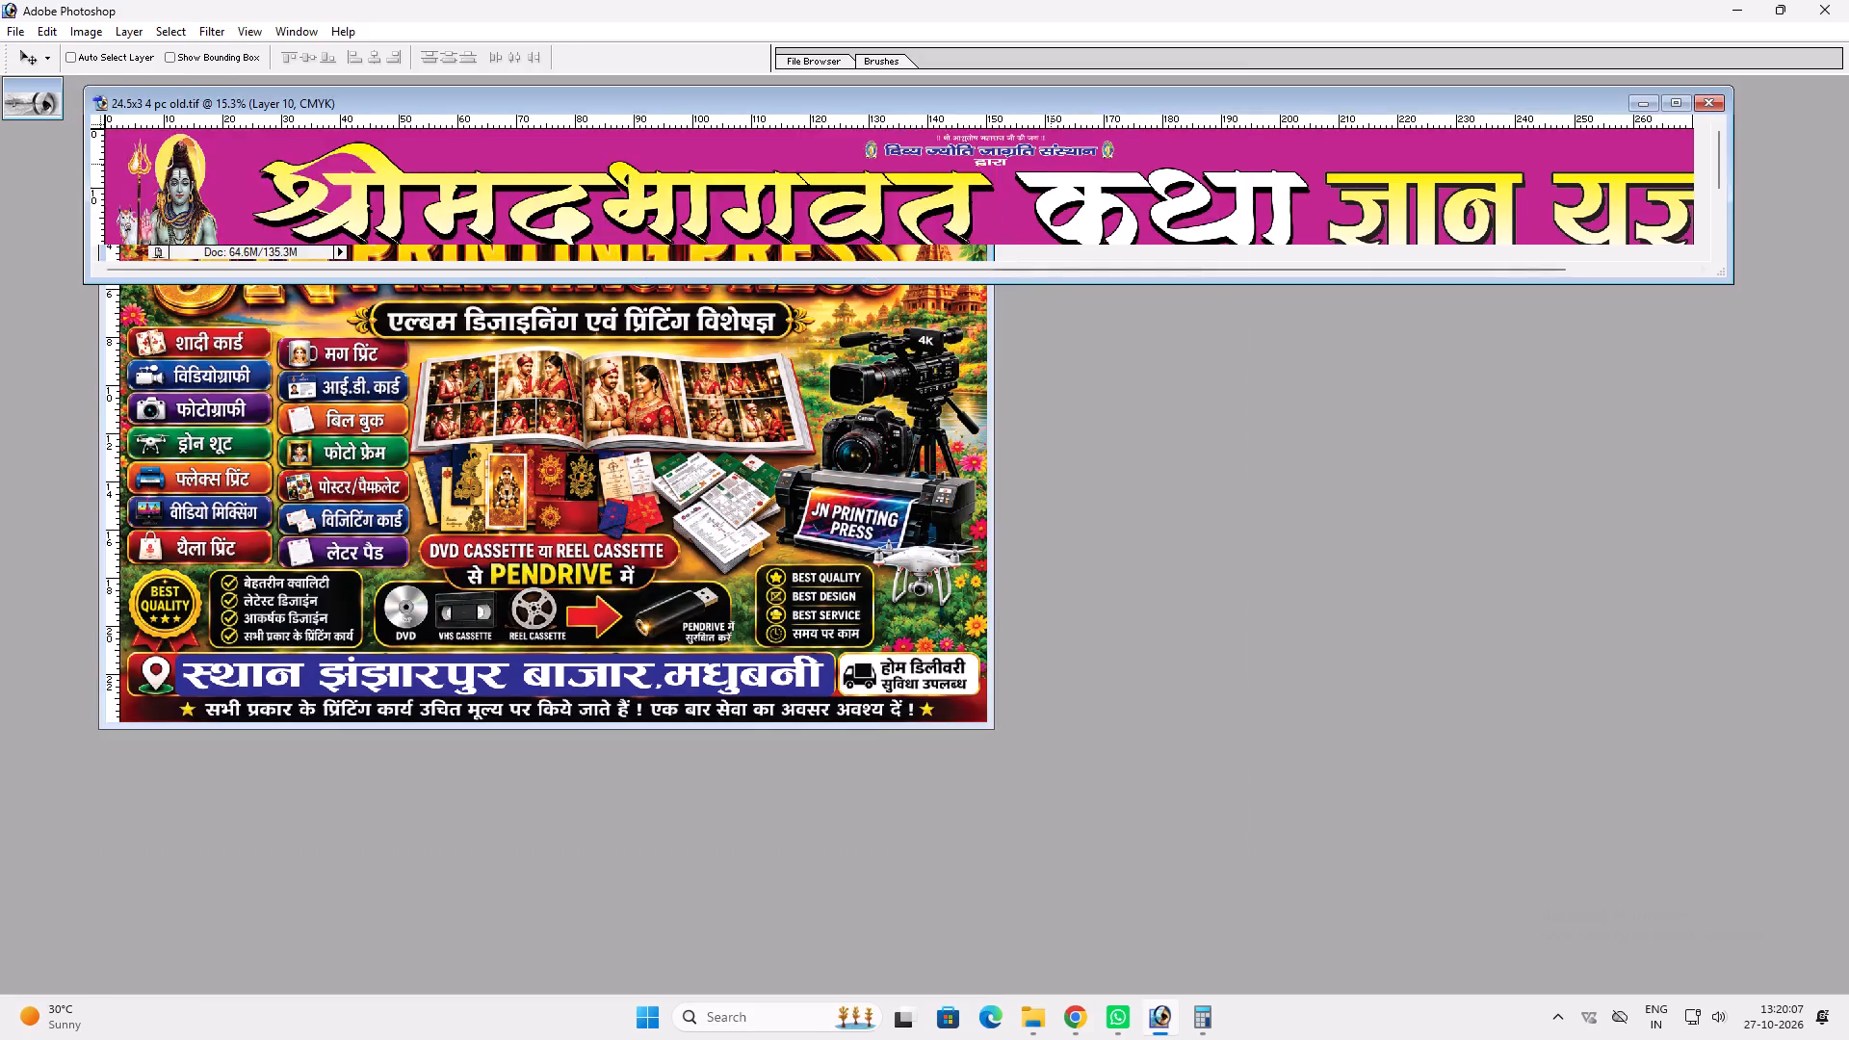
key(ctrl+w)
Set the image resolution of the JN Printing Press banner to 72 pixels/inch.
click(935, 114)
key(ctrl+0)
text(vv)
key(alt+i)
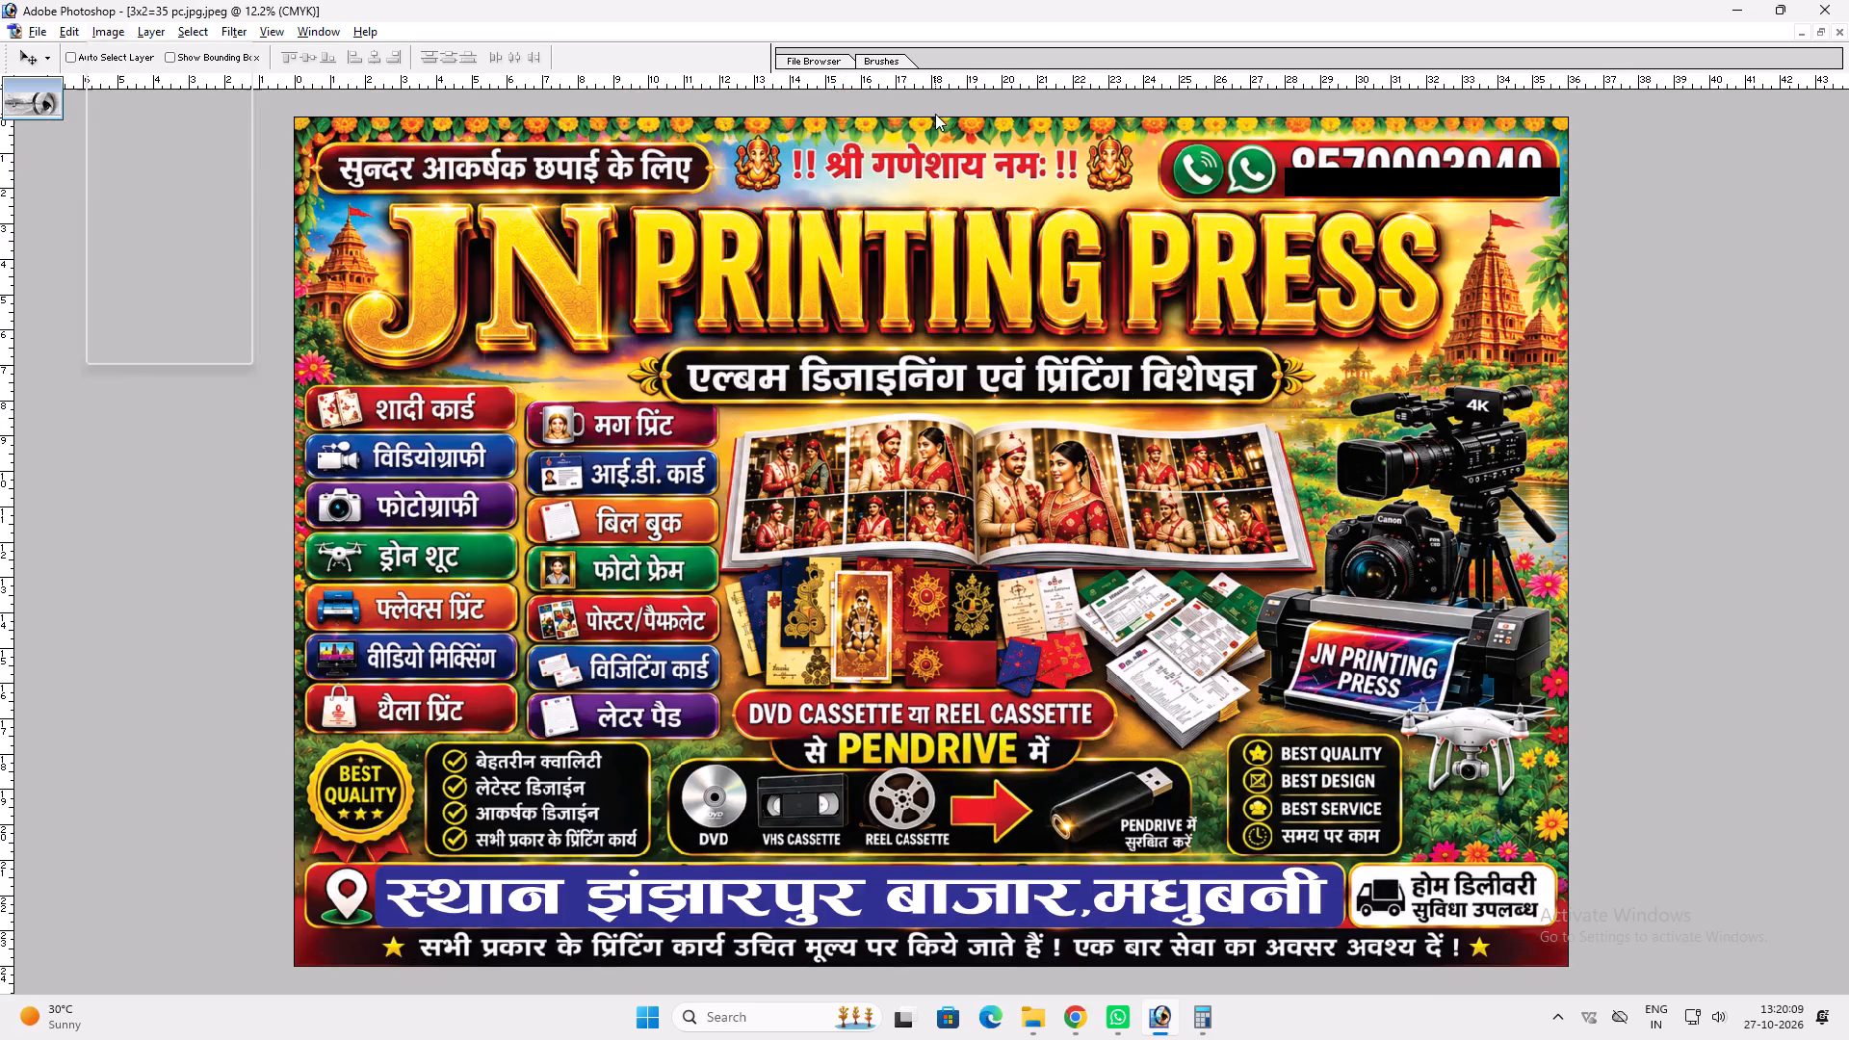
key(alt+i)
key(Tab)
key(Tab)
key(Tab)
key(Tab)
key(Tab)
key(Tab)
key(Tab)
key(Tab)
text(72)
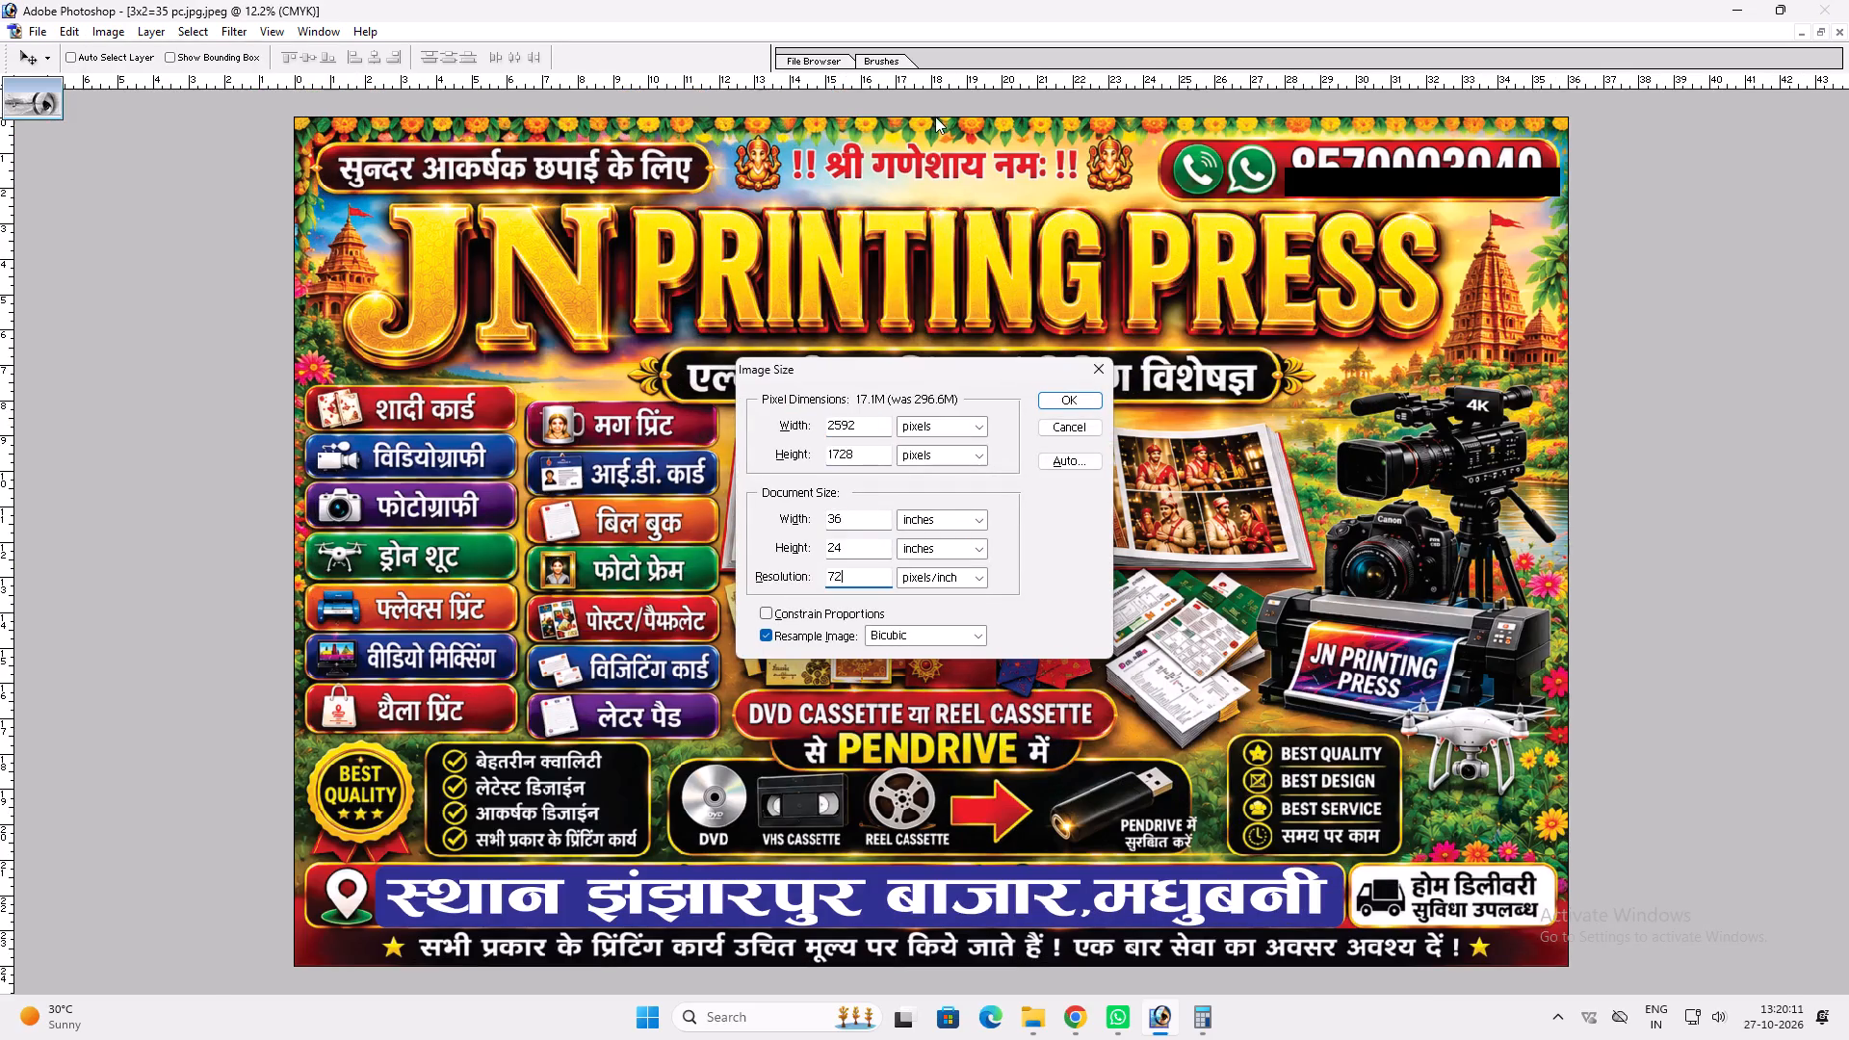
Resample the JN Printing Press banner to 36 × 24 inches at 72 pixels/inch and fit it in the view.
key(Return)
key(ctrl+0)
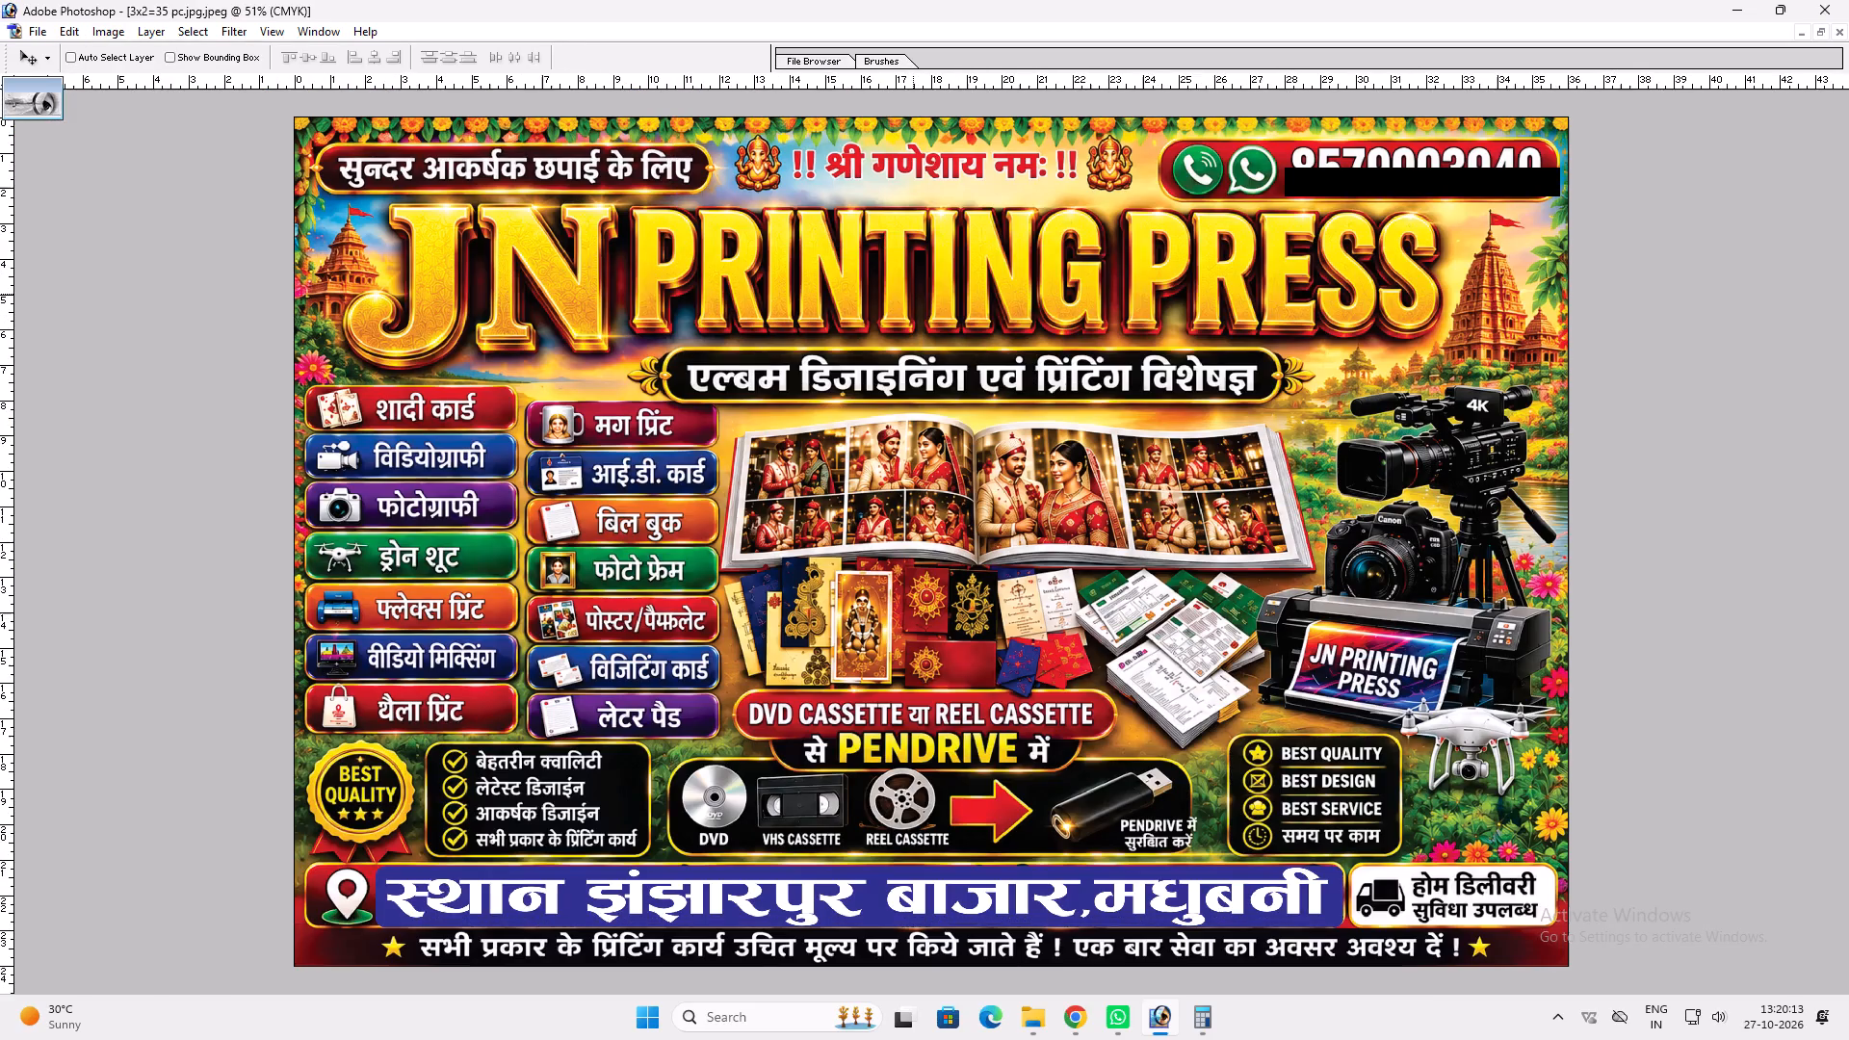
Begin saving a copy and create and open a folder named "J.n Printing jhanjhar pur" inside october's 27.10.2026 folder on drive H.
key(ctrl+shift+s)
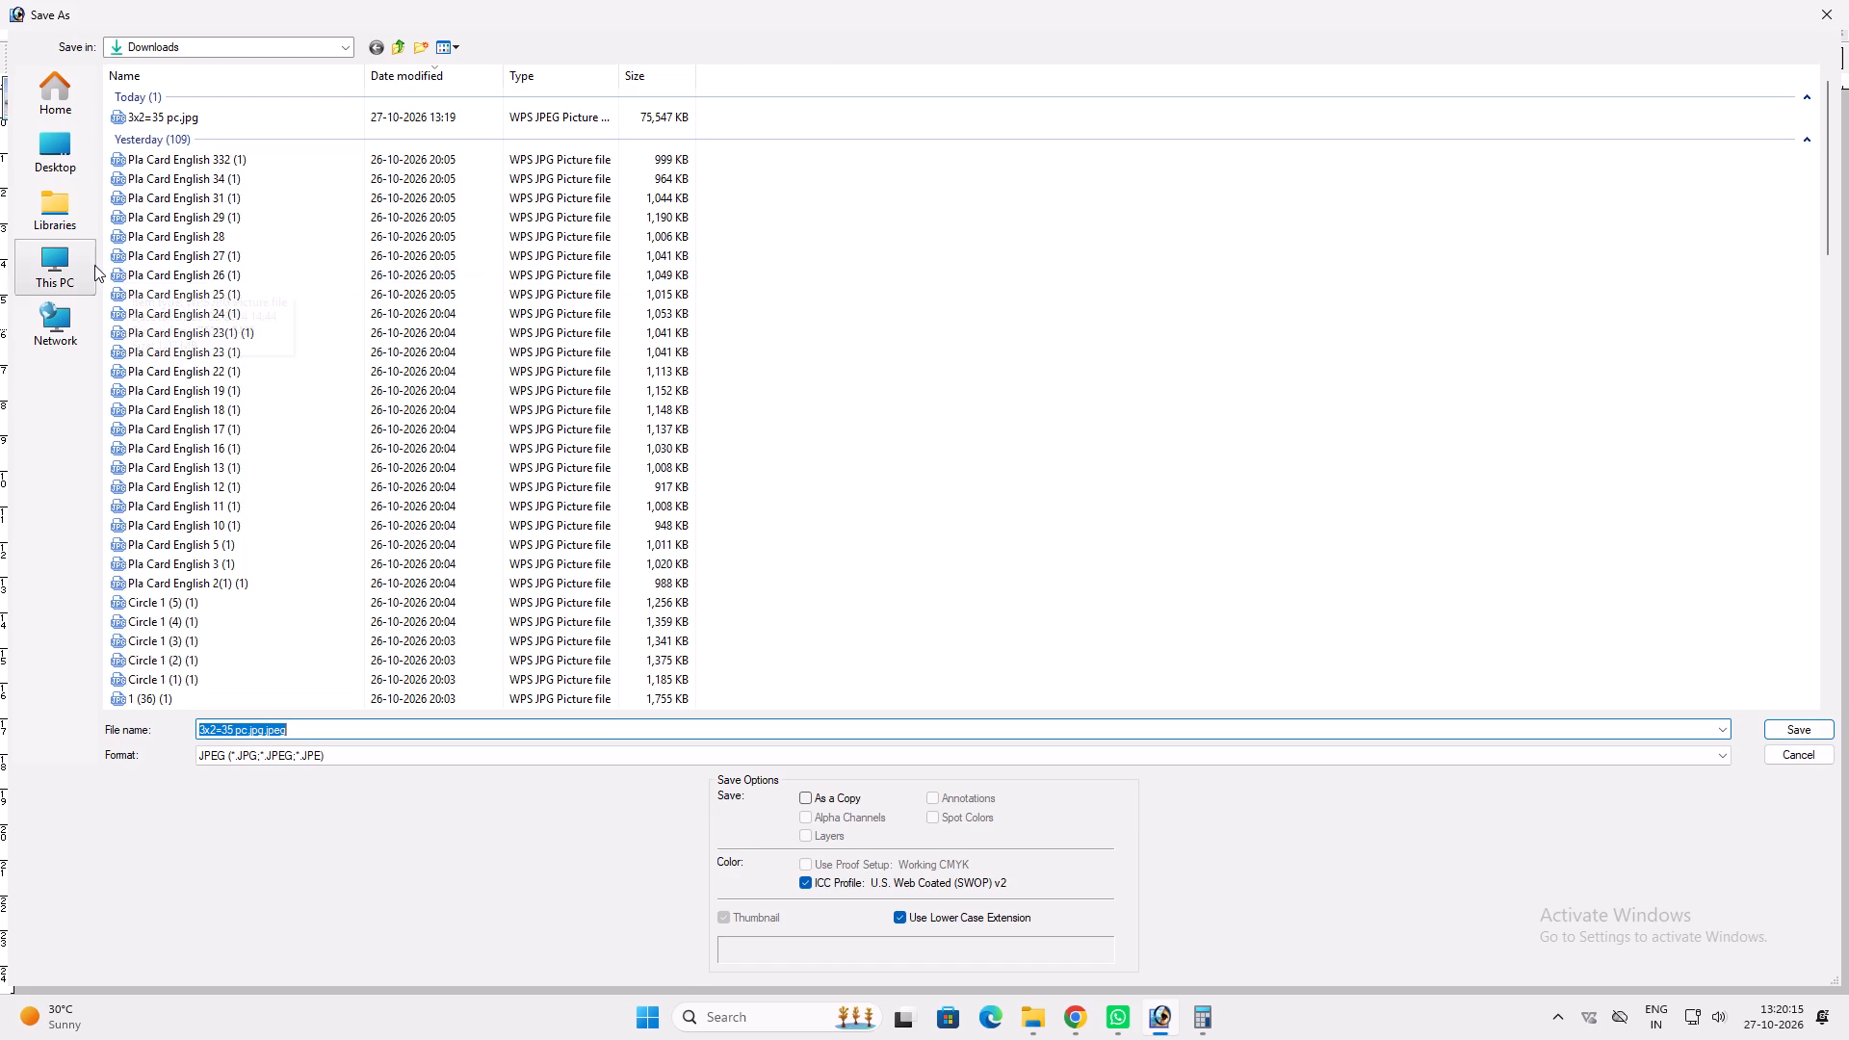
click(94, 265)
double_click(1114, 104)
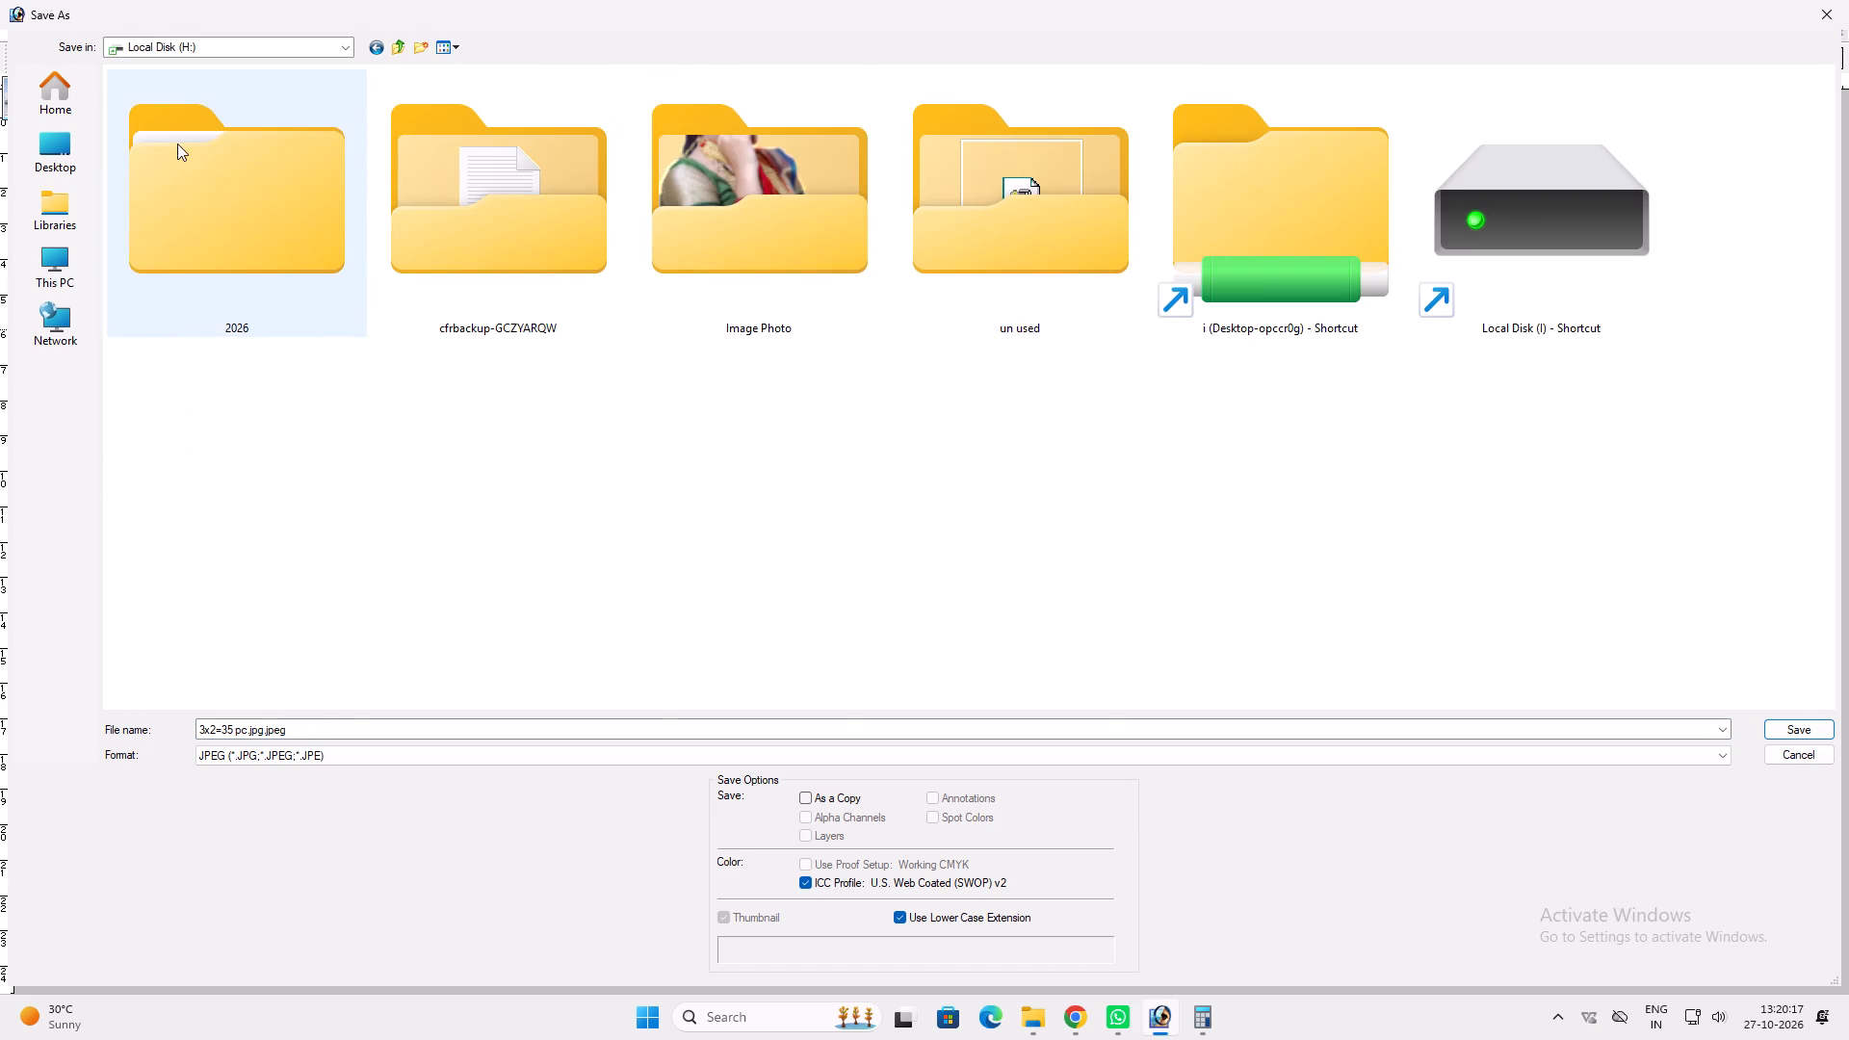
double_click(227, 210)
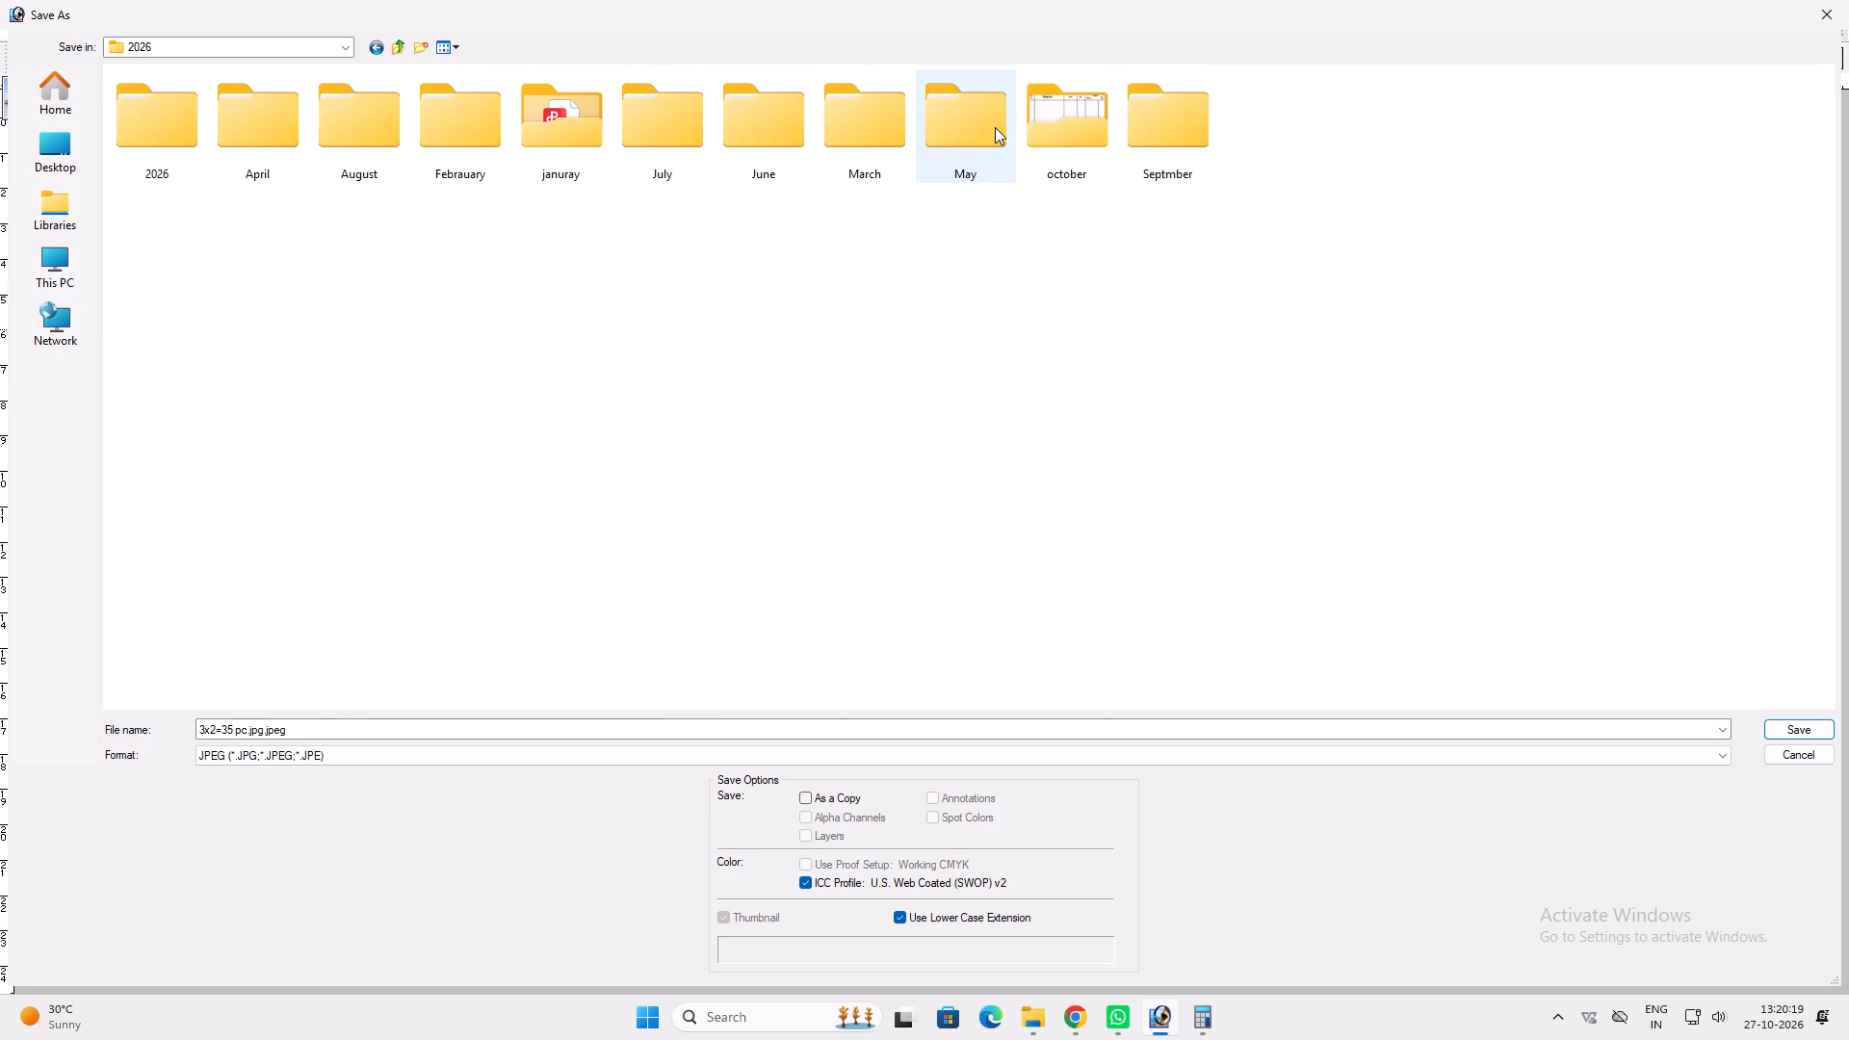
double_click(1069, 127)
double_click(980, 274)
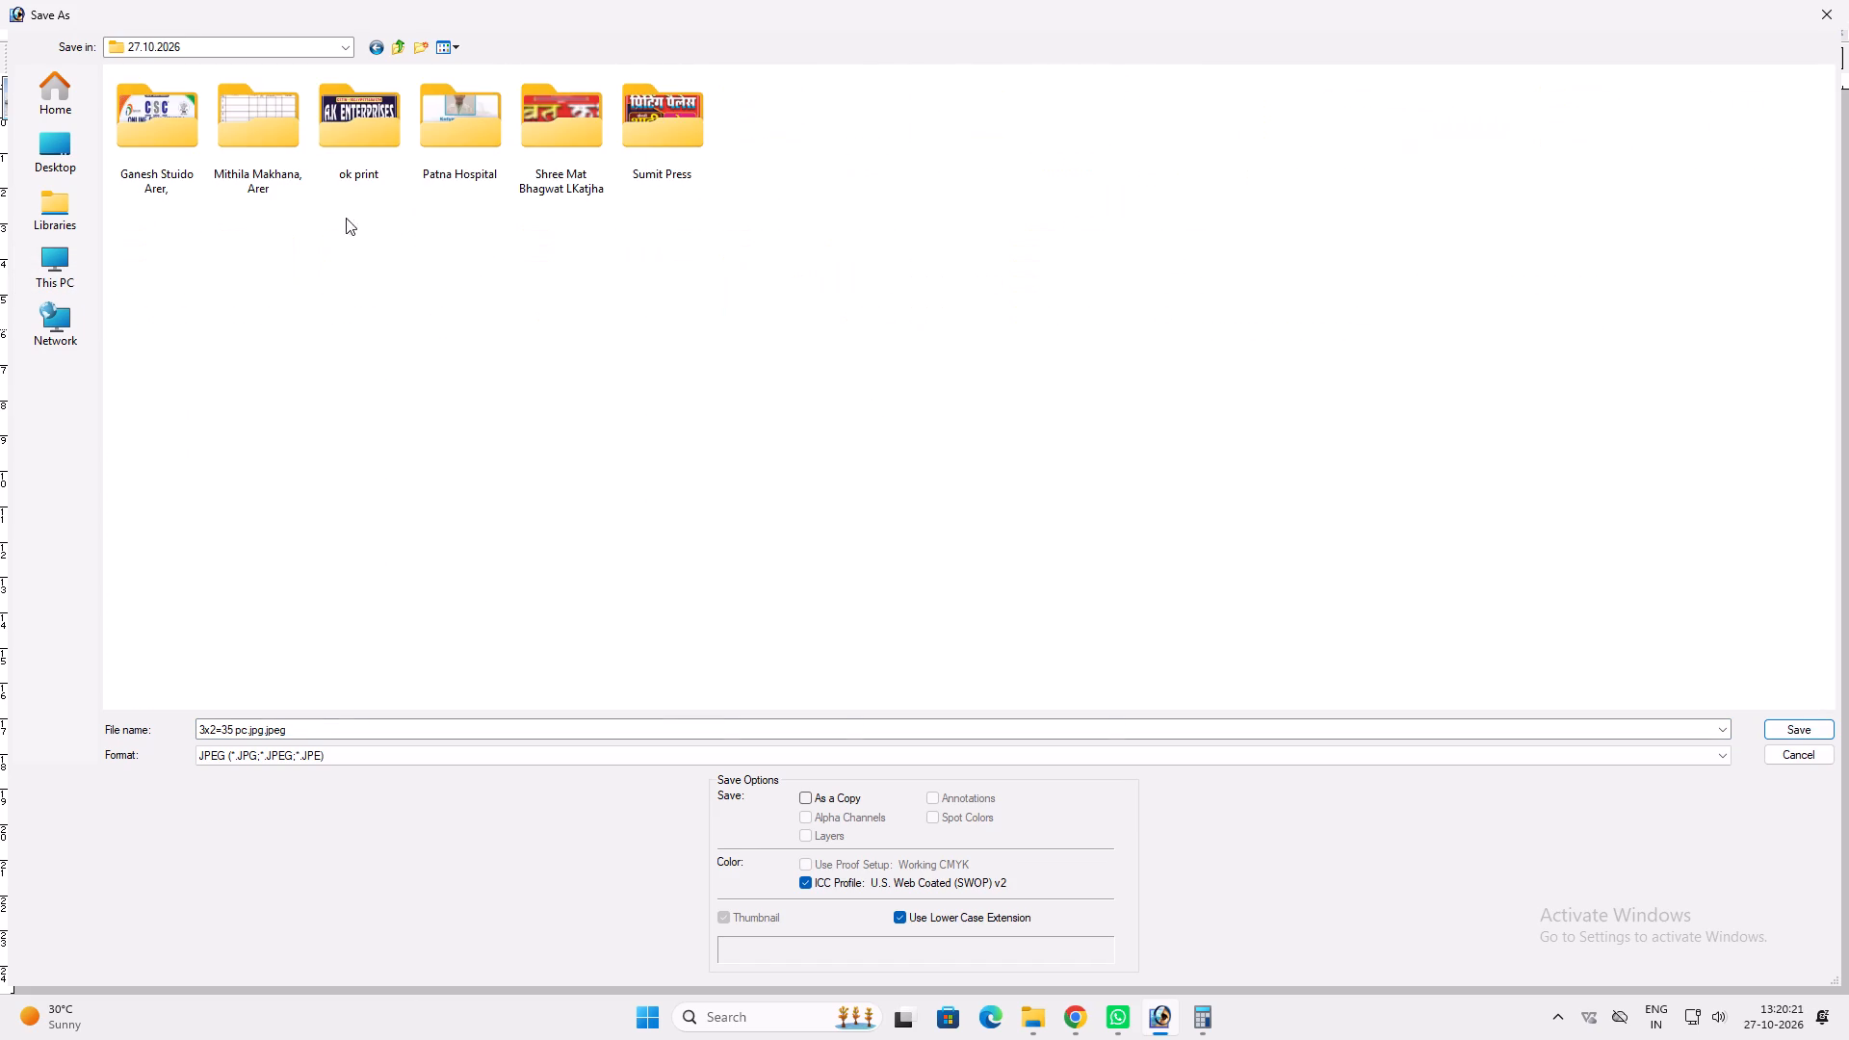
click(422, 49)
text(J.n Printign)
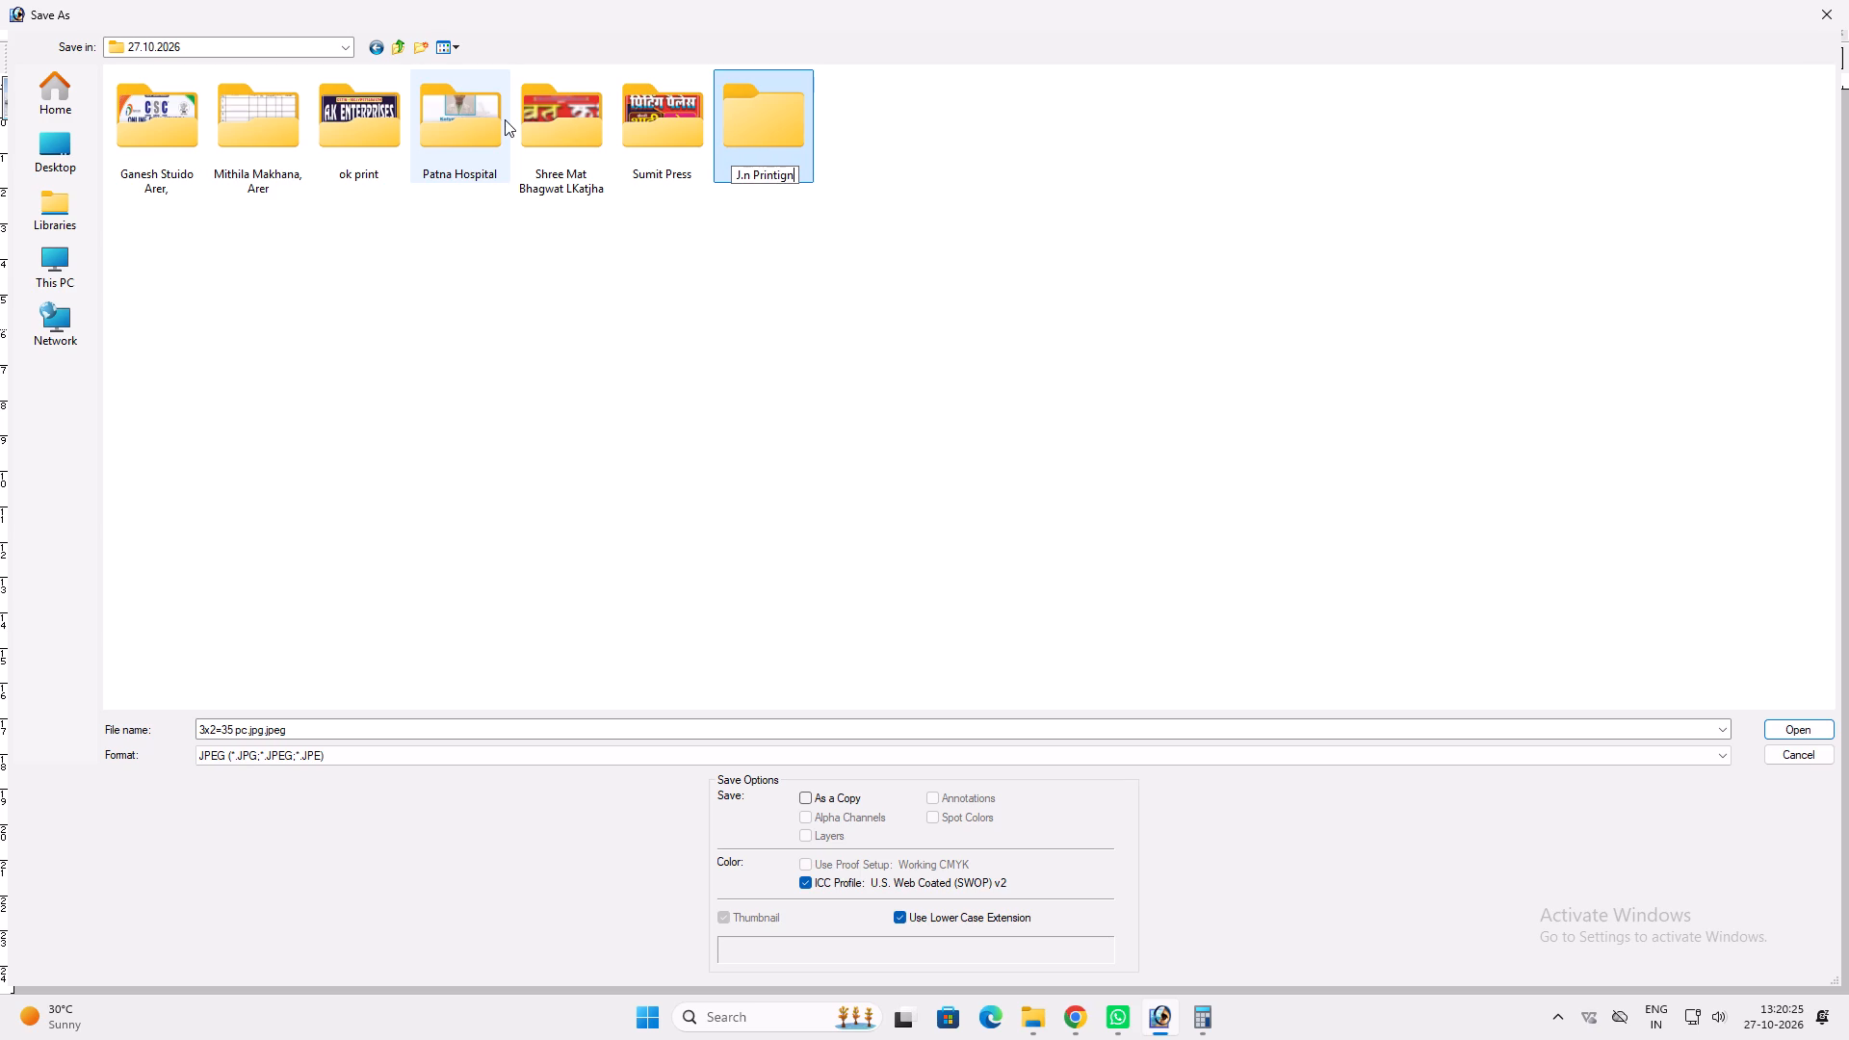
key(BackSpace)
key(BackSpace)
key(BackSpace)
text(ing ja)
key(BackSpace)
text(han)
text(jhar pur)
key(space)
key(Return)
key(Return)
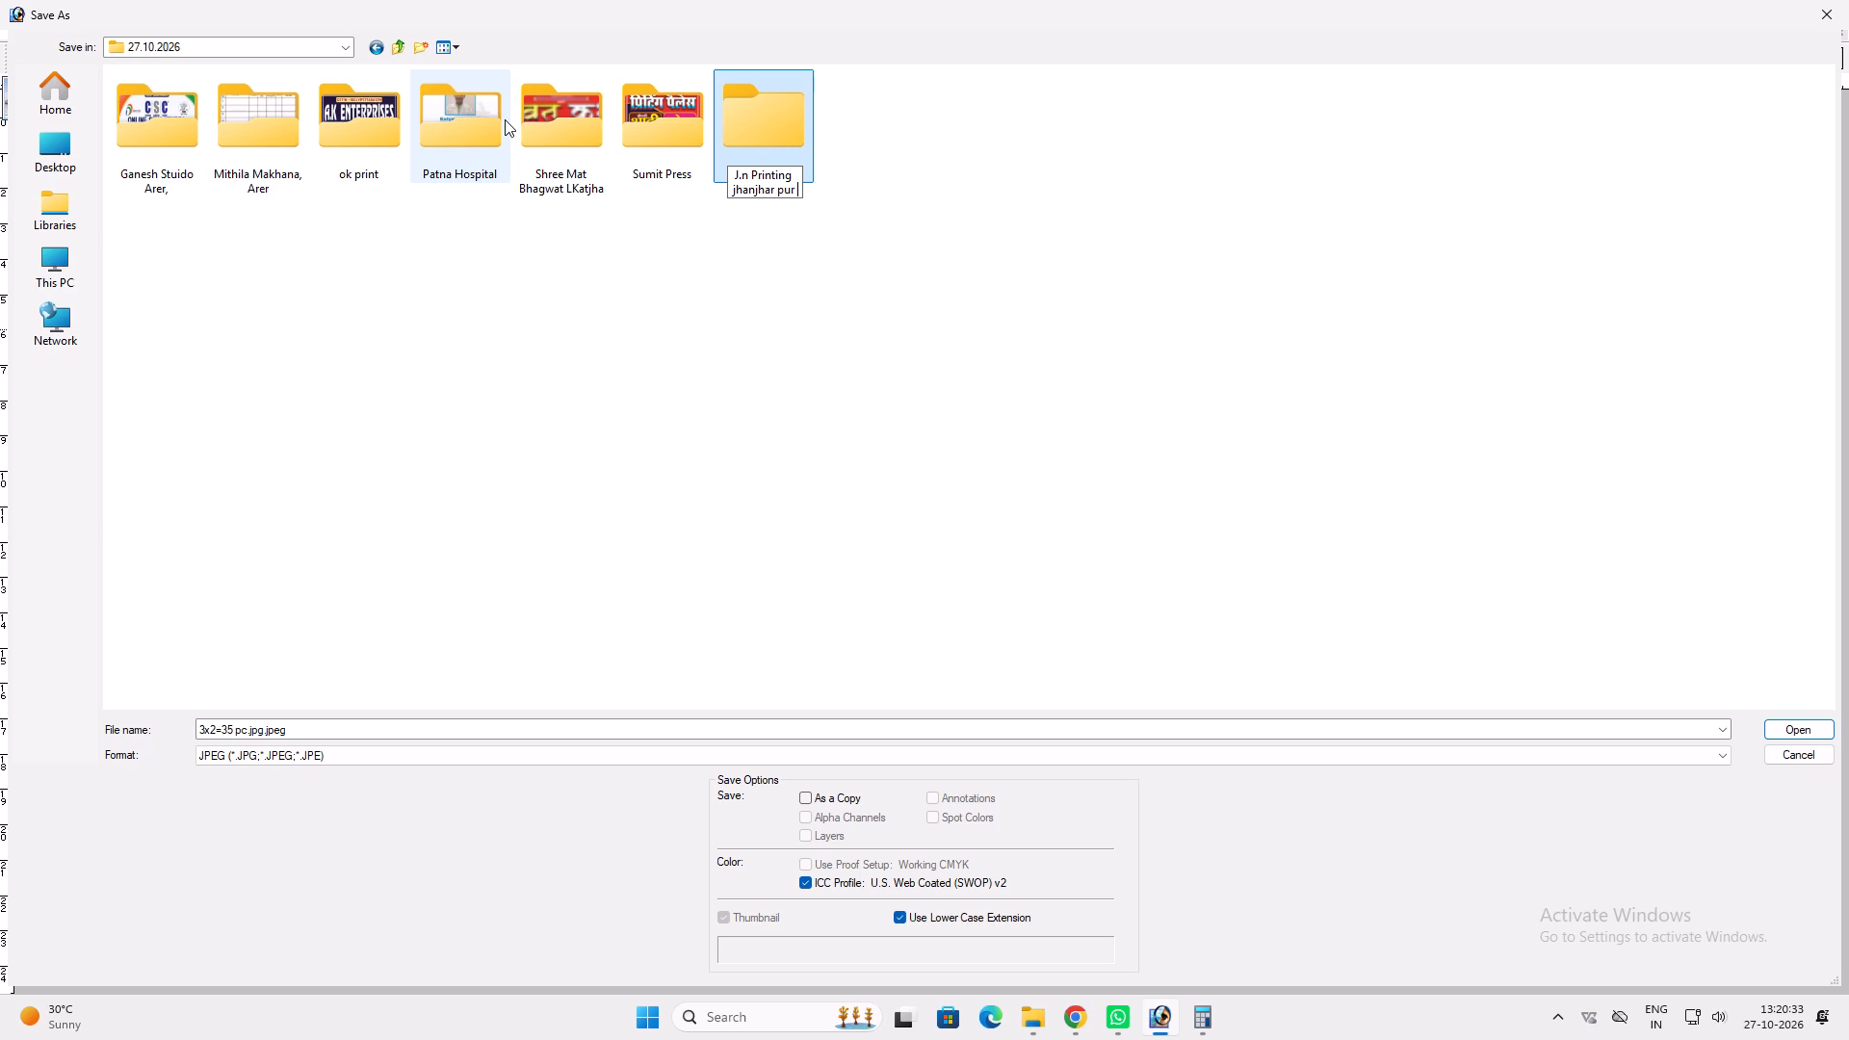
Save the banner as the TIFF file "3x2=35 pc" in the new folder with the offered TIFF options, and close the document.
click(324, 728)
key(Tab)
key(t)
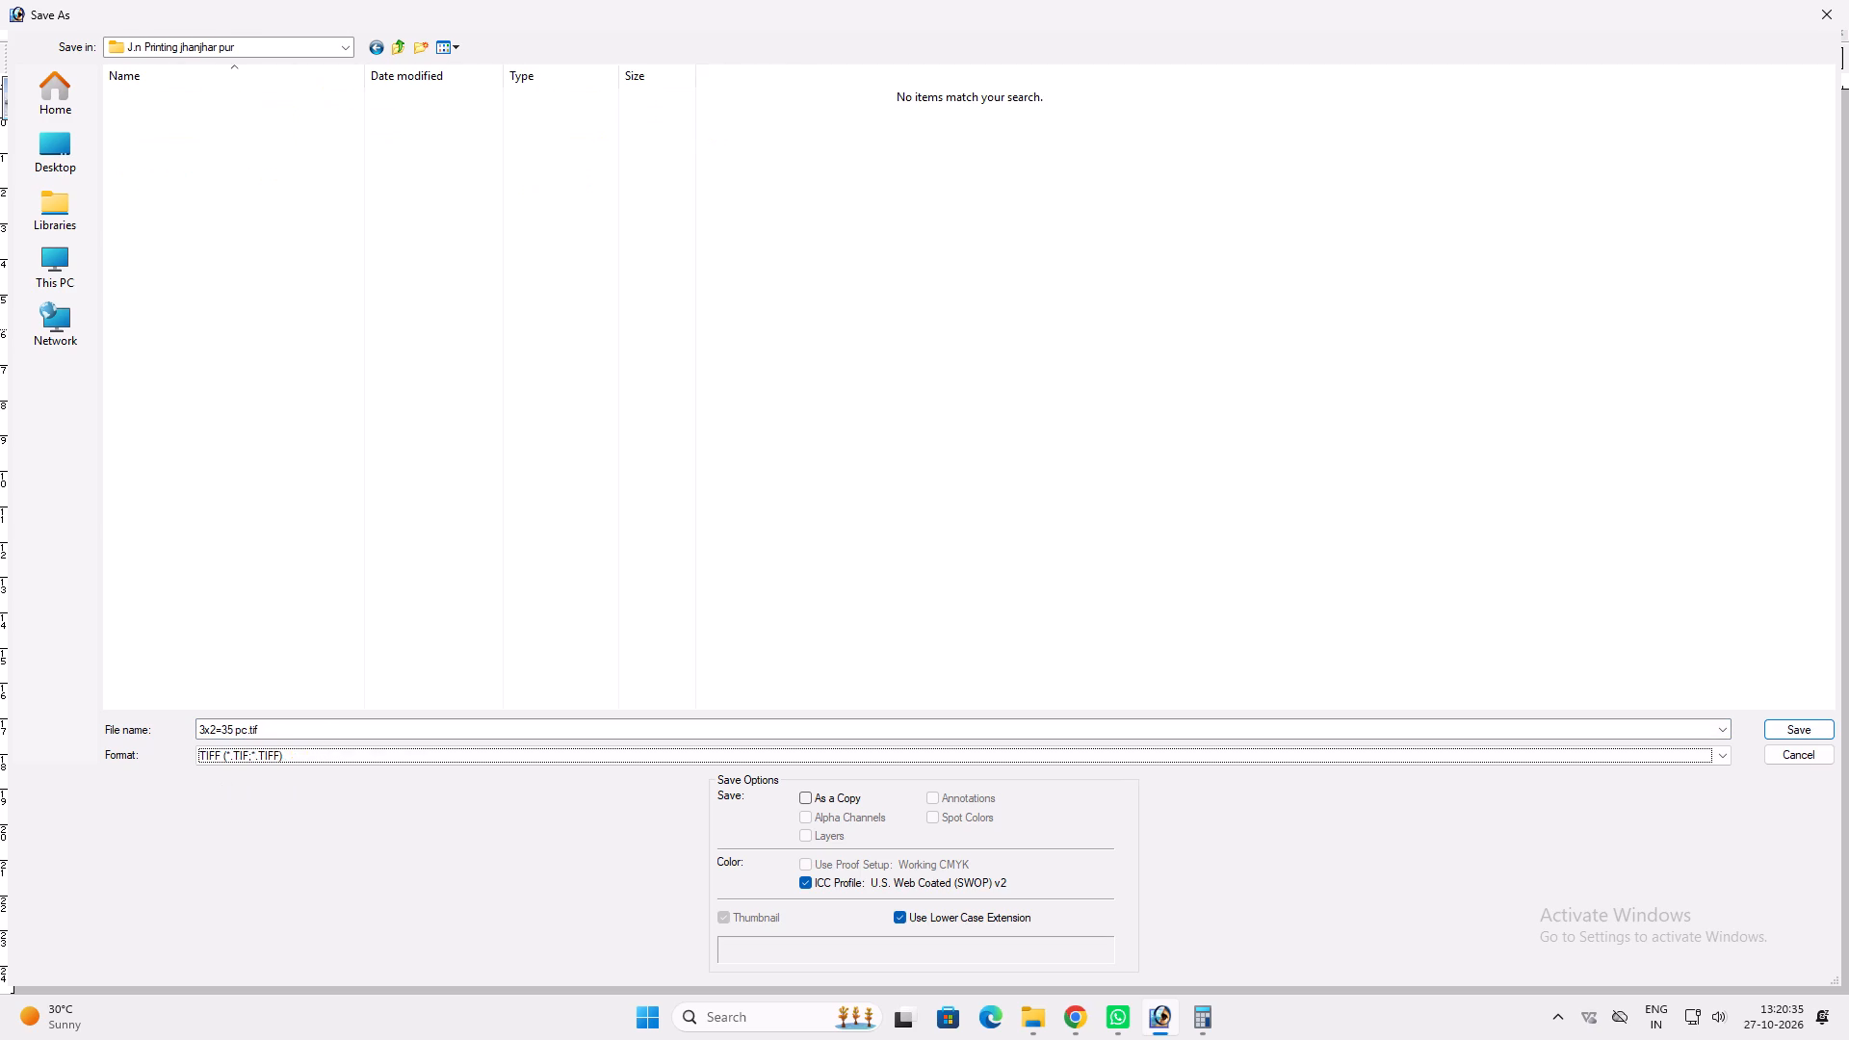
key(Return)
key(Return)
key(Return)
key(ctrl+w)
Rename the saved banner file in the J.n Printing jhanjhar pur folder as "3x2=35 pc old".
ctrl+double_click(563, 330)
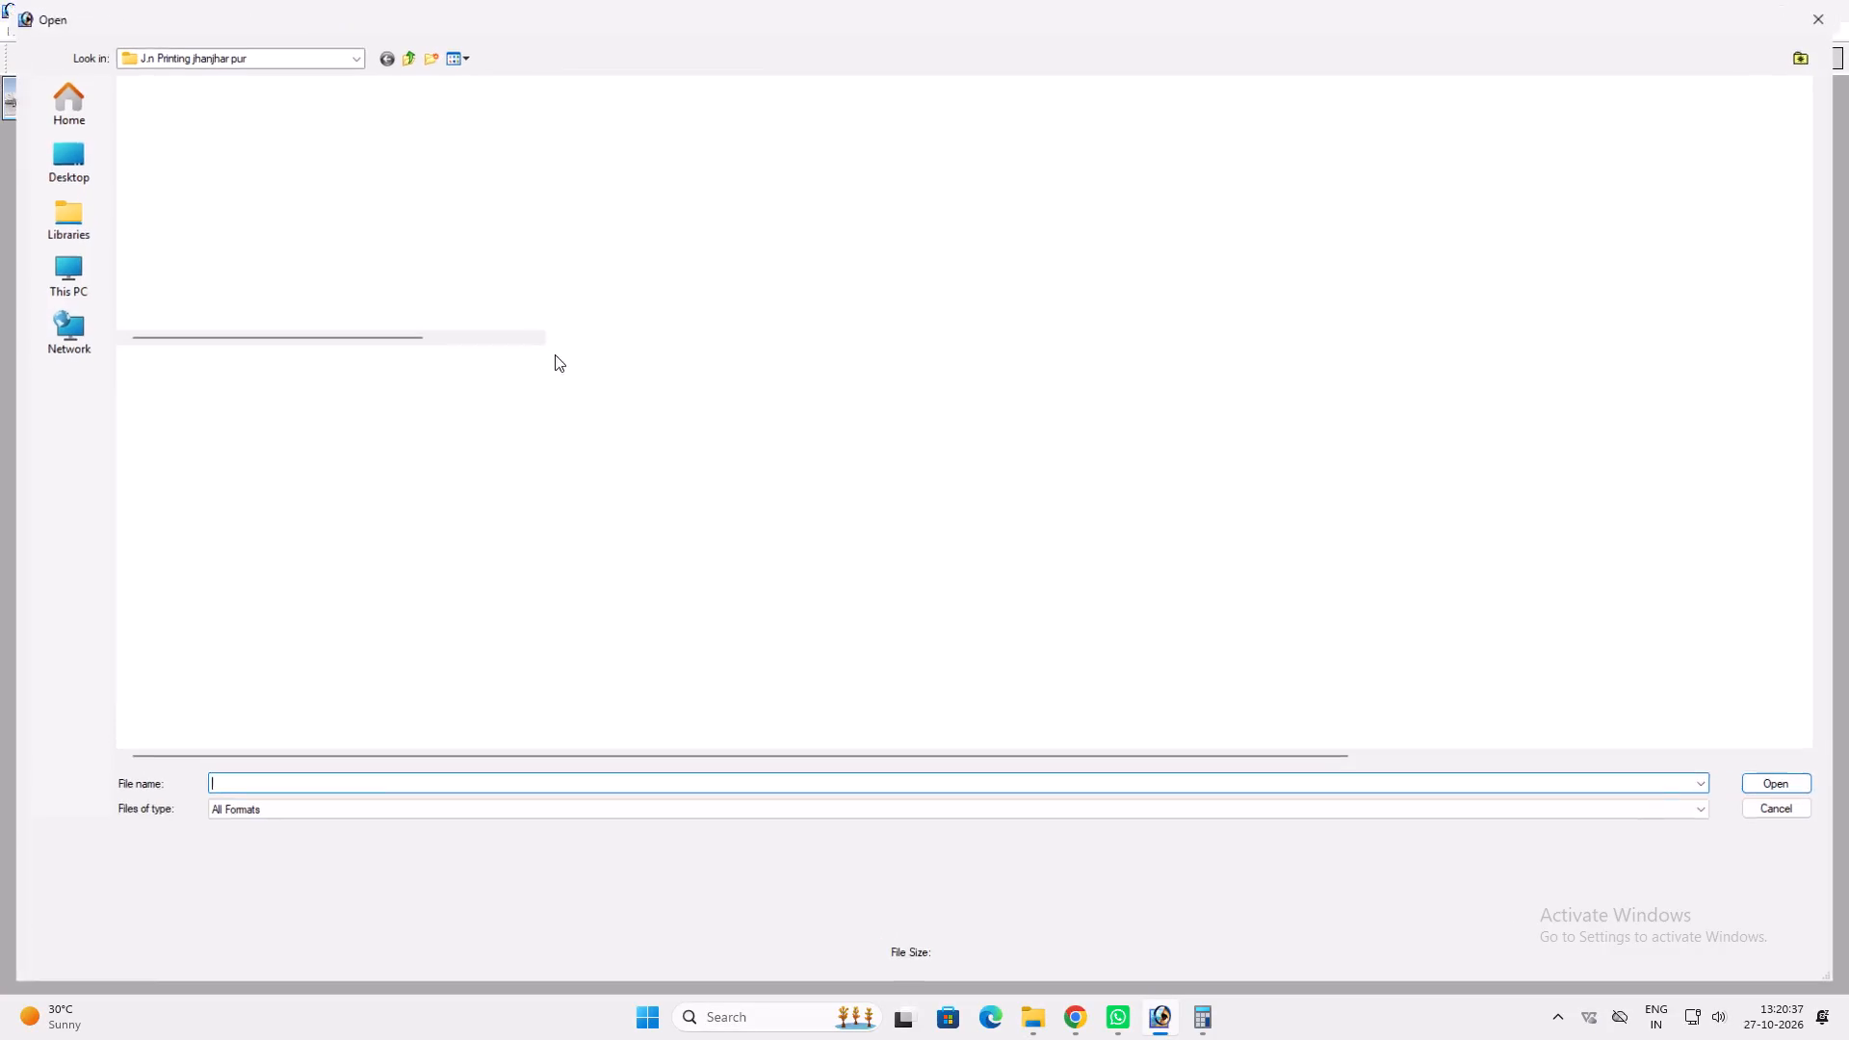
click(182, 129)
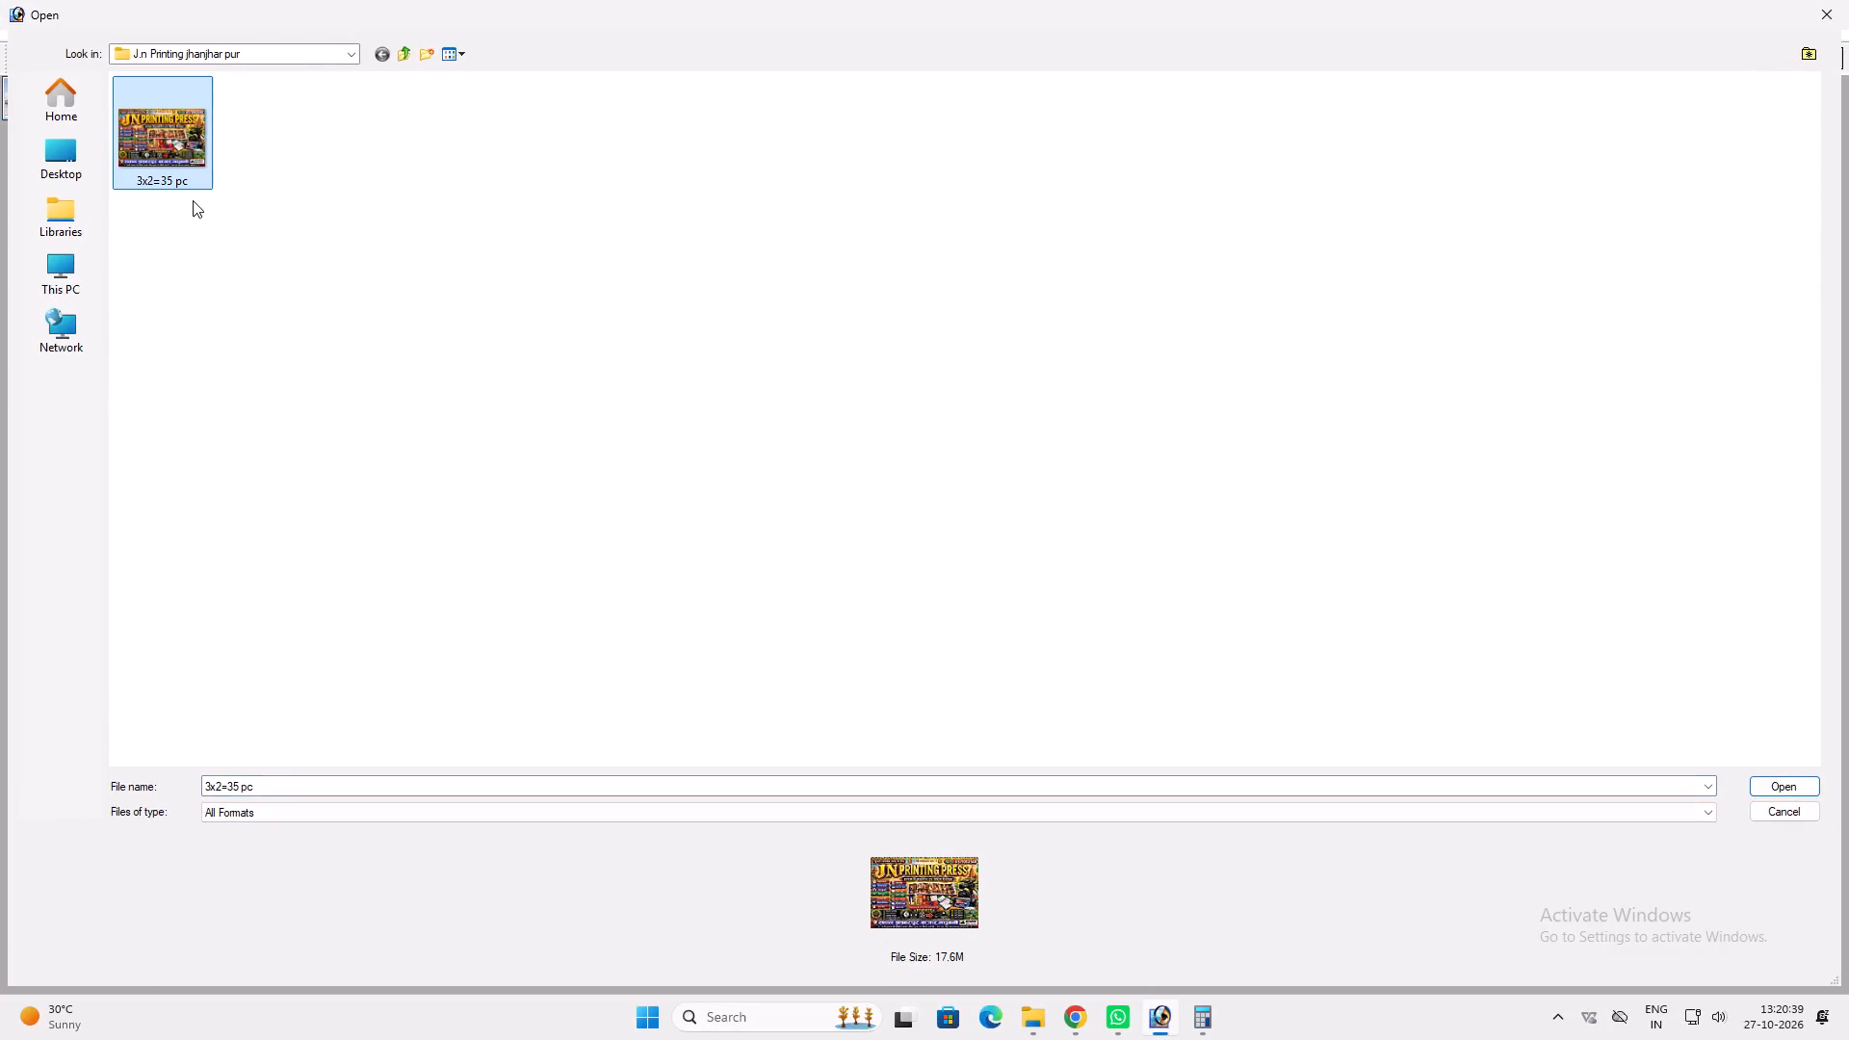
key(F2)
click(190, 183)
key(space)
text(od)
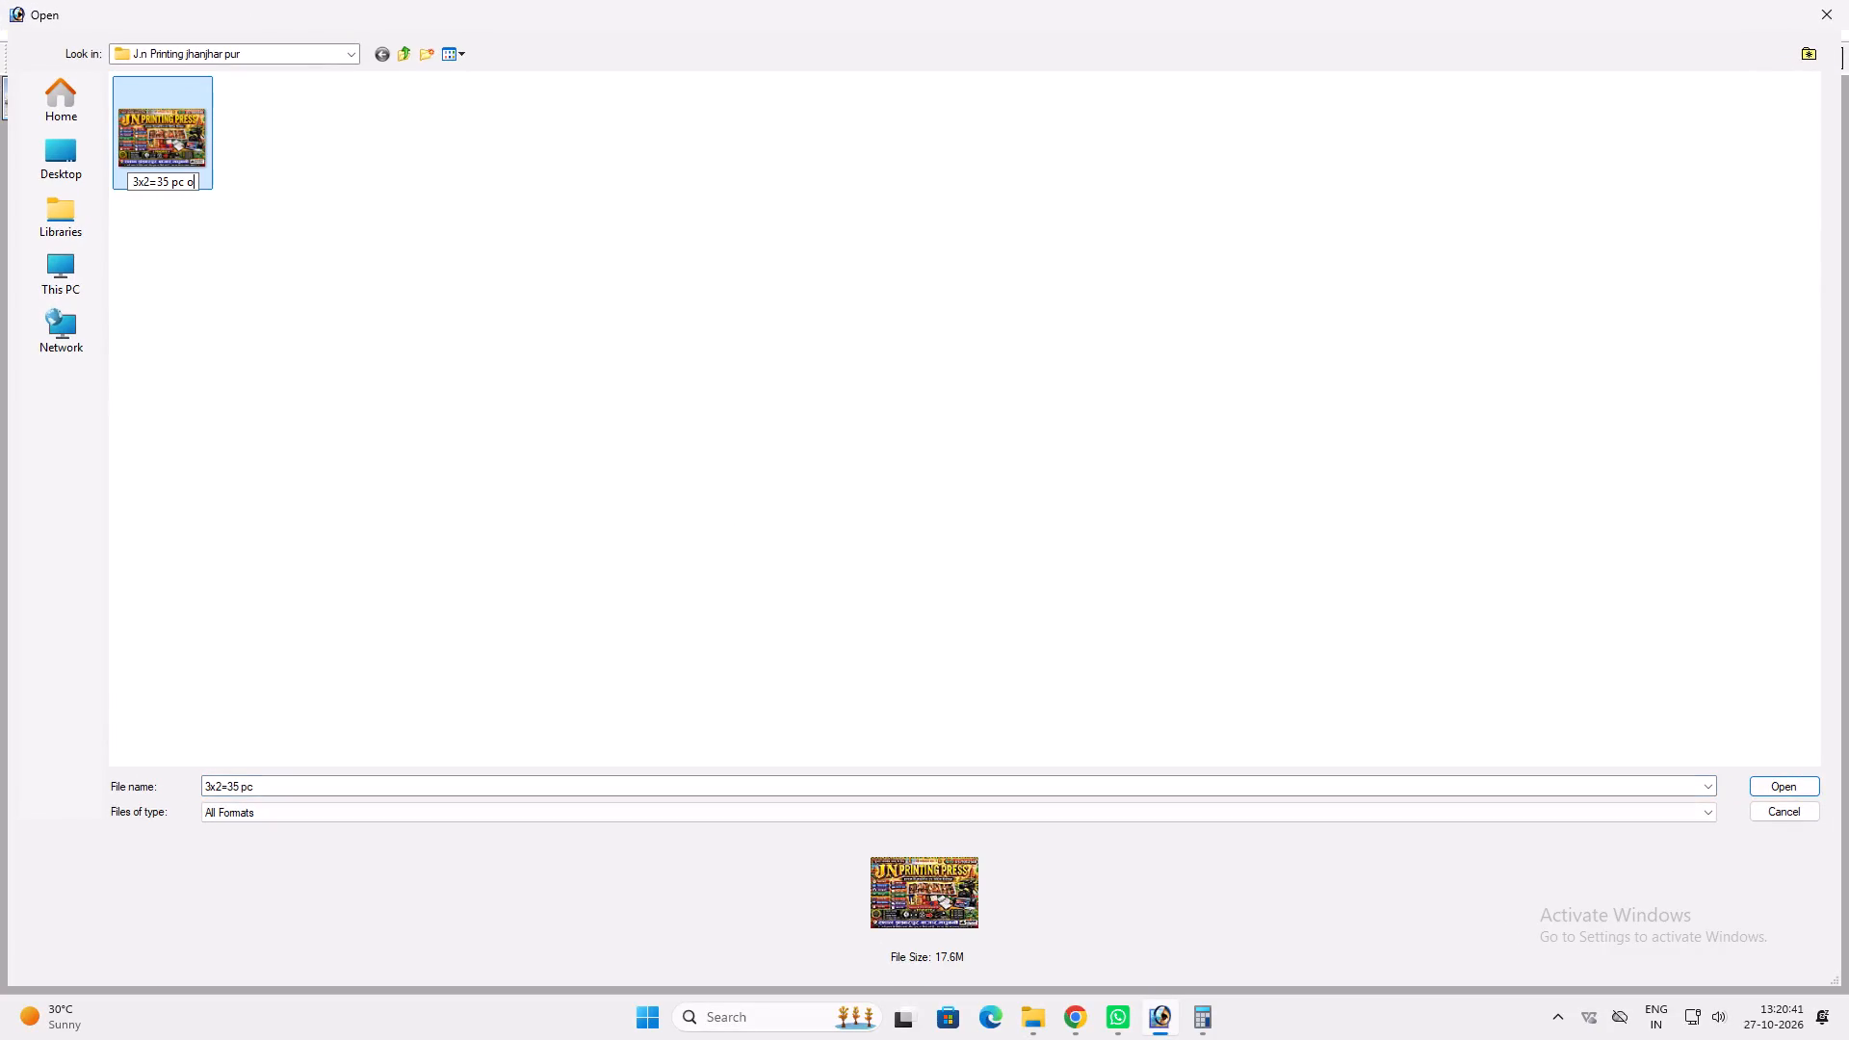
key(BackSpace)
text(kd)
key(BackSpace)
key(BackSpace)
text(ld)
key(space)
click(335, 337)
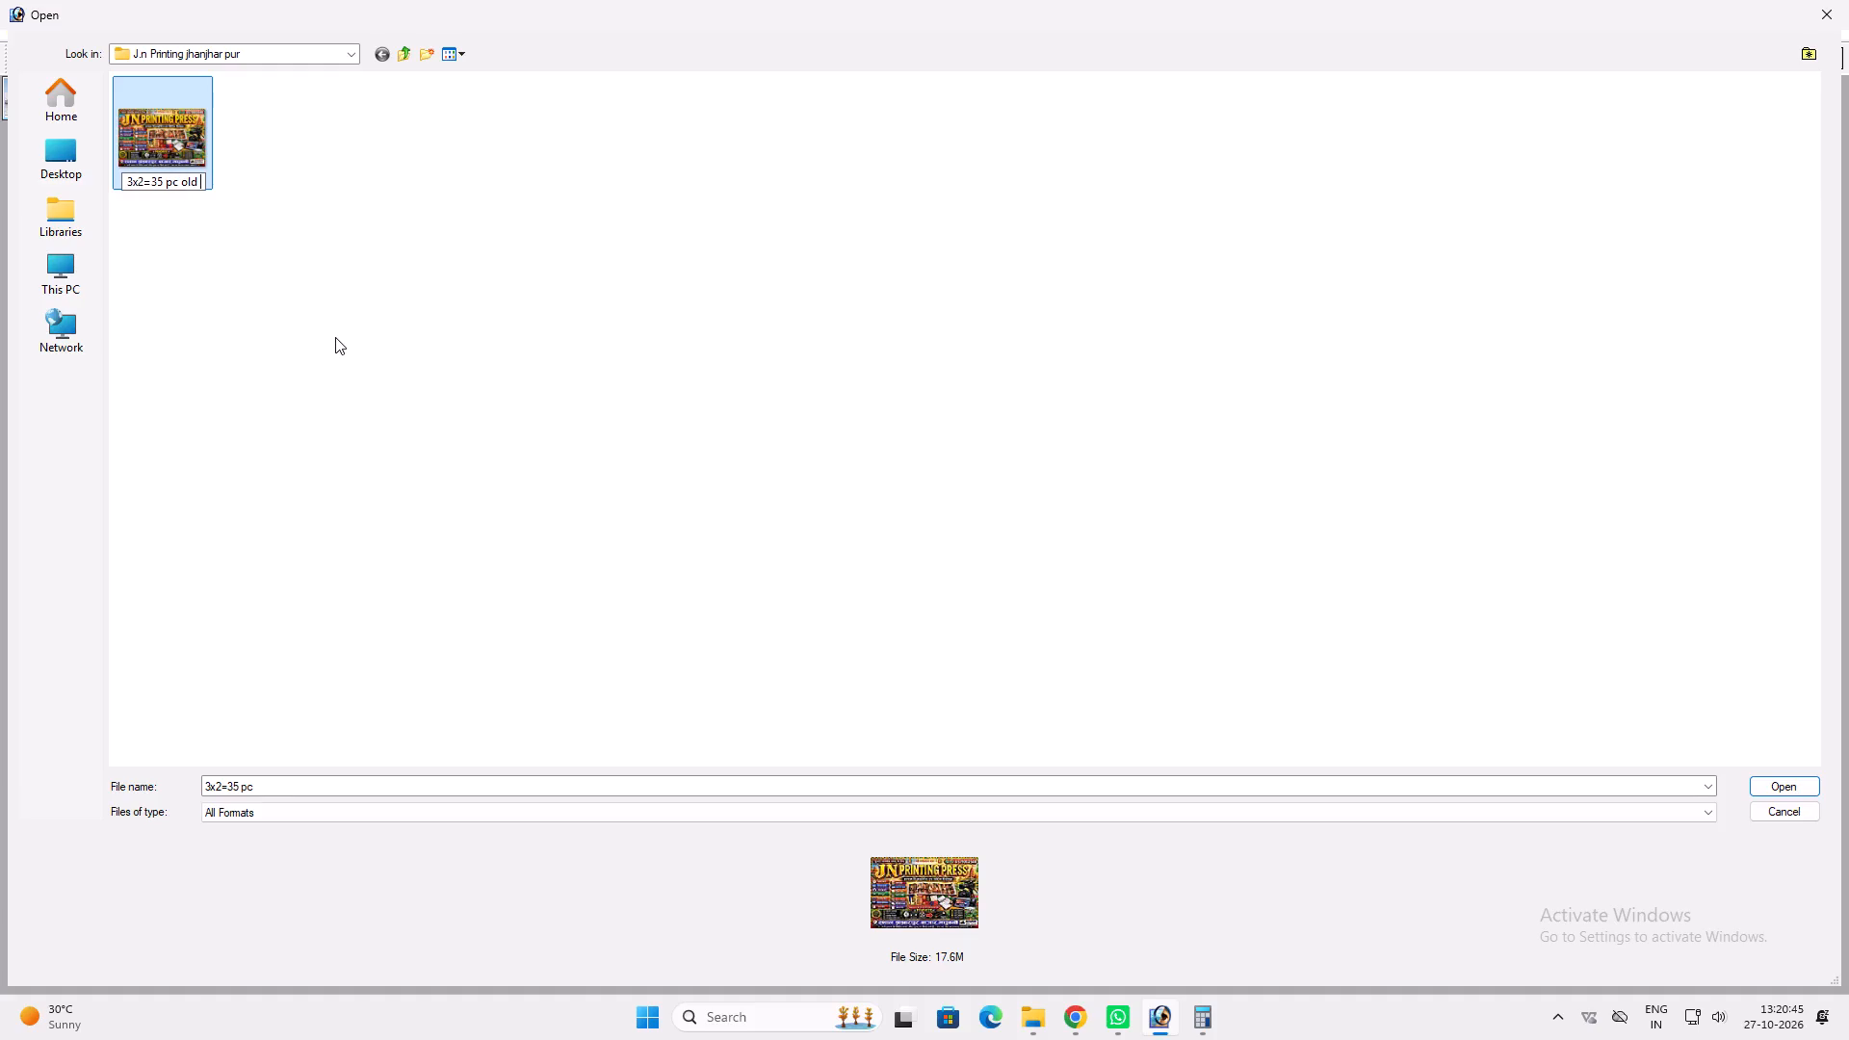
Open the renamed banner file "3x2=35 pc old" from the J.n Printing jhanjhar pur folder.
click(191, 151)
key(Return)
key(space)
Maximize the banner's document window, fit the banner in view, and capture a rectangular screen snip of the artwork.
double_click(325, 97)
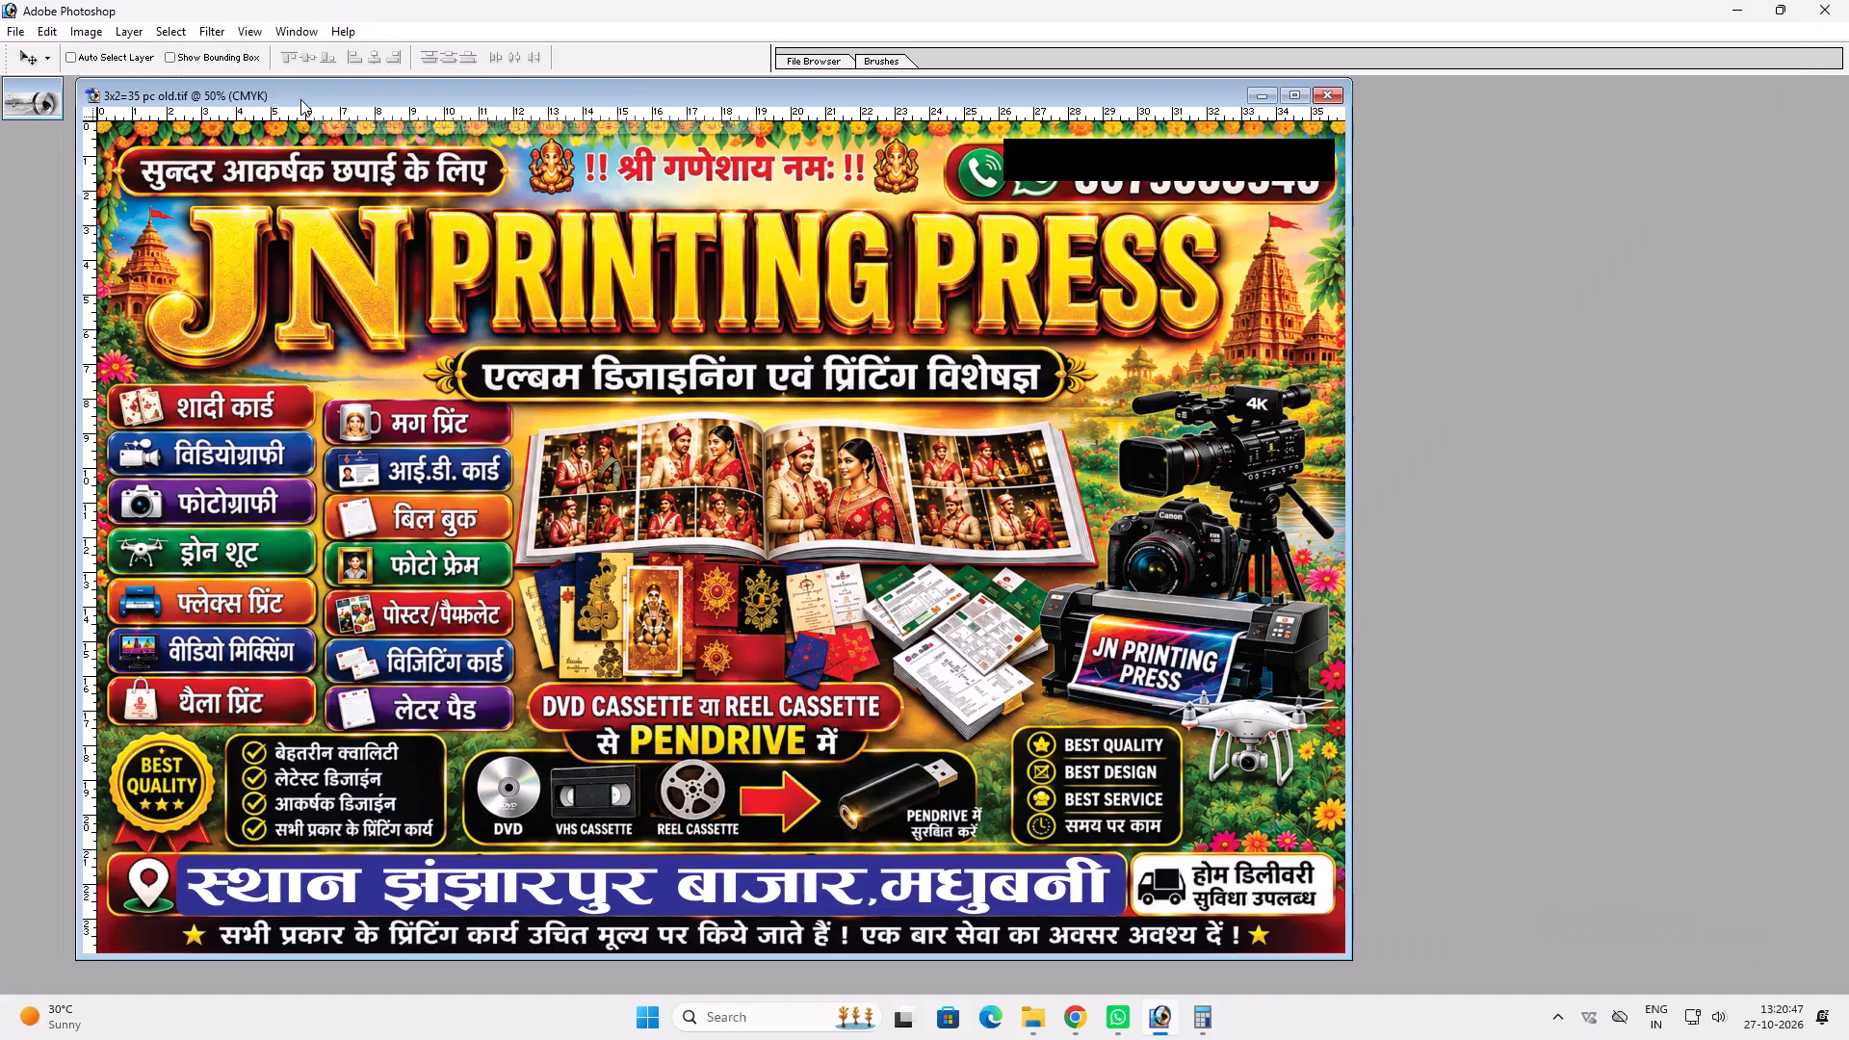
double_click(300, 99)
key(ctrl+0)
key(Print)
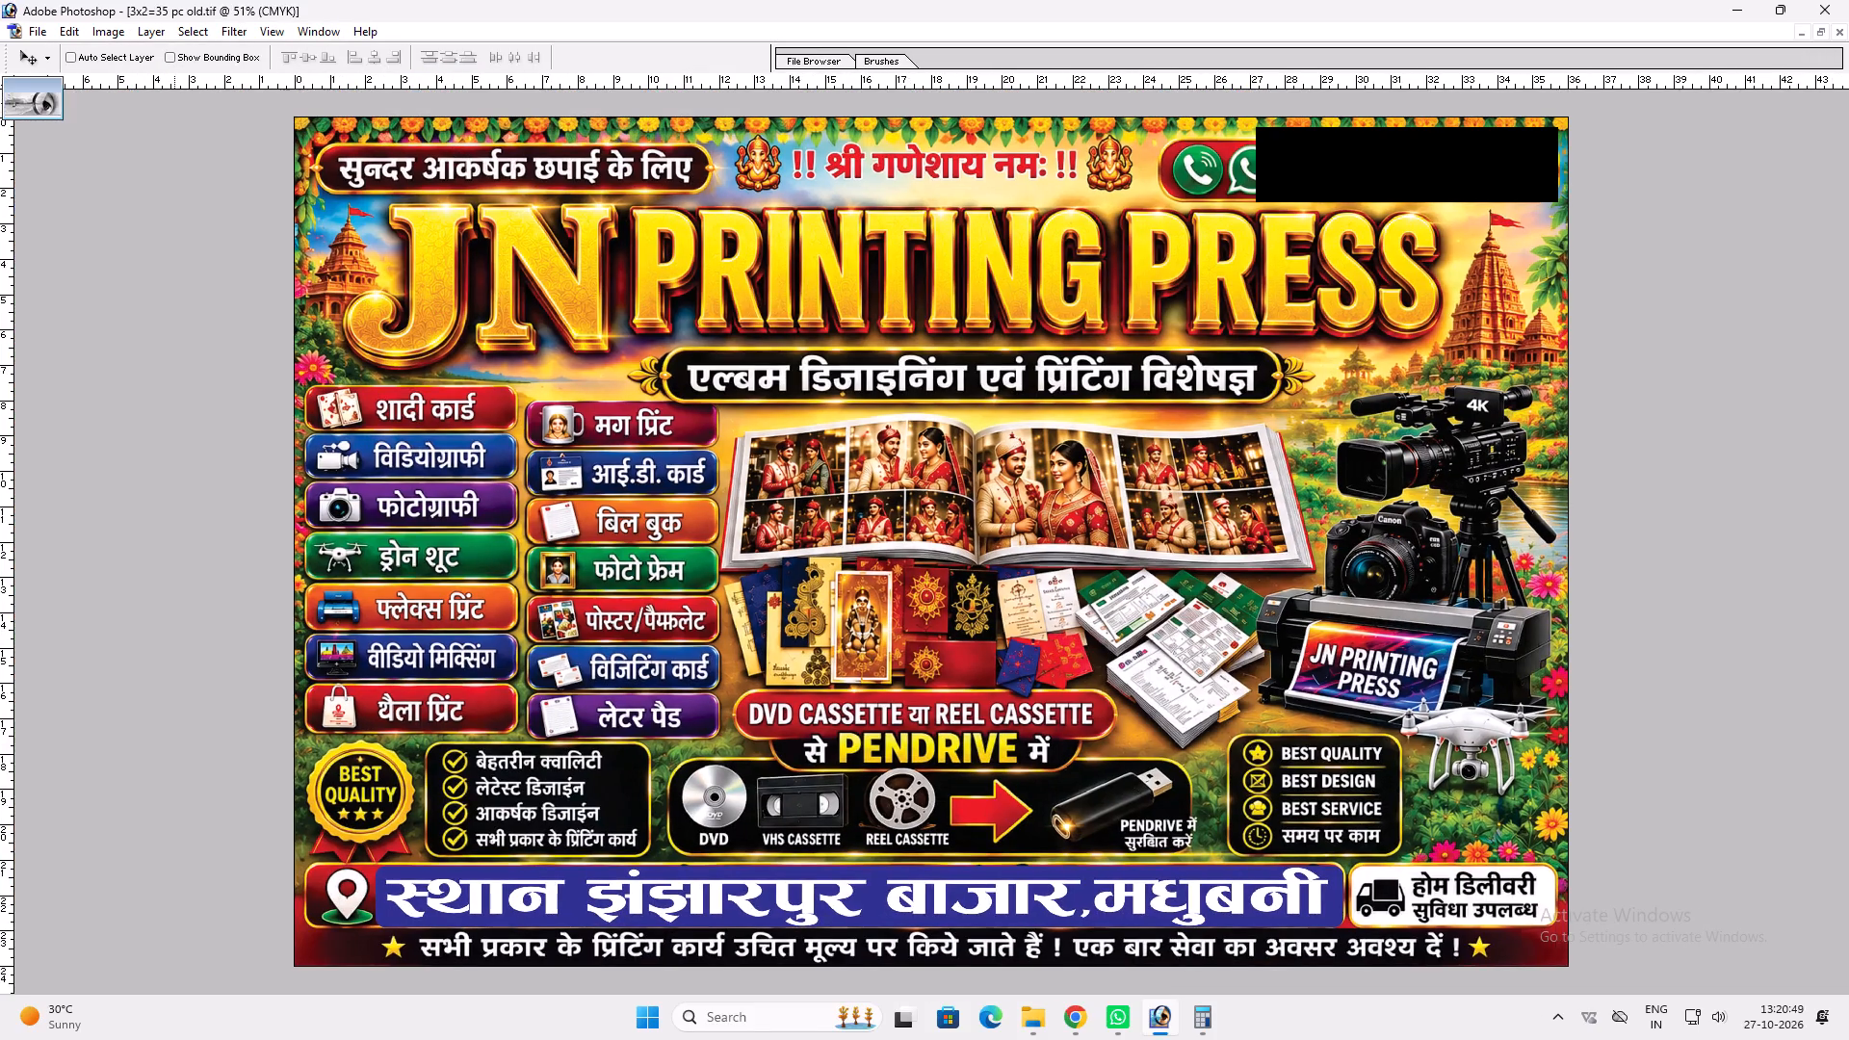
drag(292, 112, 1556, 978)
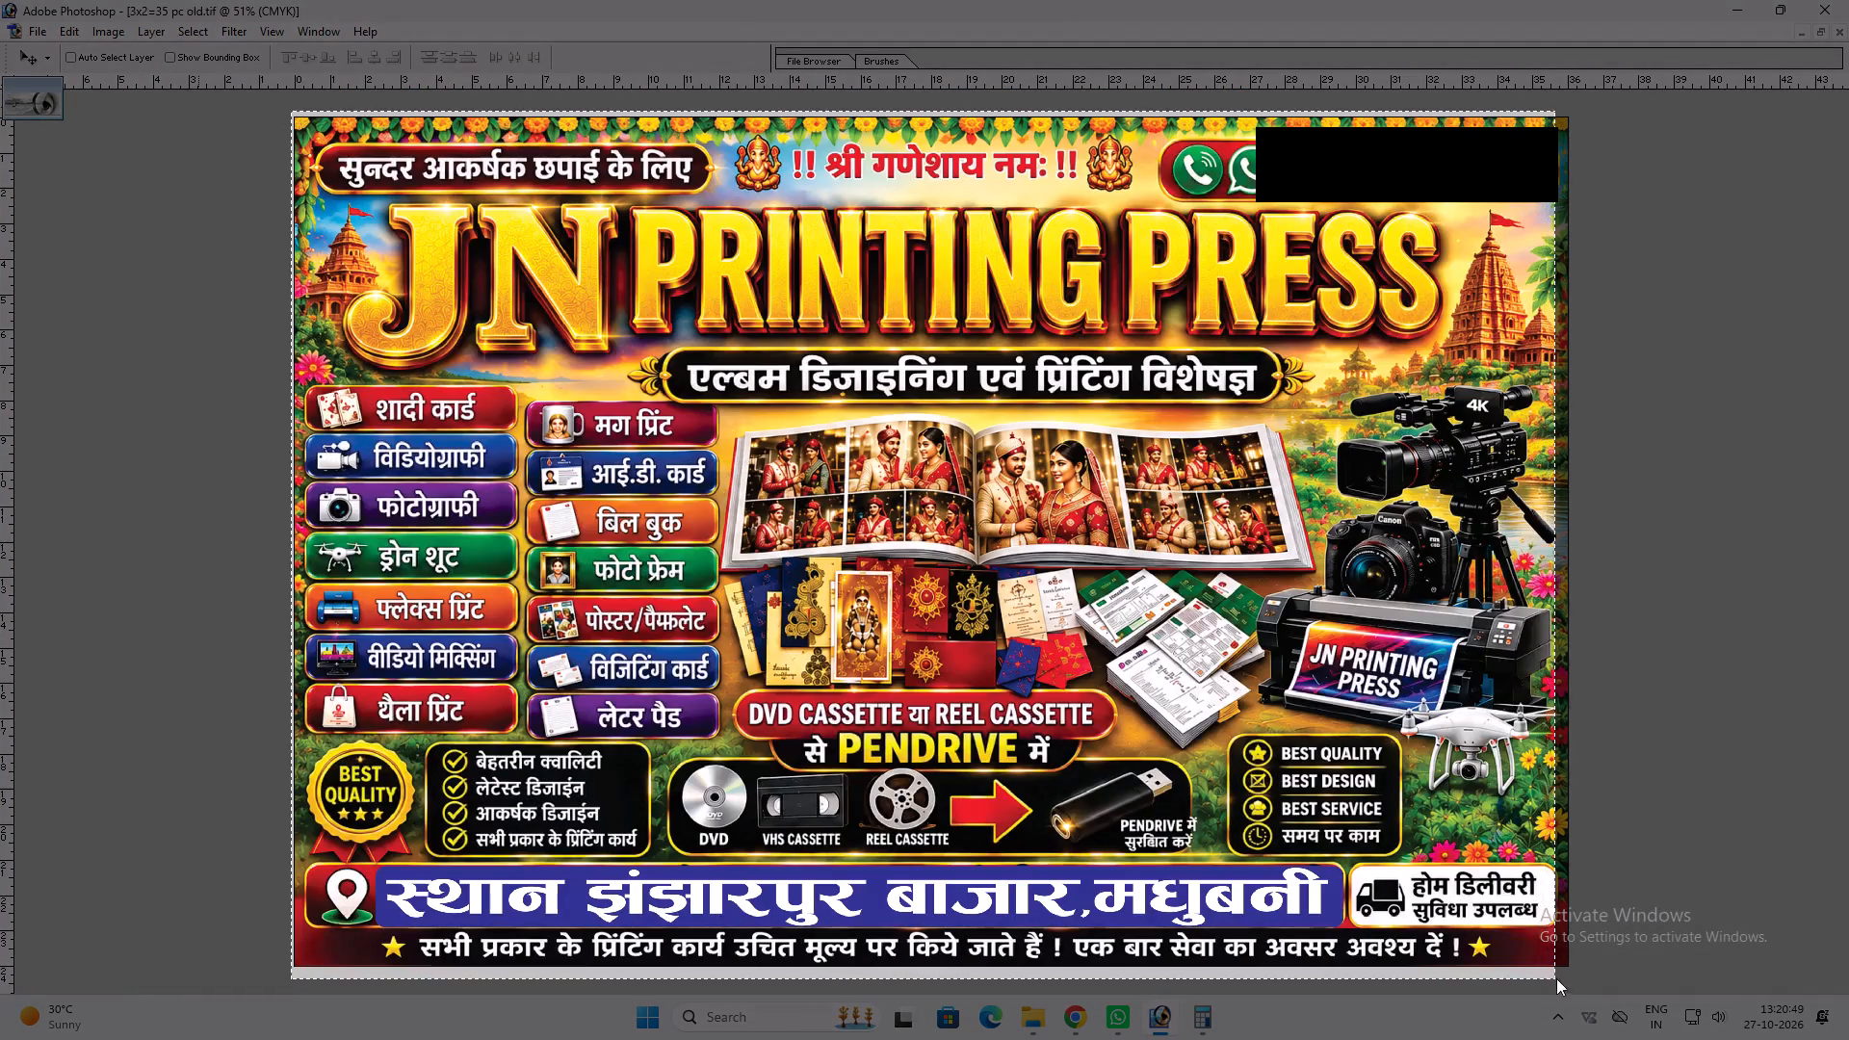
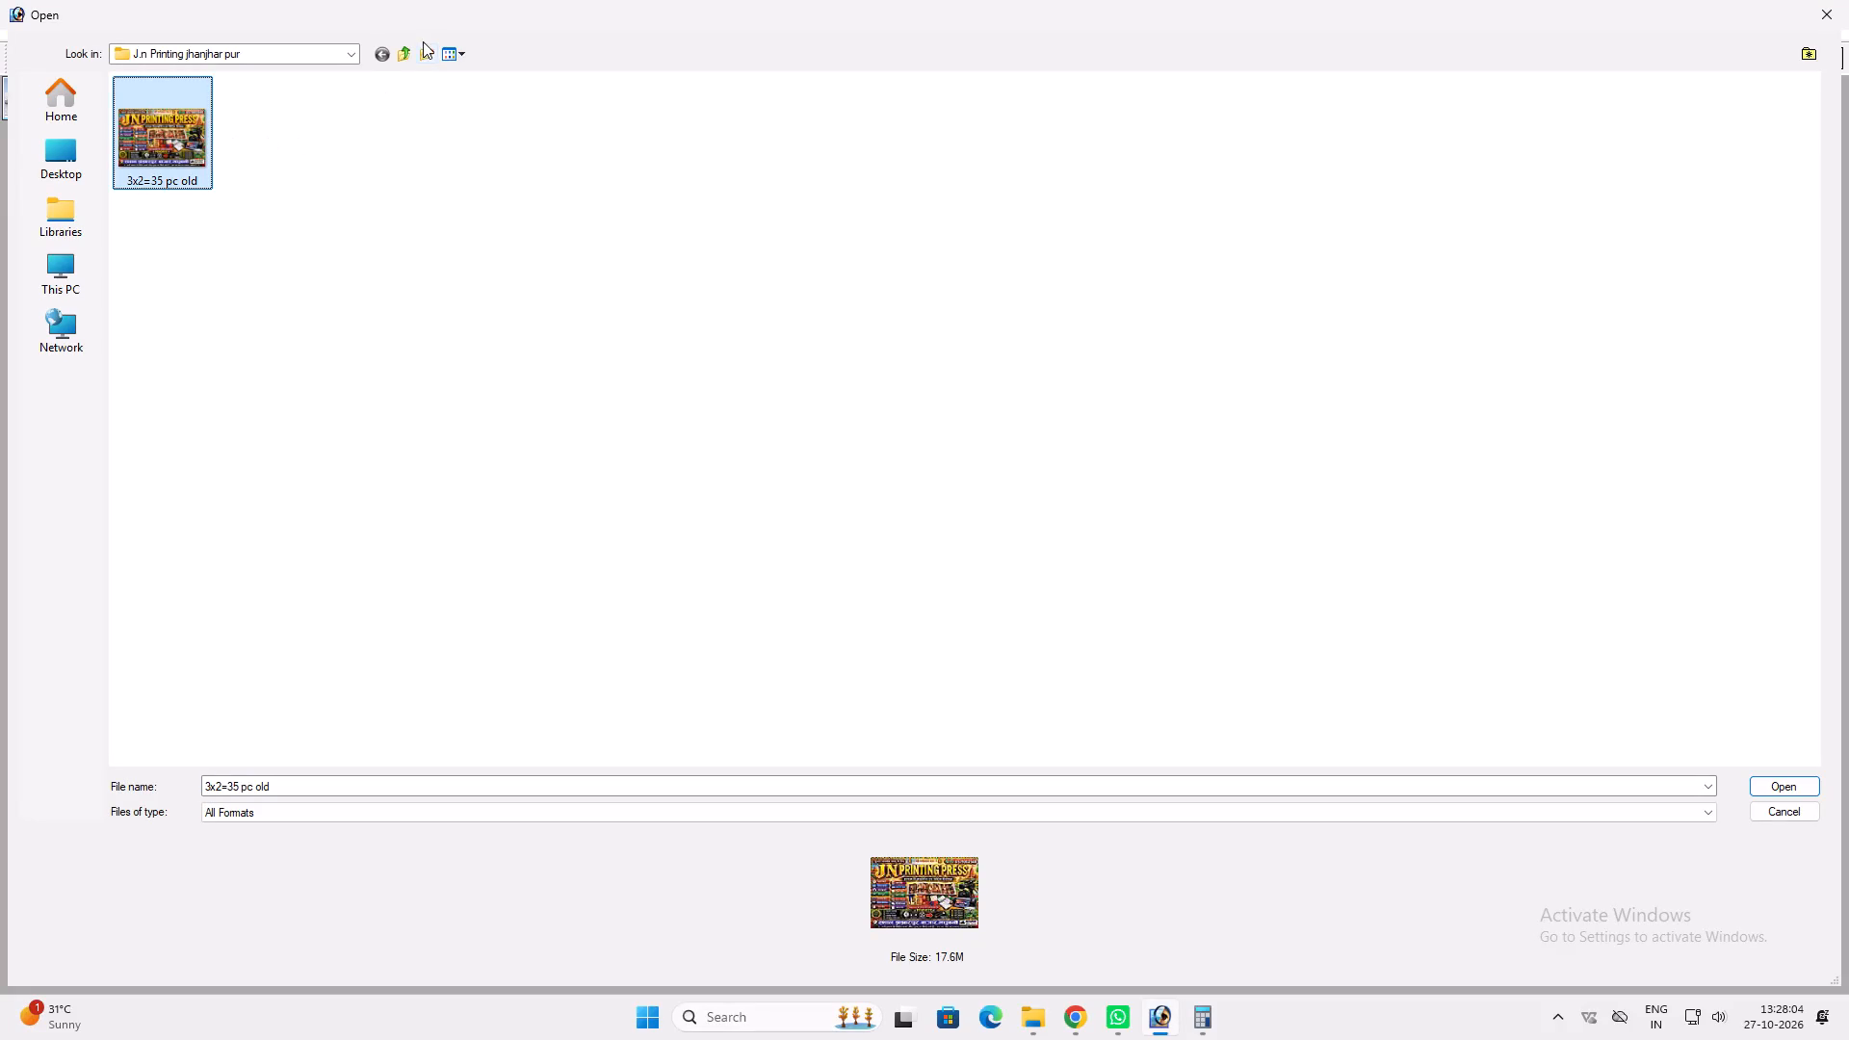
Copy the "J.n Printing jhanjhar pur" folder from the 27.10.2026 folder and paste it into october's FINAL PRINT folder.
key(ctrl+c)
click(404, 50)
click(642, 368)
click(250, 154)
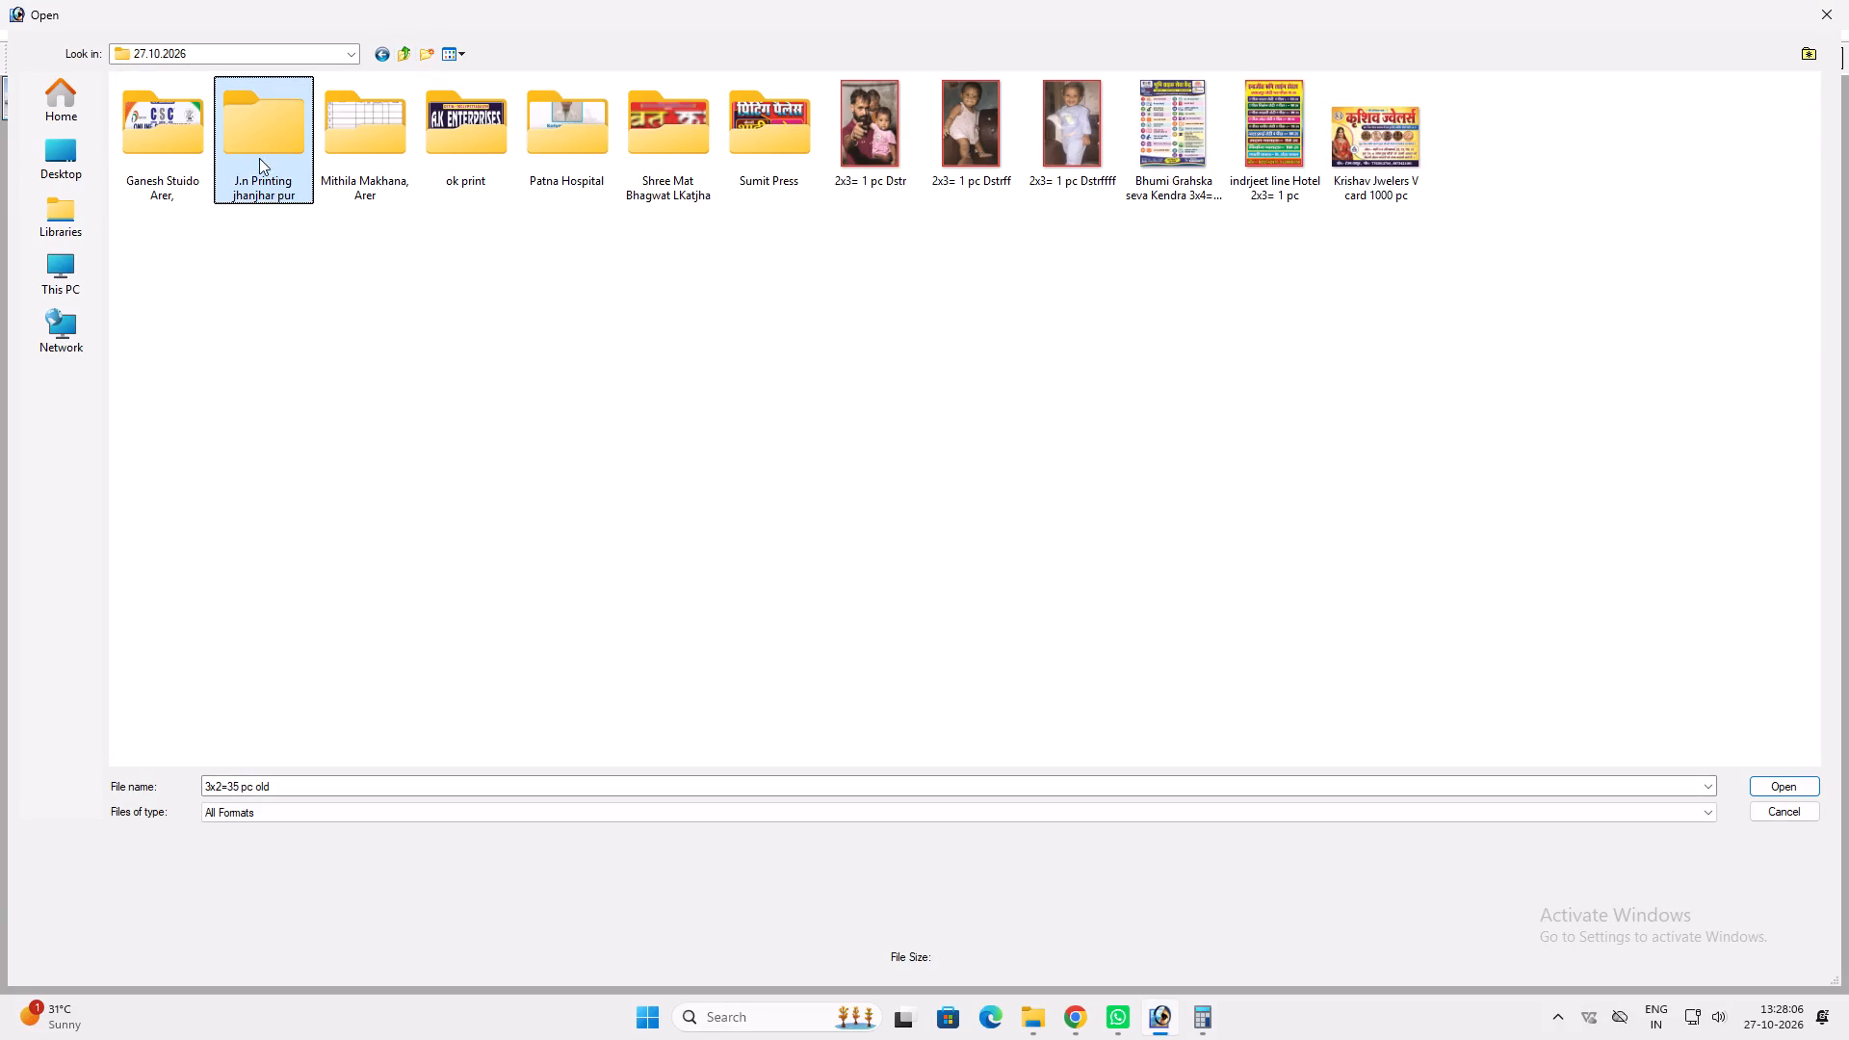
key(ctrl+c)
key(ctrl+c)
key(ctrl+c)
key(ctrl+c)
key(ctrl+c)
key(ctrl+c)
click(394, 59)
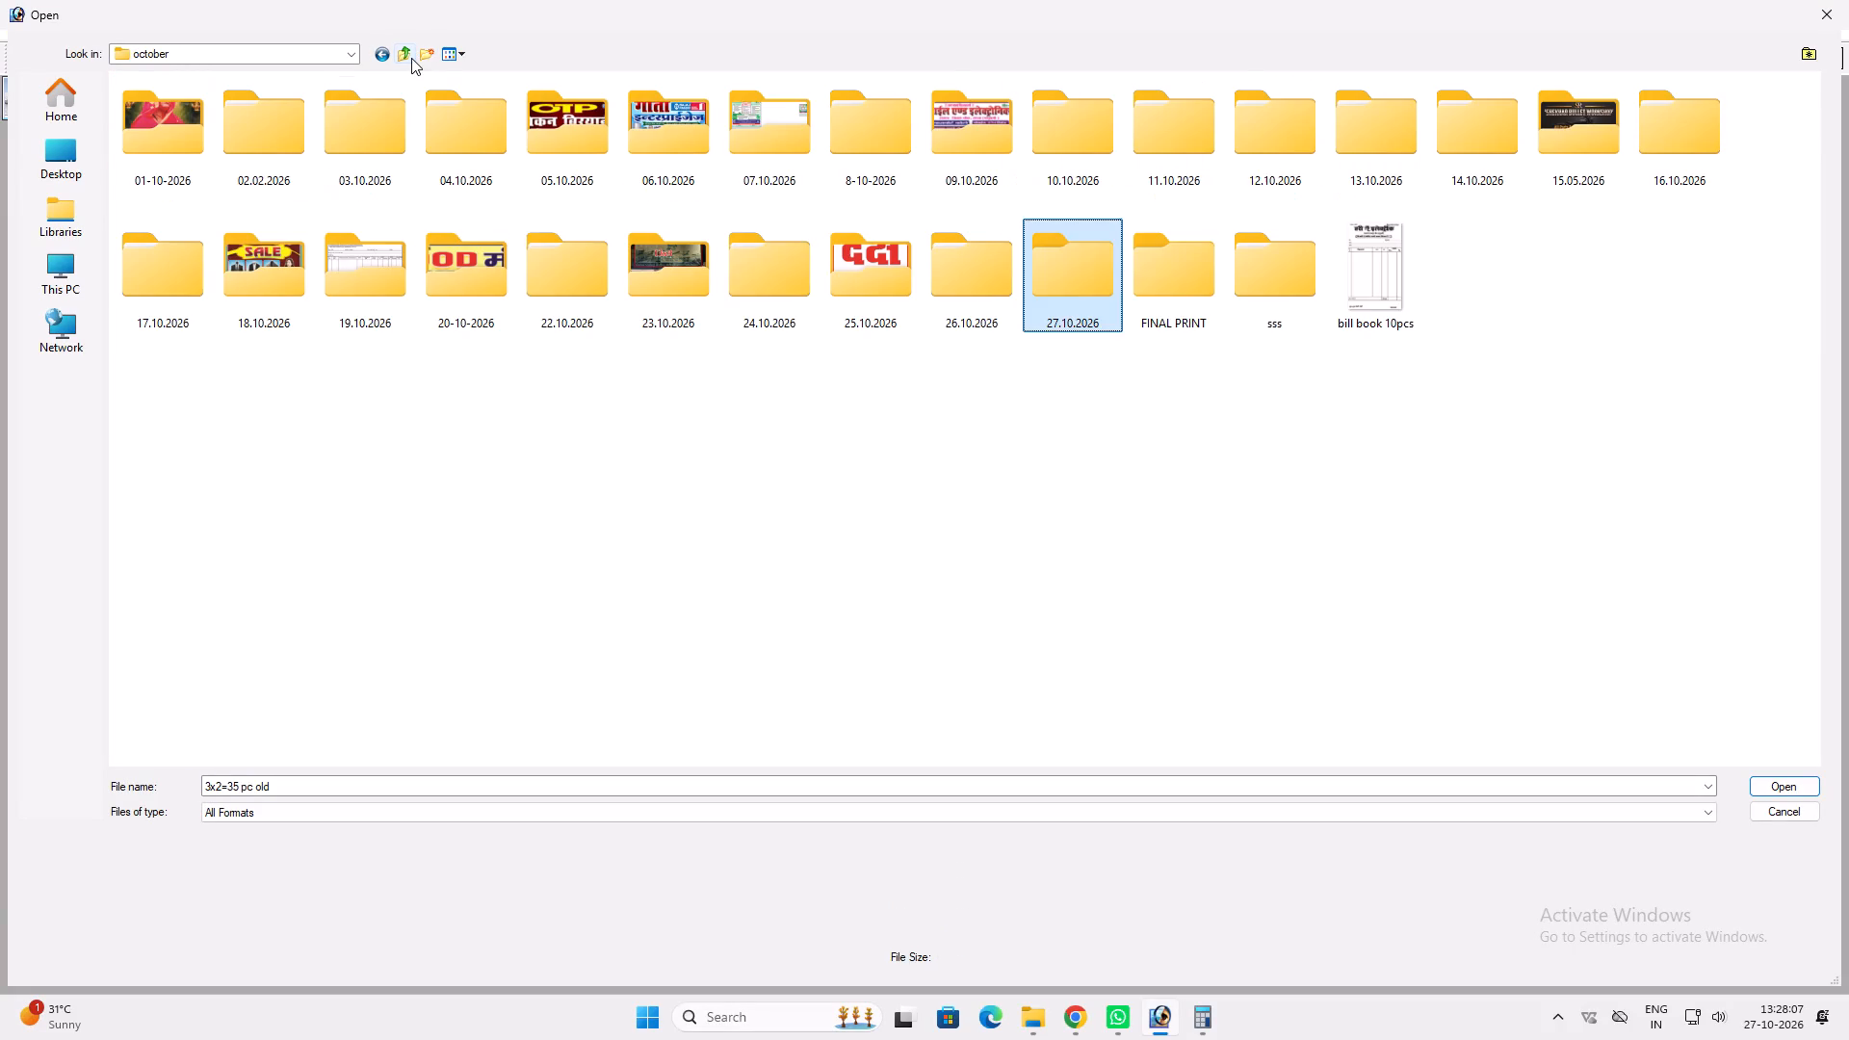
triple_click(1171, 257)
key(ctrl+v)
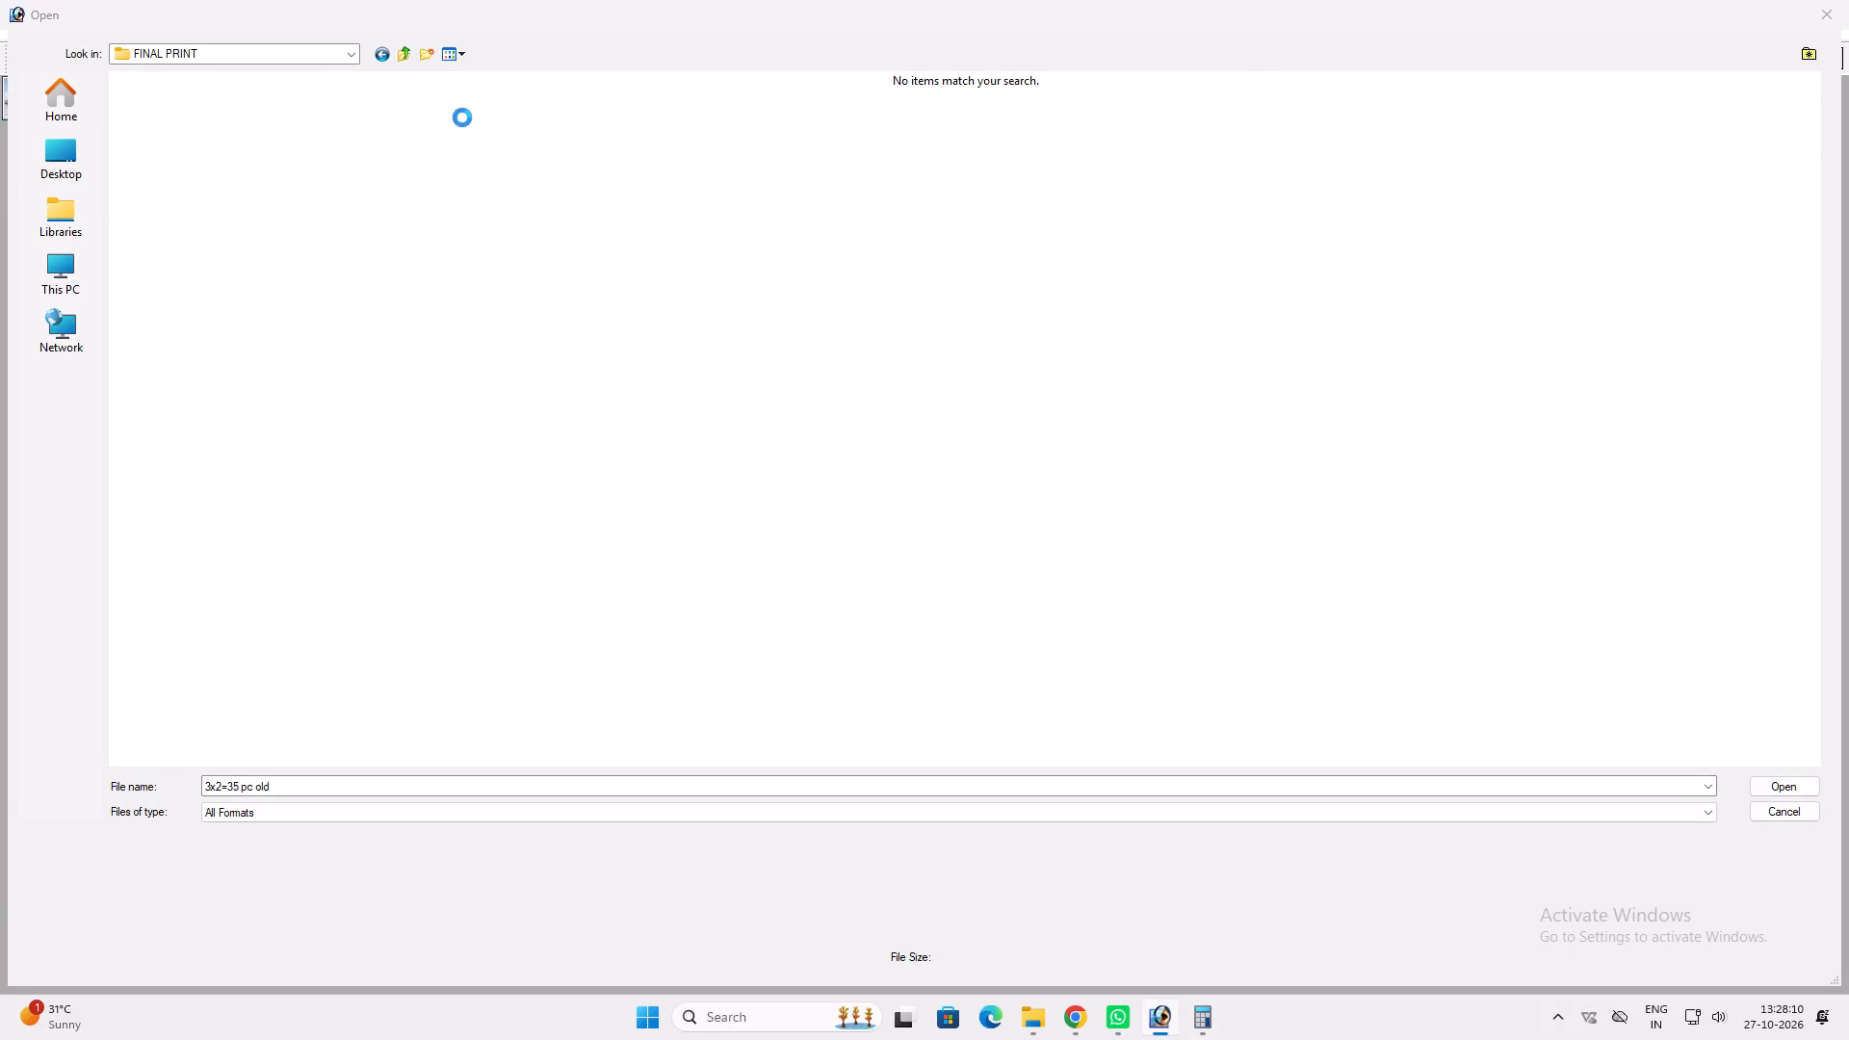
Move the J.n Printing jhanjhar pur folder into the ok print folder inside october's 27.10.2026 folder.
click(393, 56)
click(1365, 763)
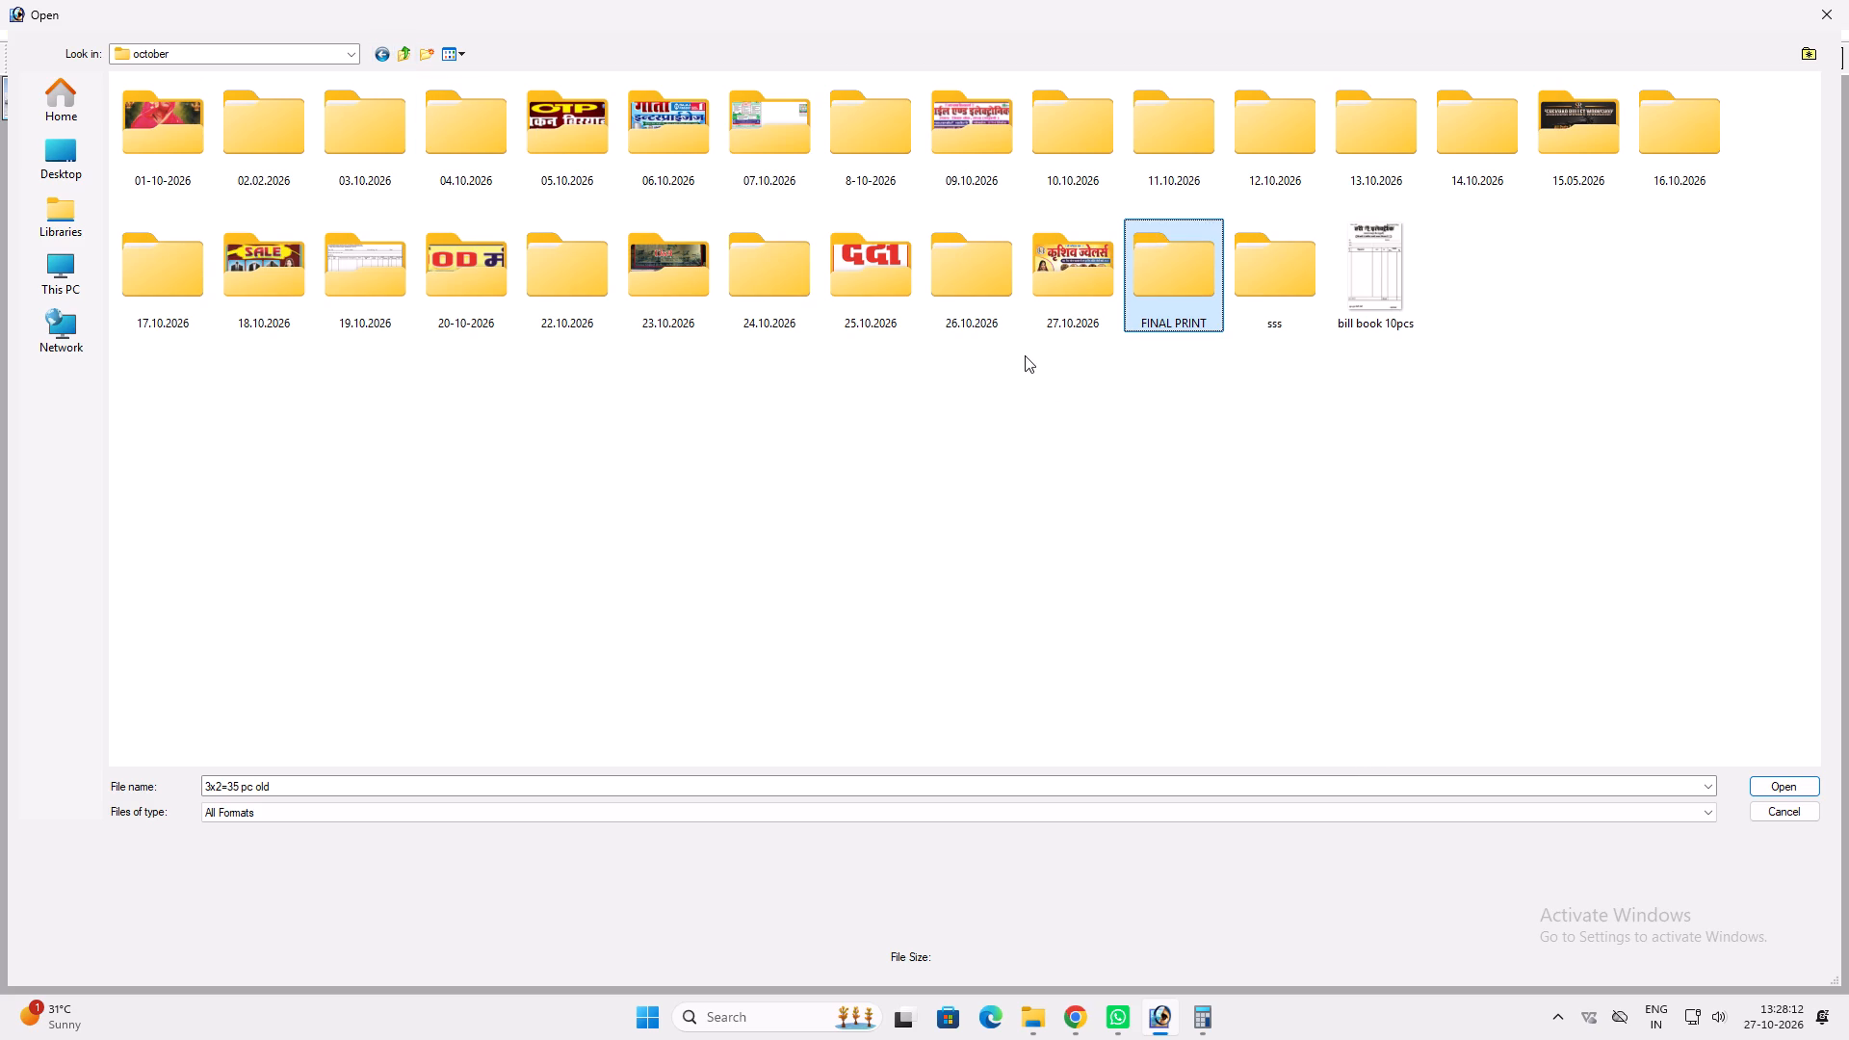
click(1028, 345)
click(1049, 292)
click(1122, 487)
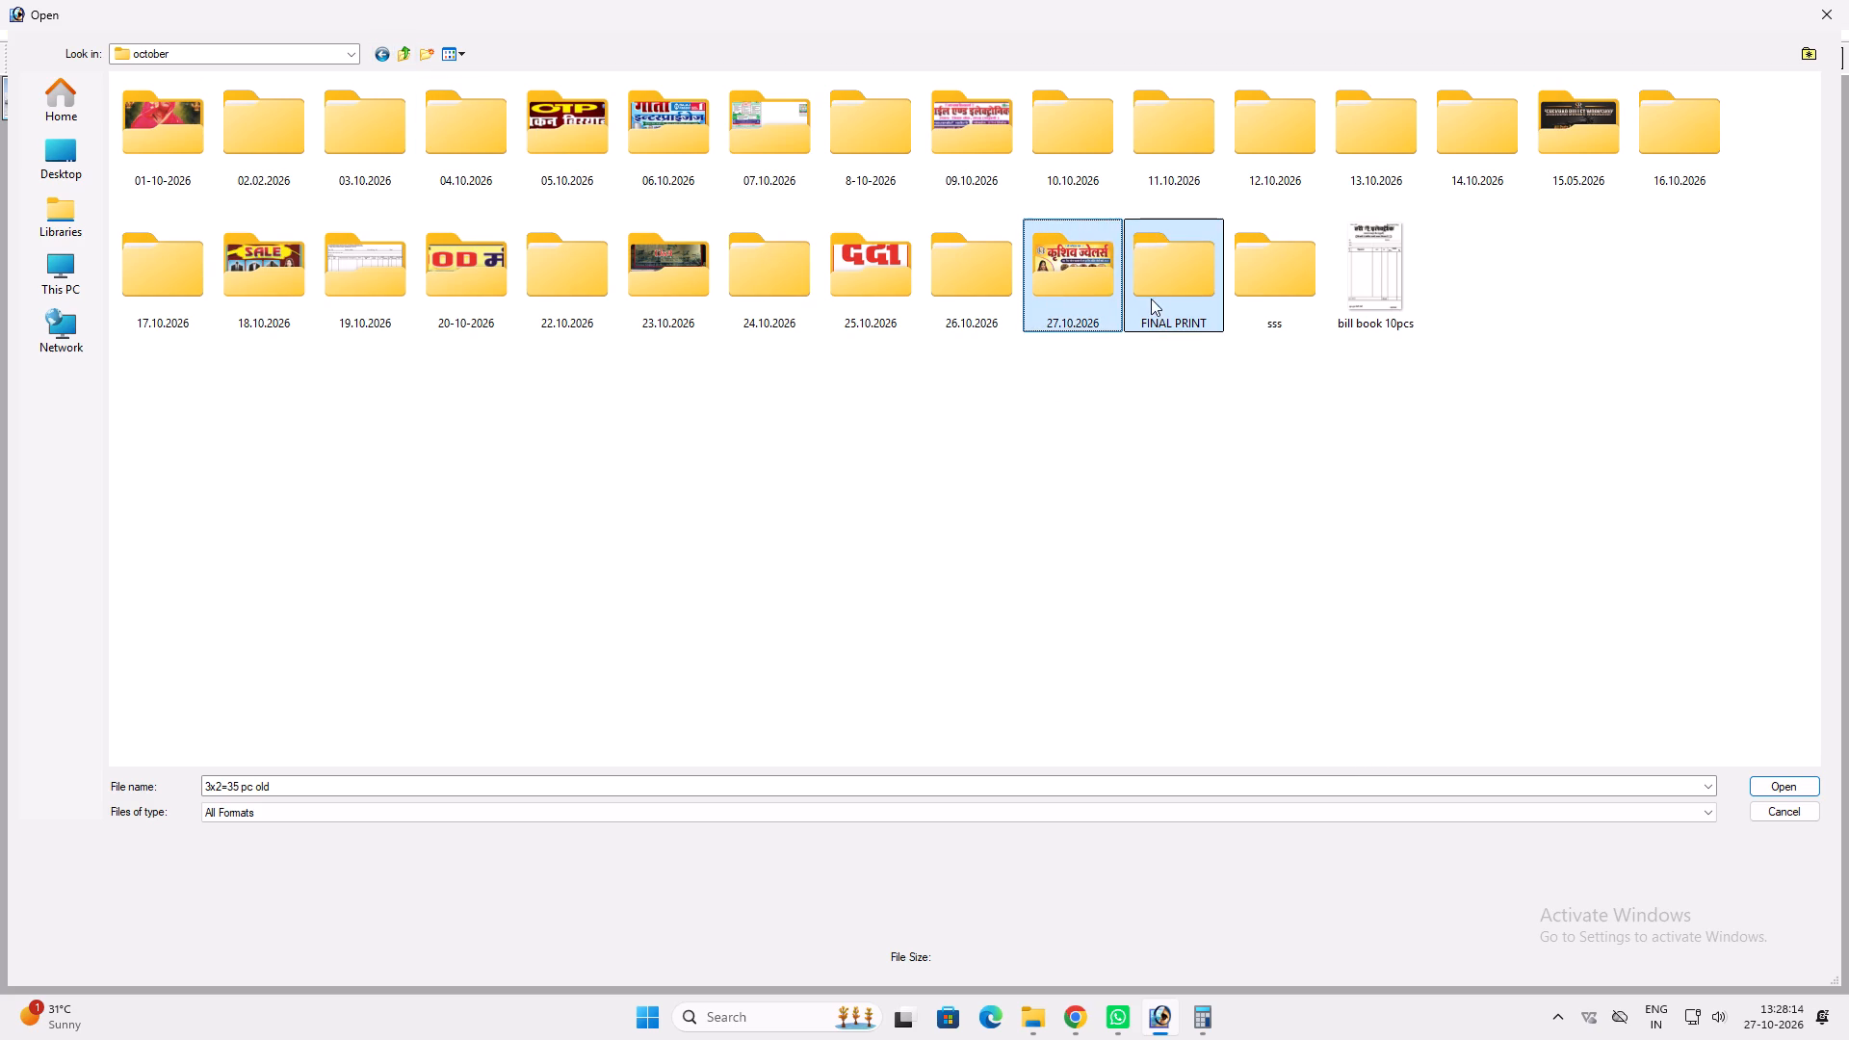
ctrl+click(1151, 299)
click(1162, 385)
ctrl+click(1072, 317)
click(1134, 402)
double_click(1082, 311)
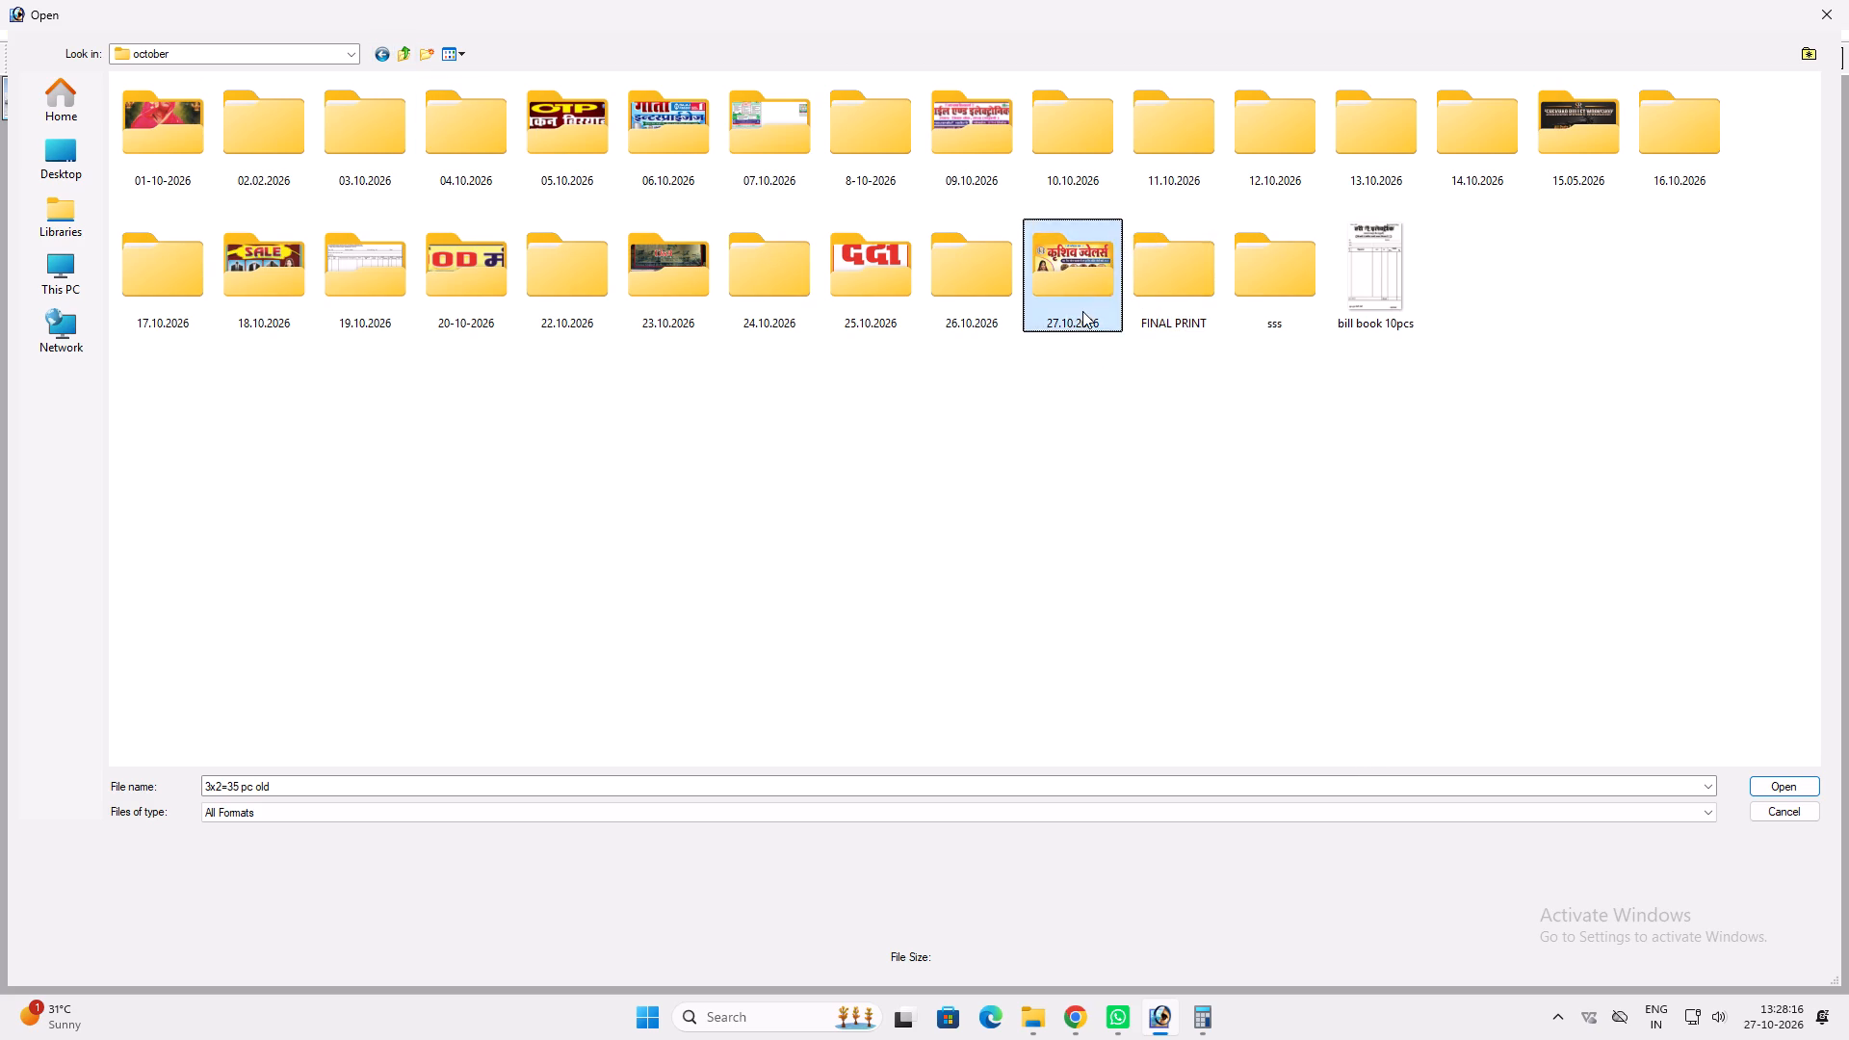
click(690, 363)
drag(245, 131, 404, 194)
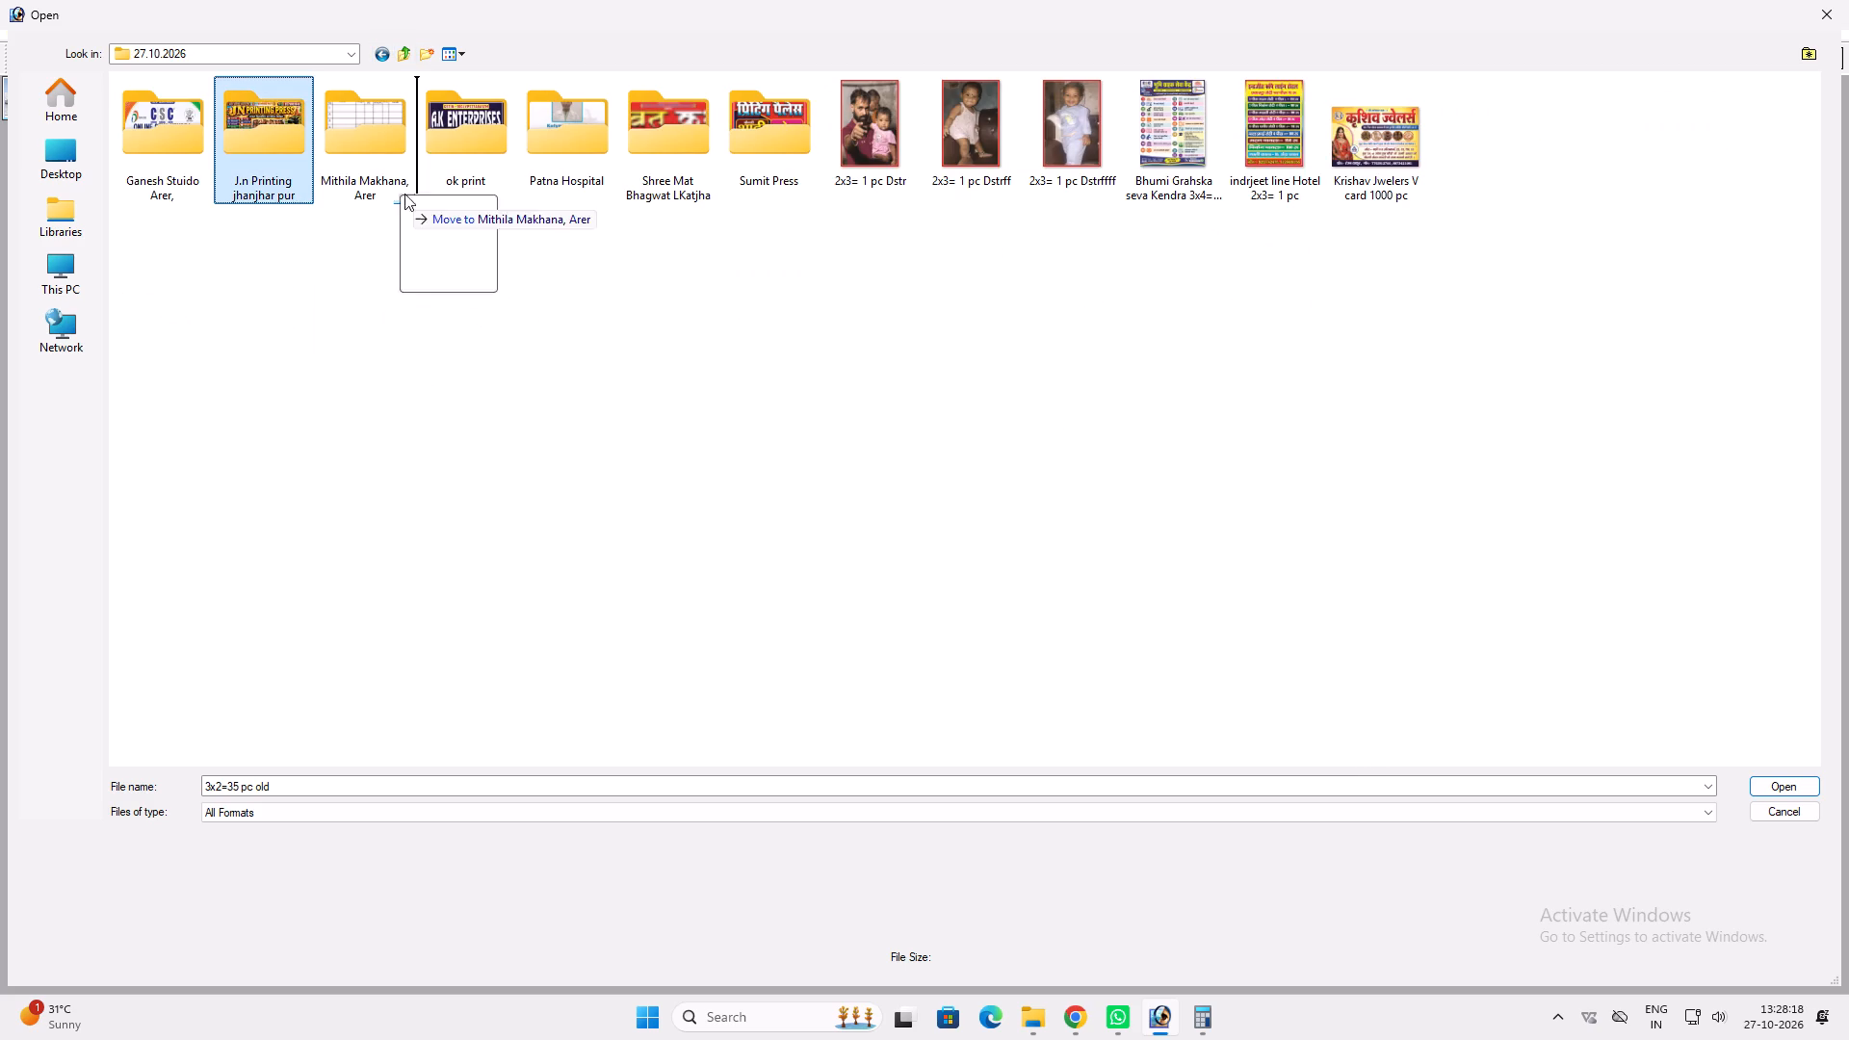
drag(404, 194, 440, 102)
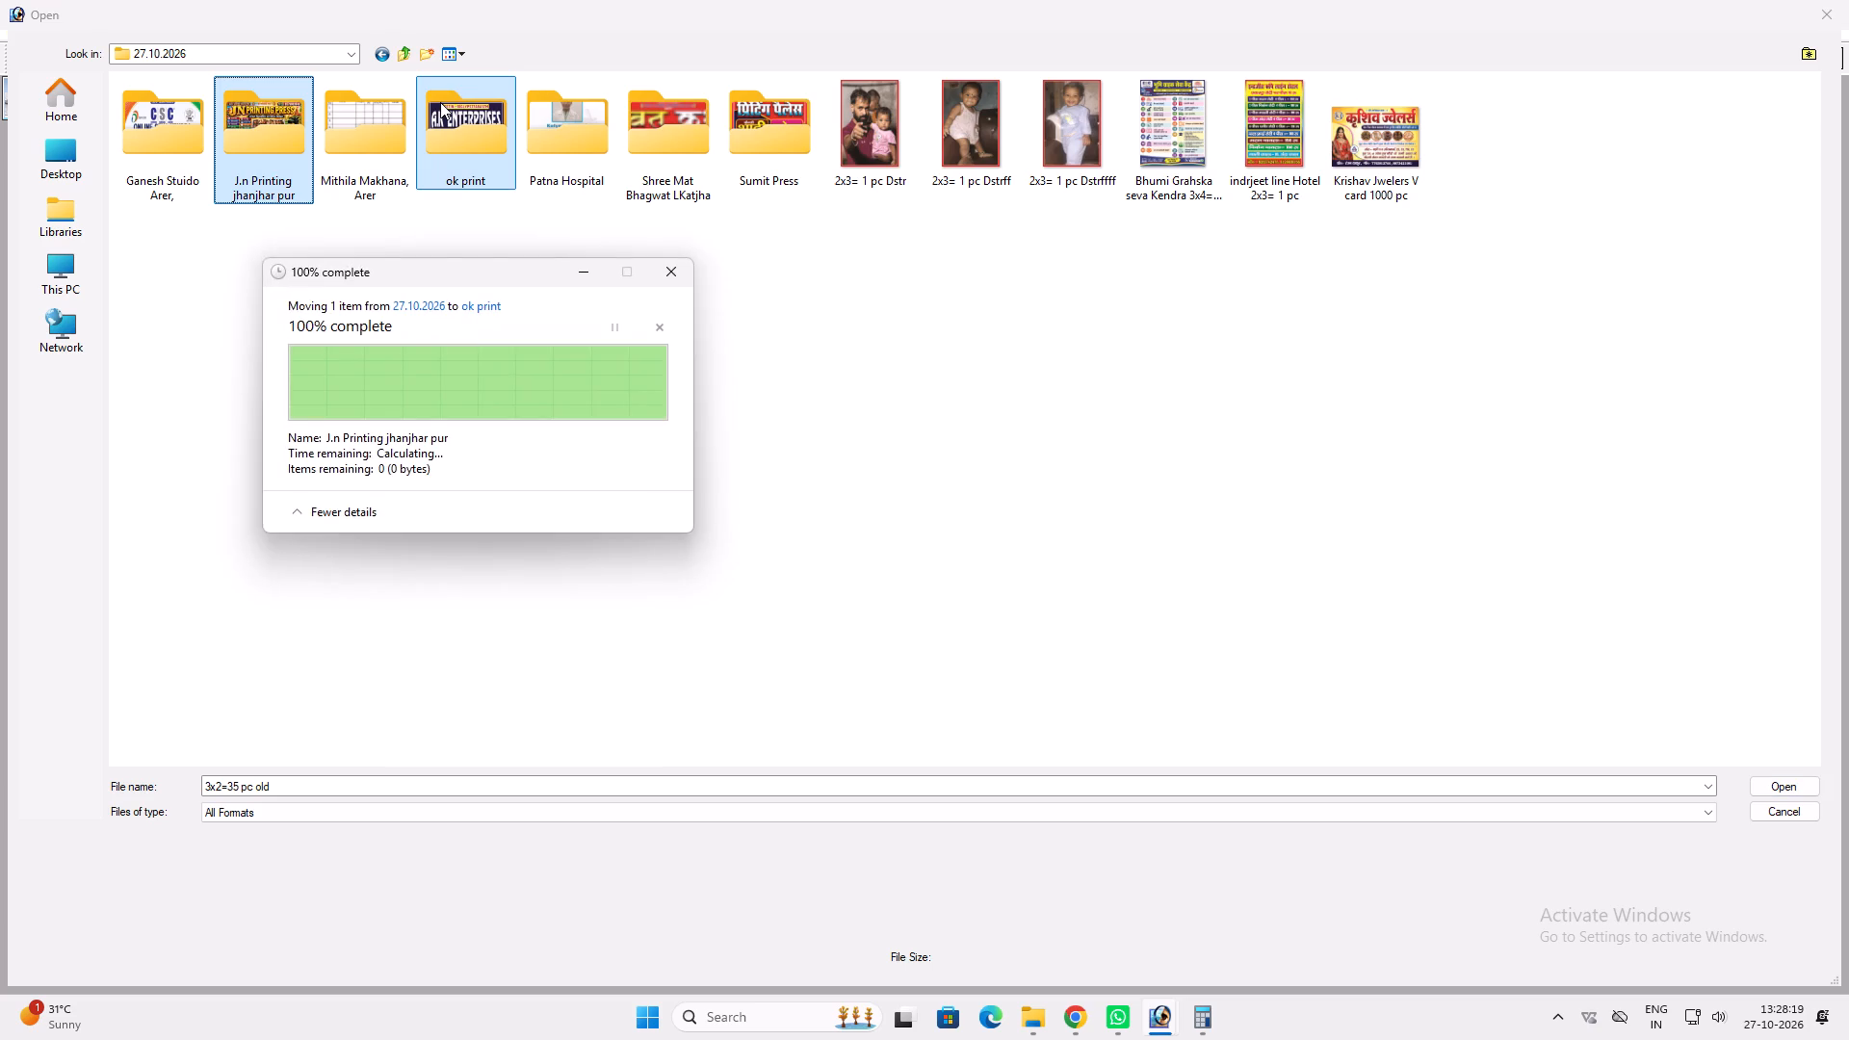
click(592, 274)
click(566, 207)
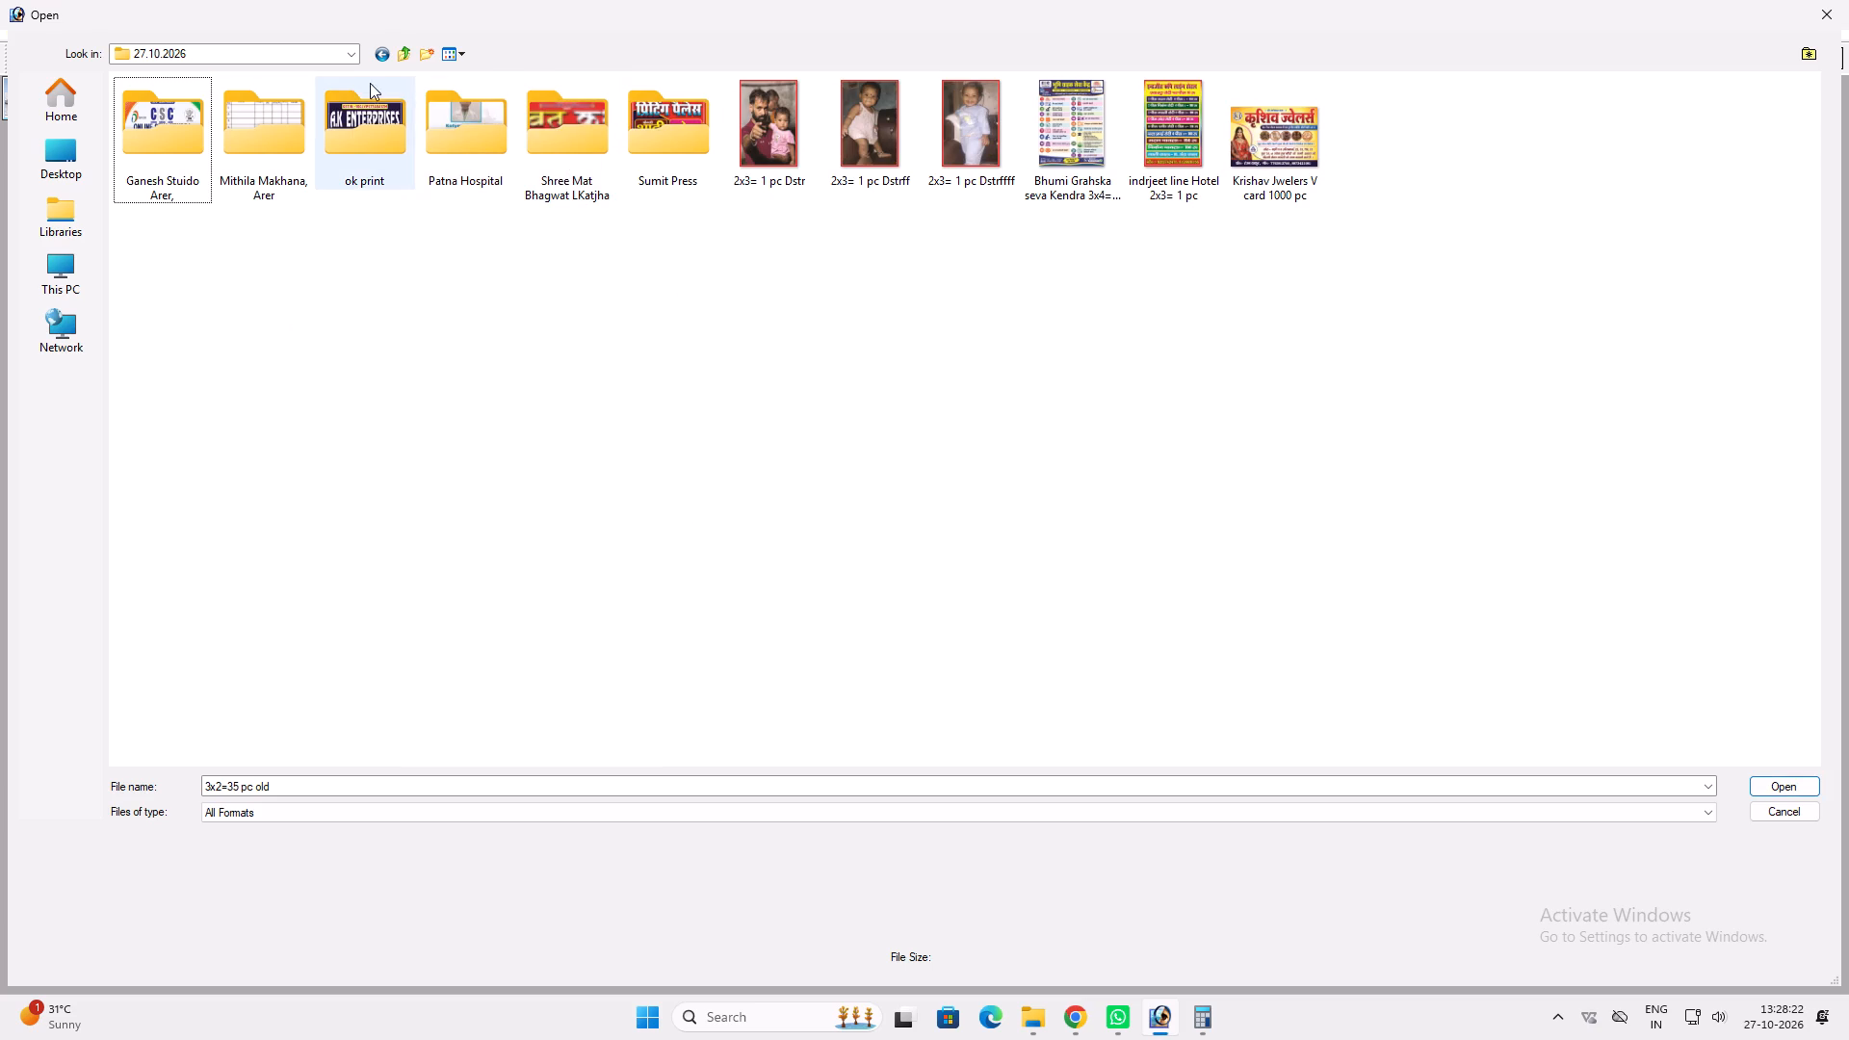
Switch to File Explorer and search the 2026 october folder on drive H for "shree".
click(1023, 1012)
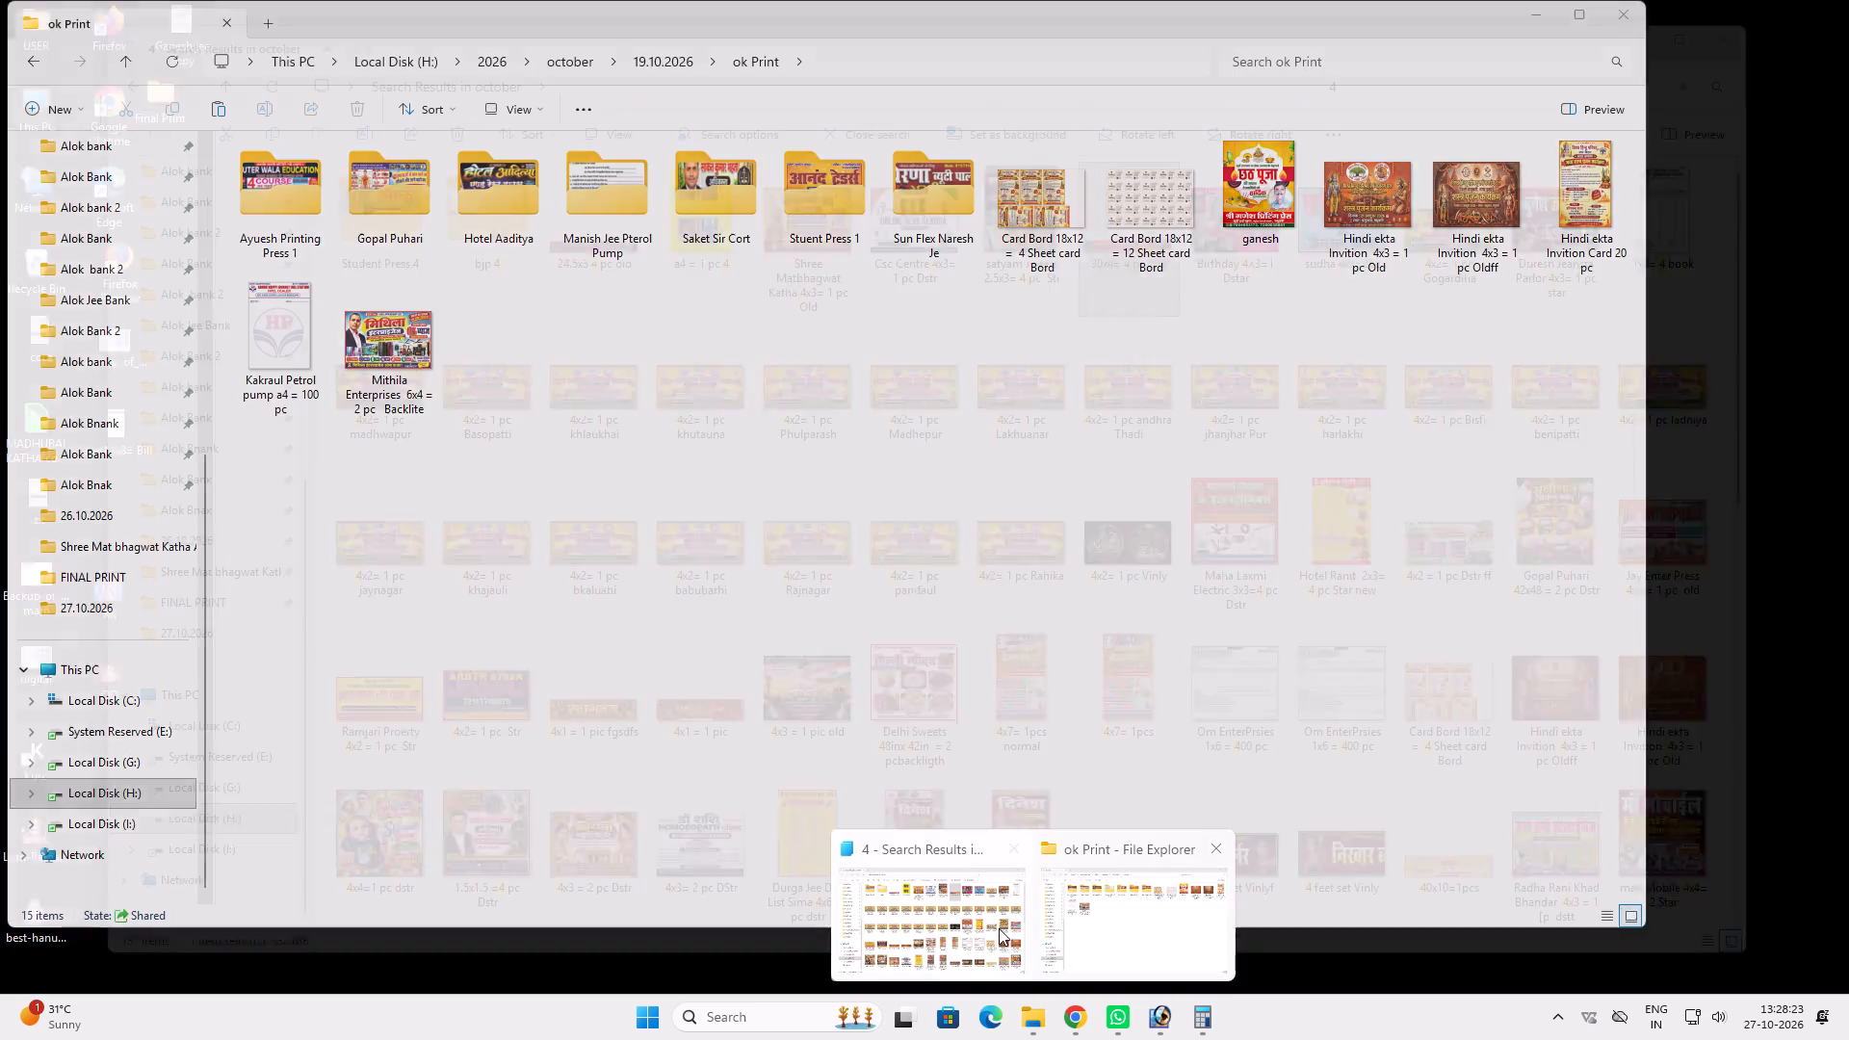
click(956, 926)
click(241, 826)
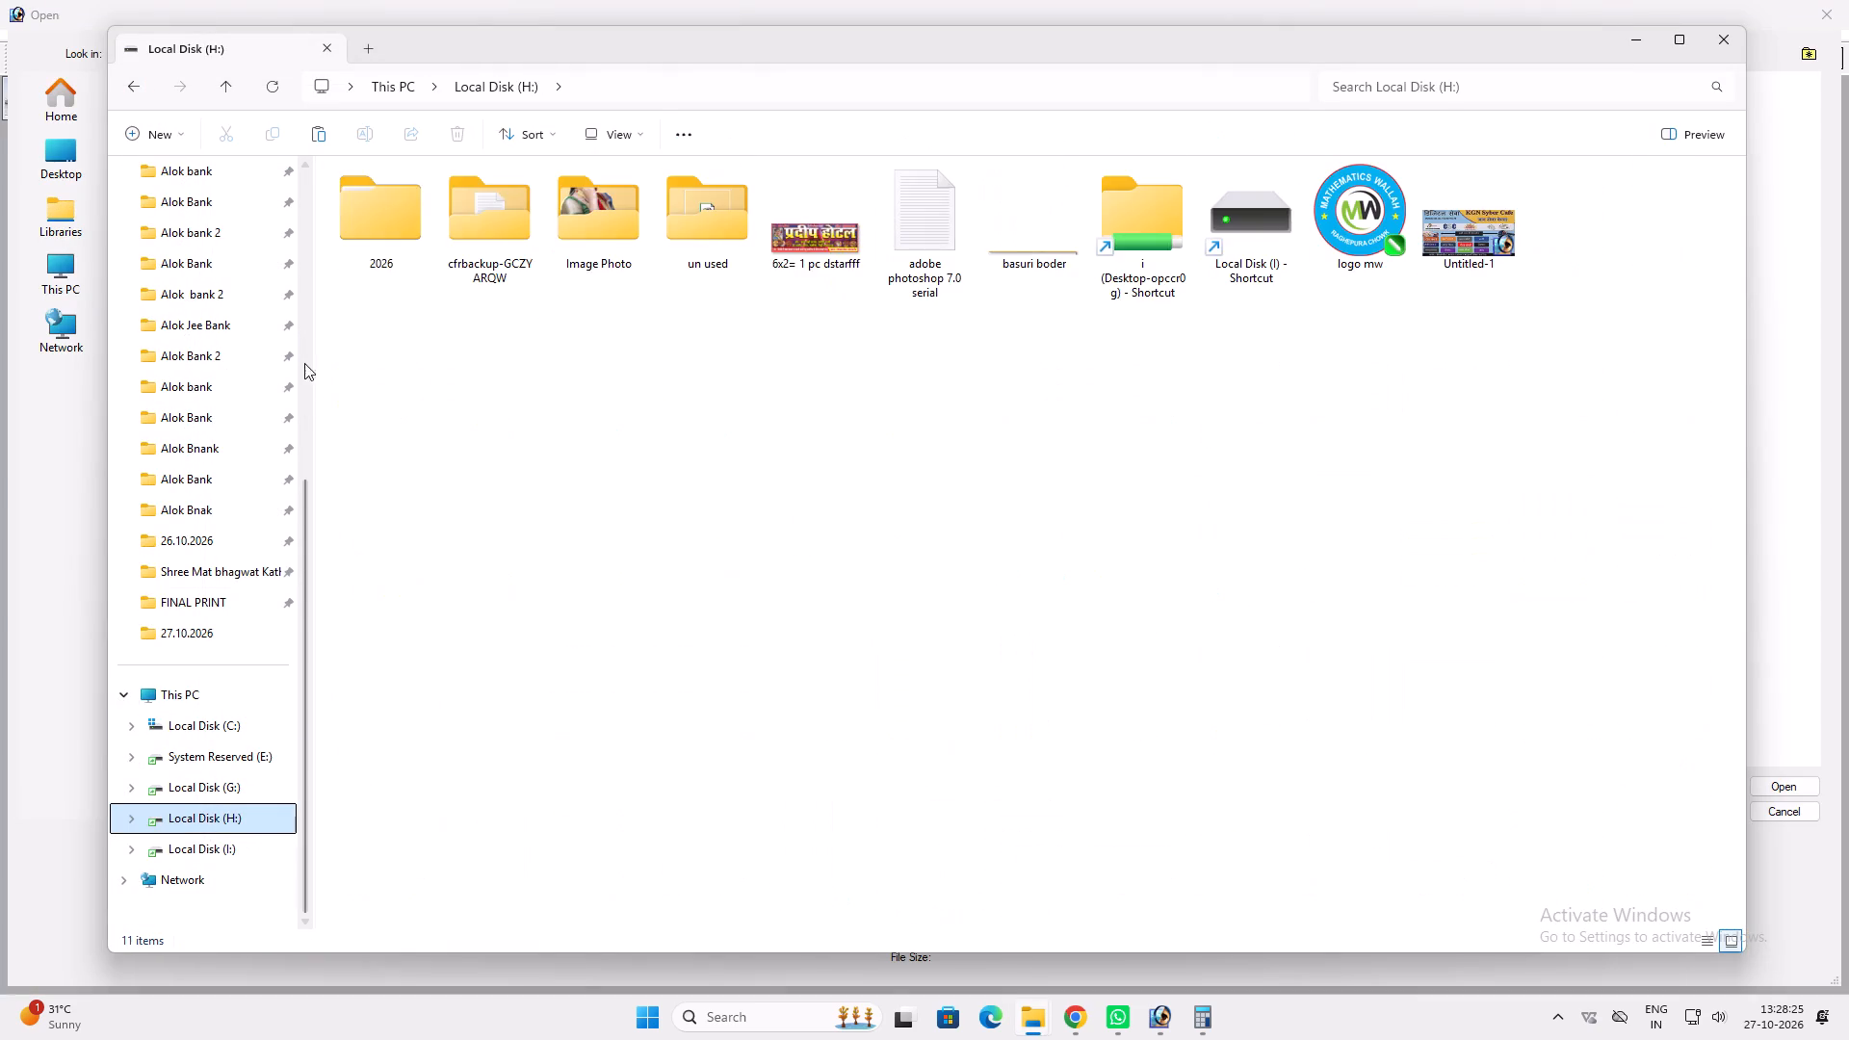
triple_click(360, 244)
click(360, 244)
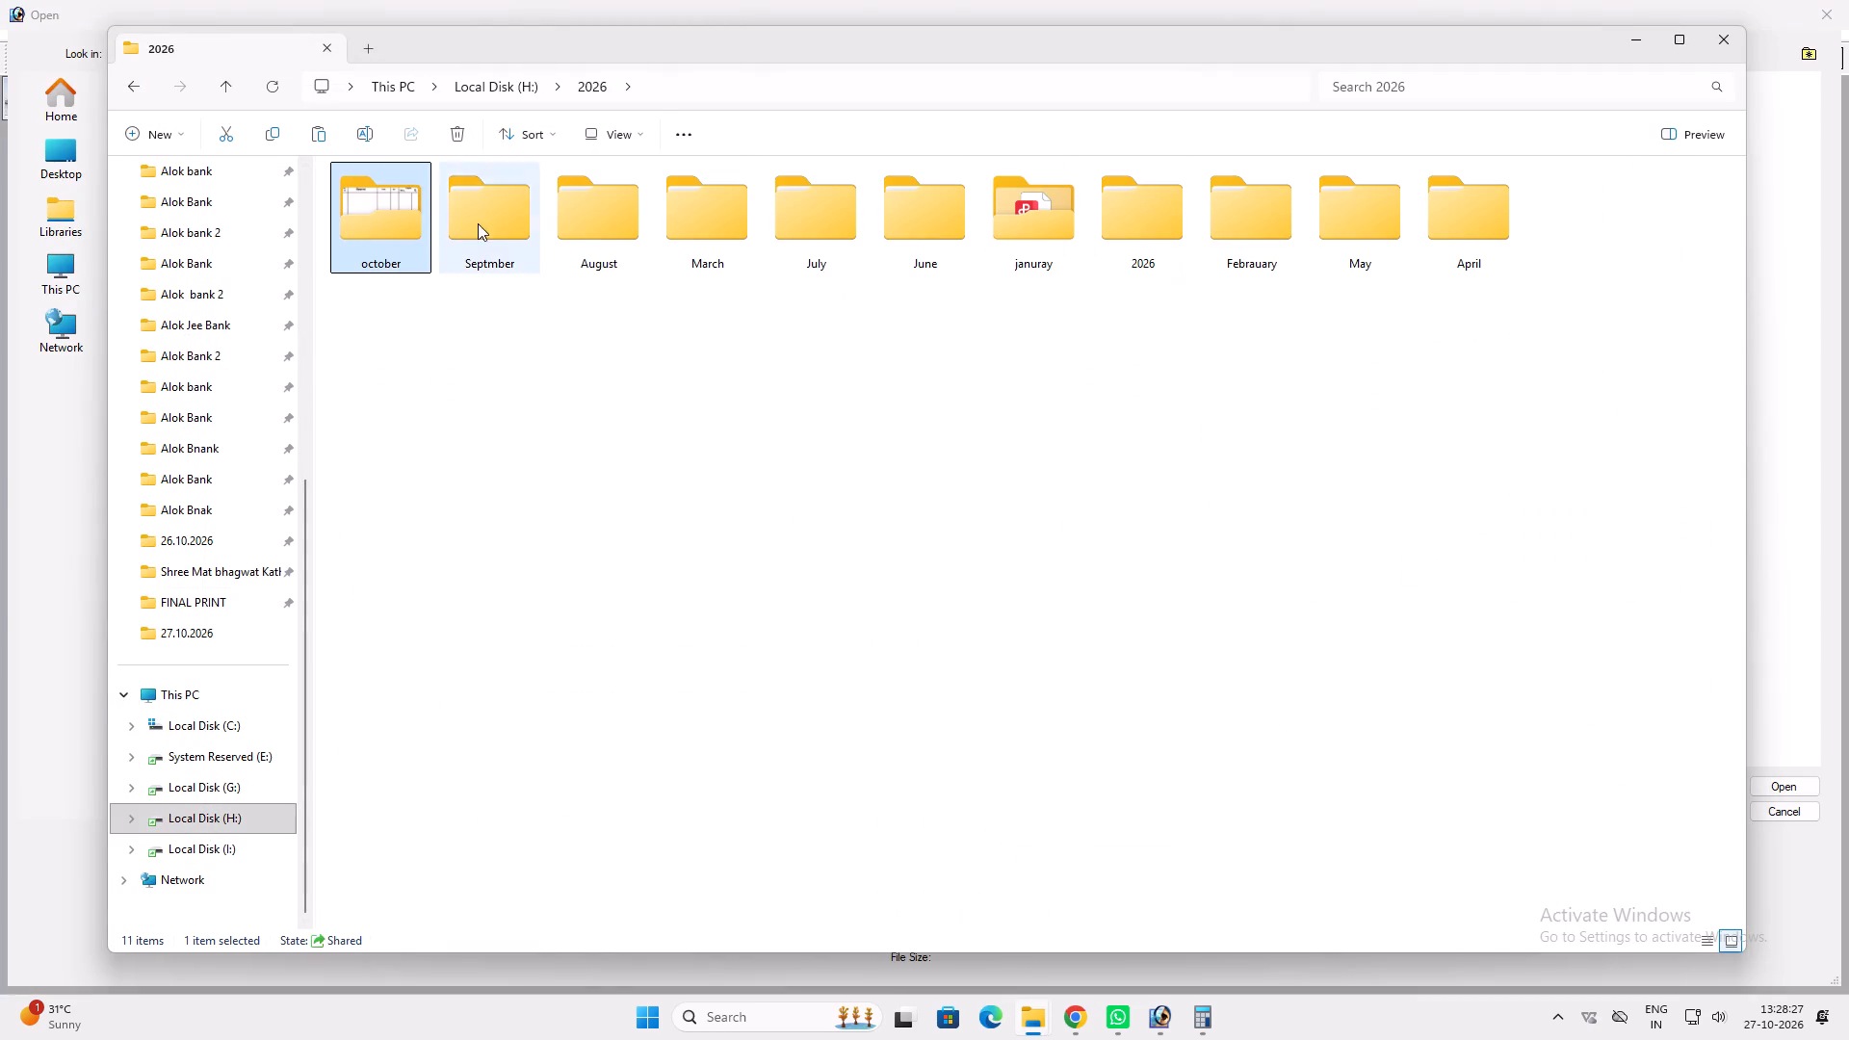
double_click(383, 193)
click(1422, 90)
text(shree)
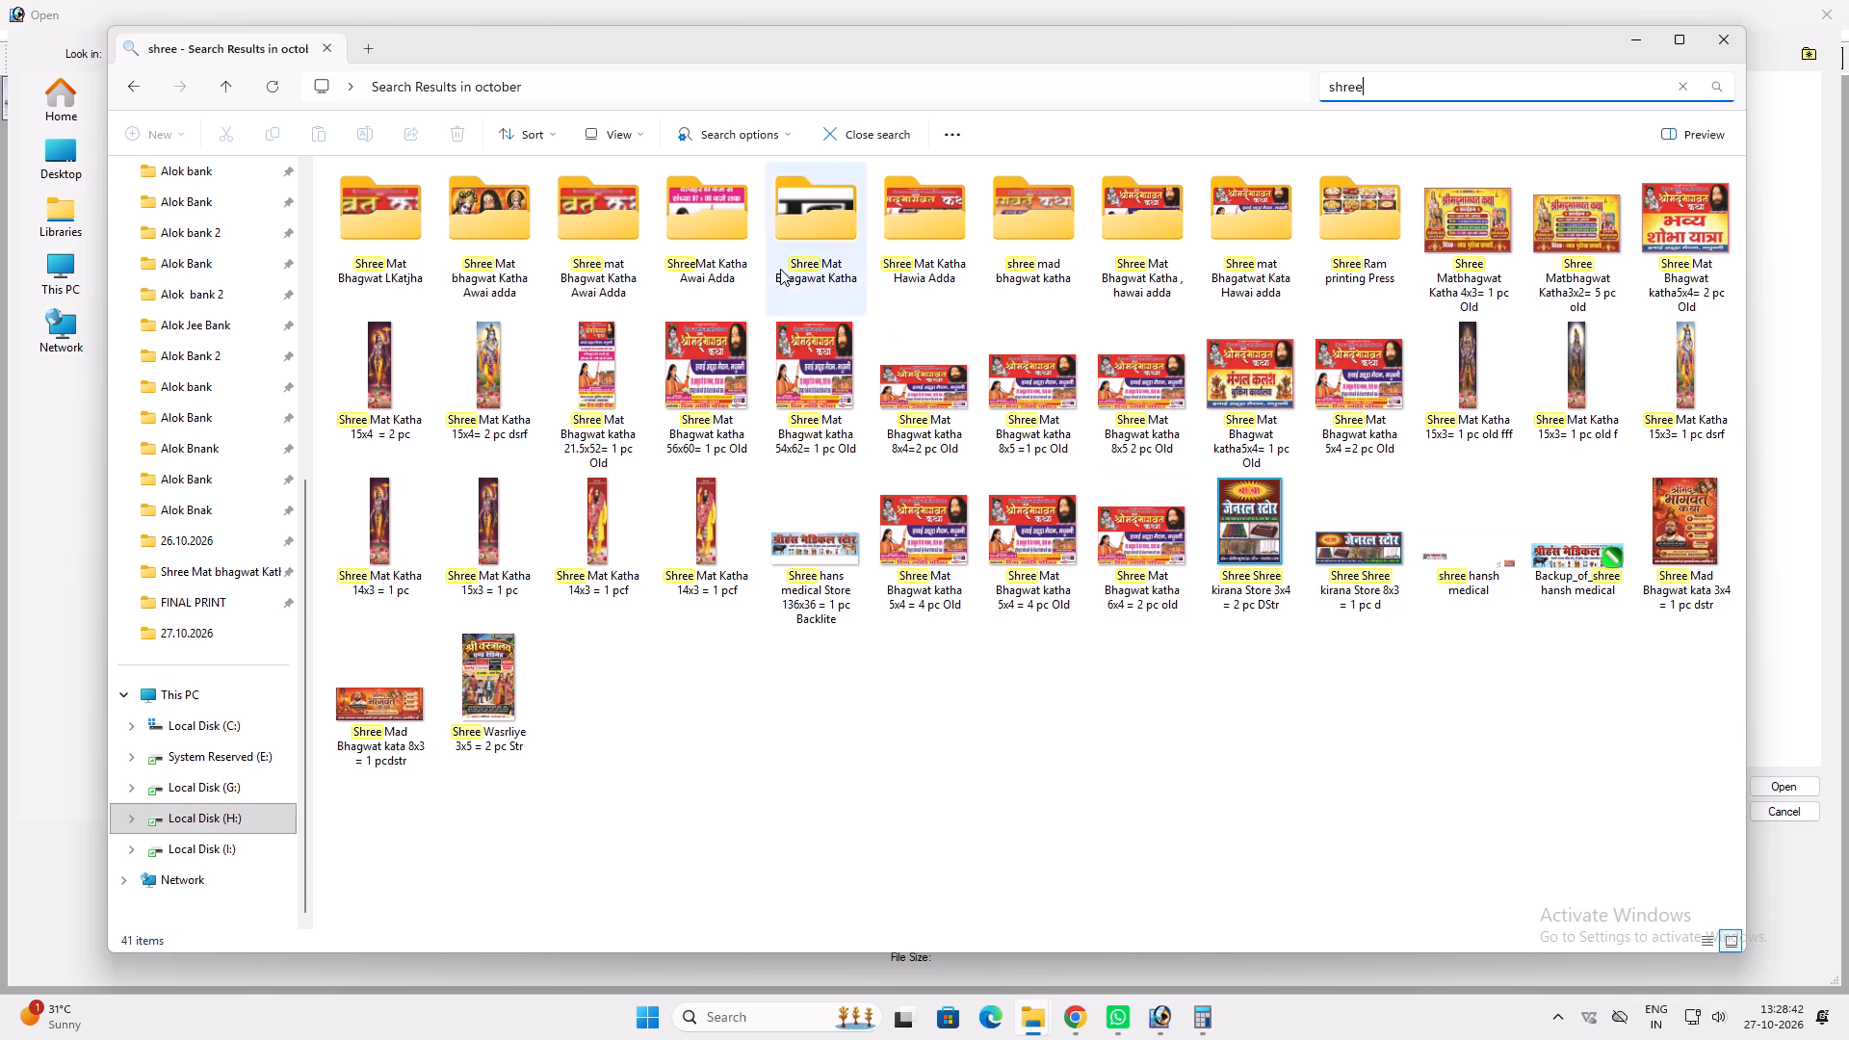
Open the Shree mat Bhagwat Katha Awai Adda folder in its own window and copy the files "15x4 = 2 pic old gdf" and "15x4 = 2 pic old".
click(595, 222)
key(ctrl+shift+Return)
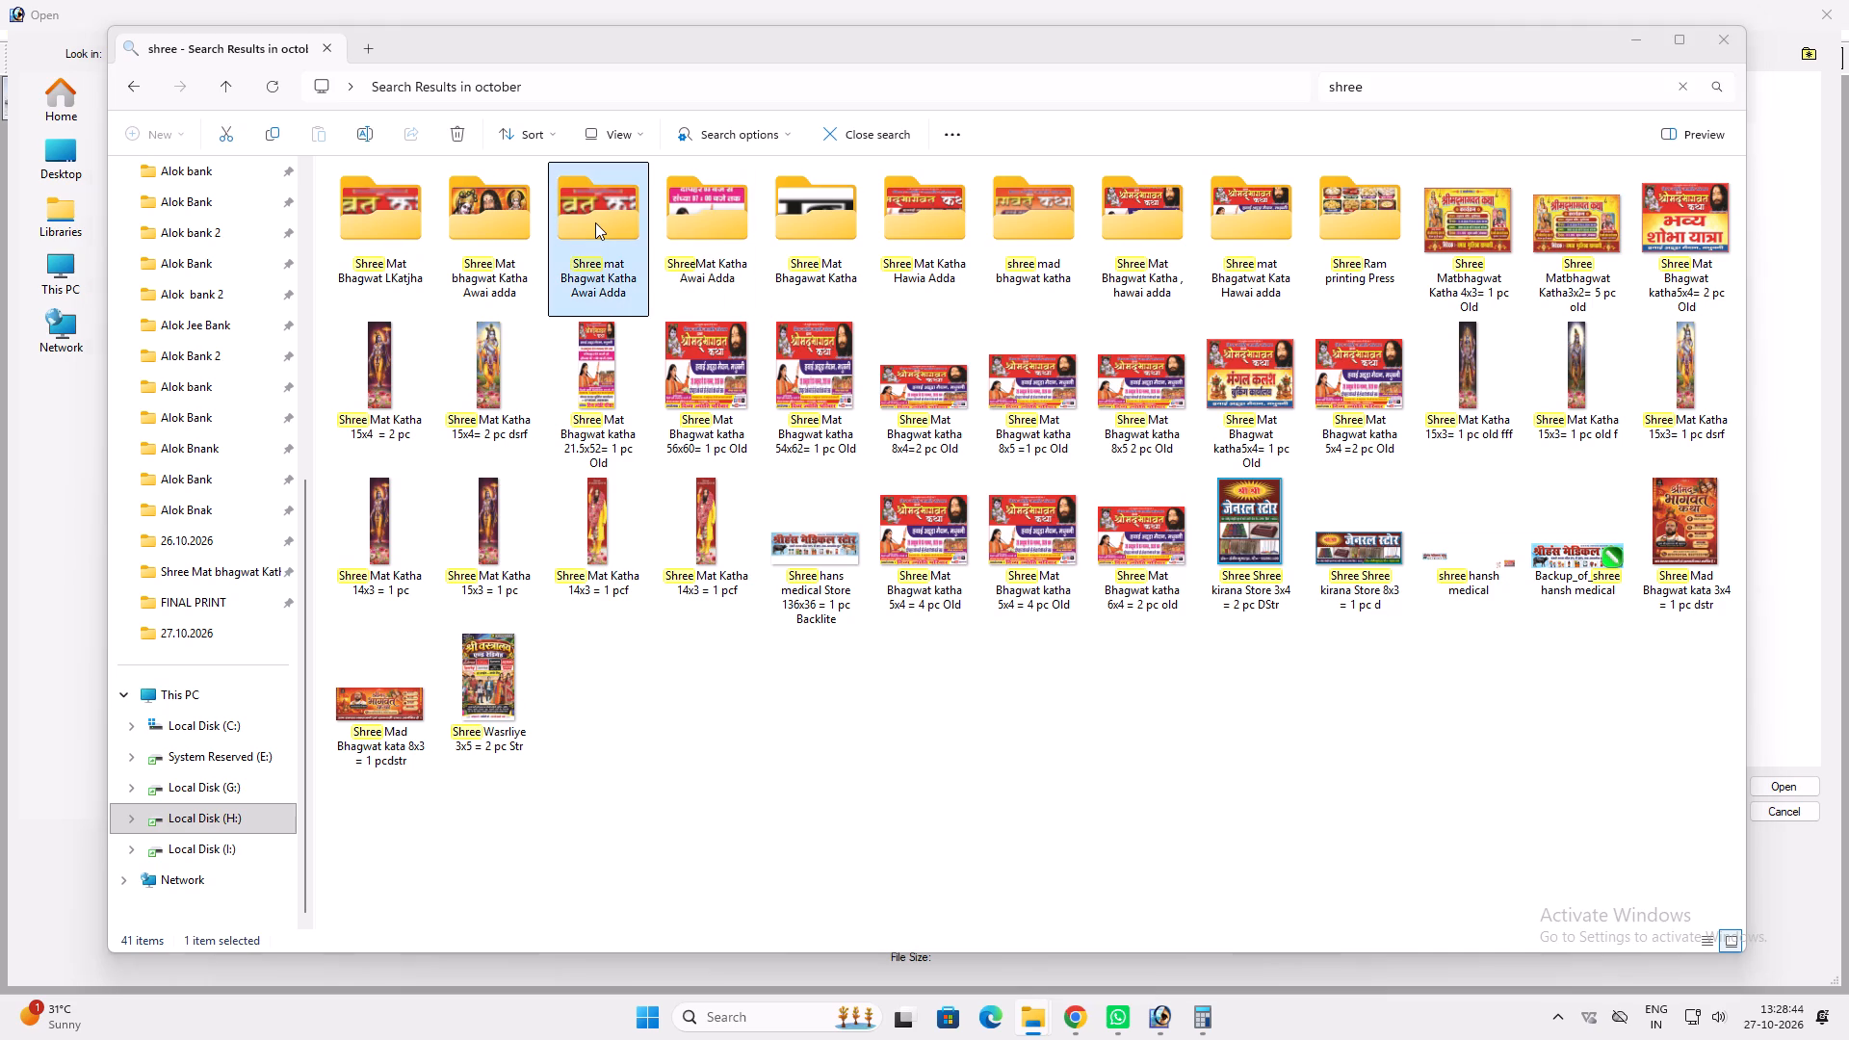
drag(479, 432, 282, 186)
click(400, 348)
drag(427, 392, 305, 202)
key(ctrl+c)
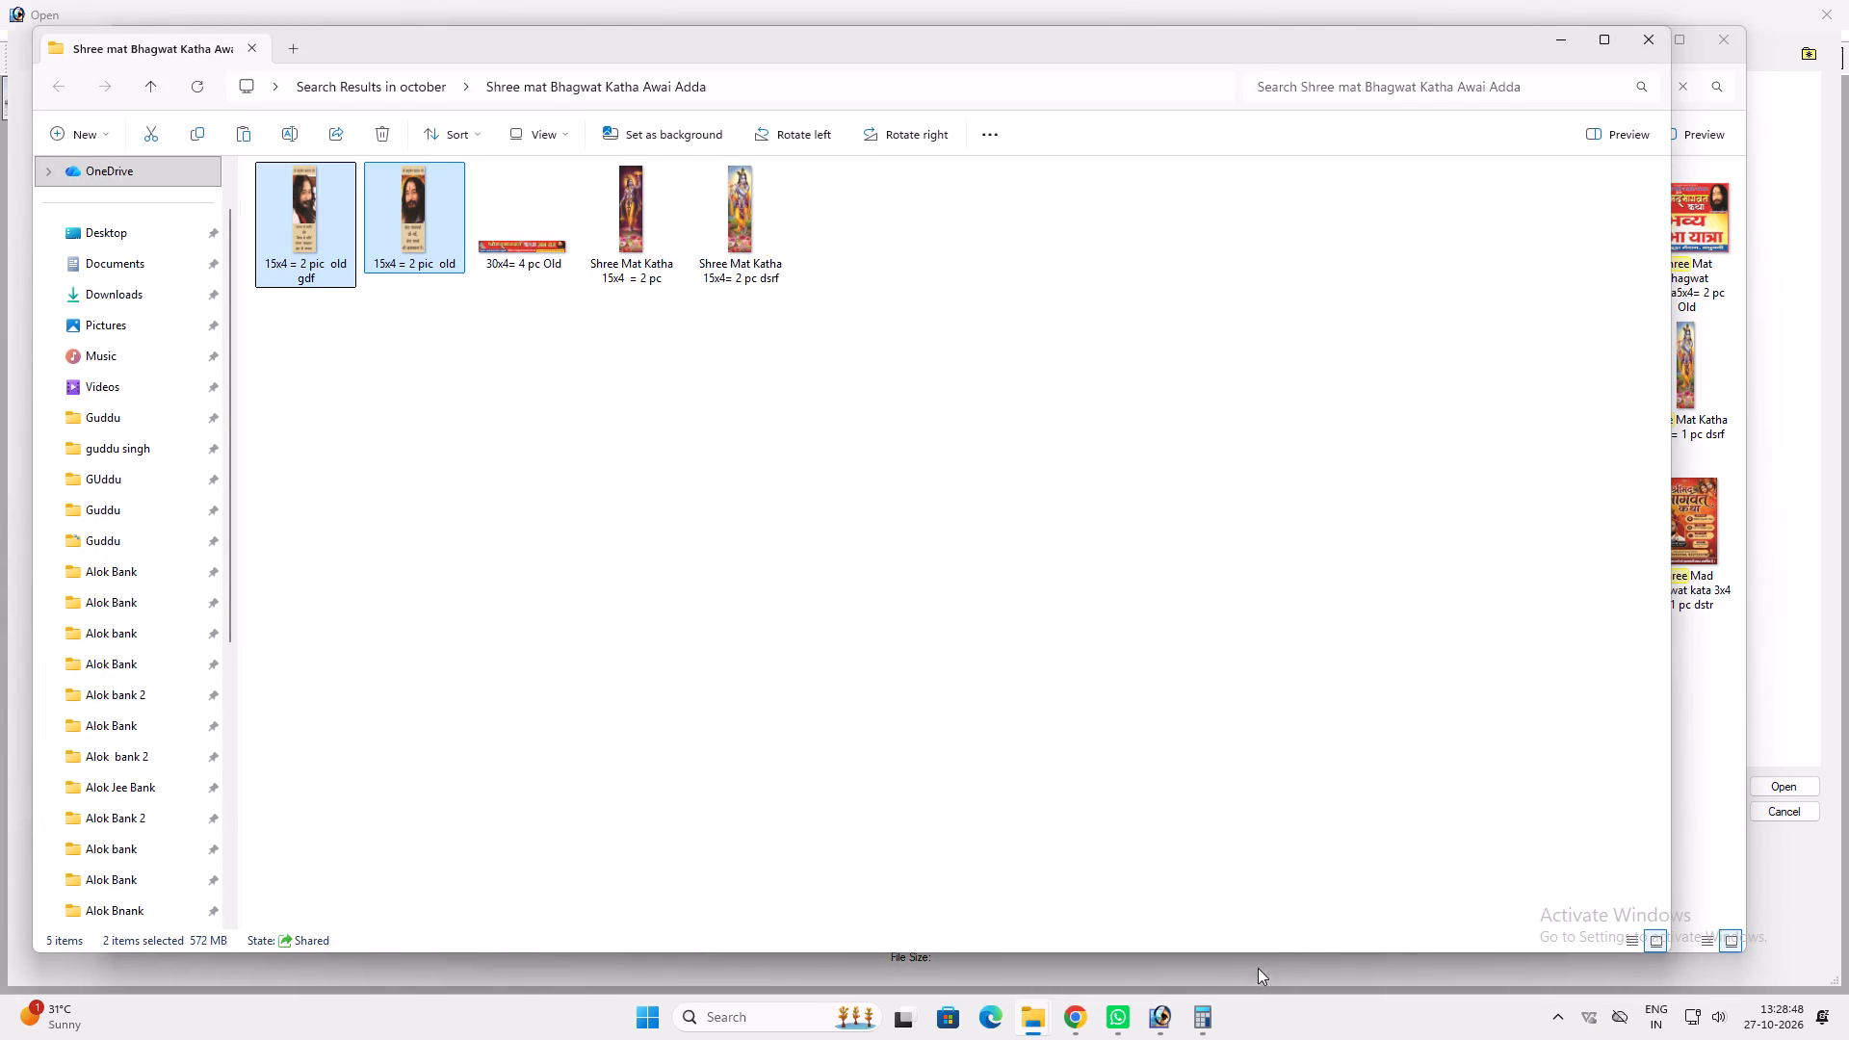
key(ctrl+c)
key(ctrl+c)
Switch back to Photoshop and open the Shree Mat Bhagwat LKatjha folder inside 27.10.2026.
ctrl+click(1177, 1013)
click(453, 350)
double_click(584, 143)
click(650, 376)
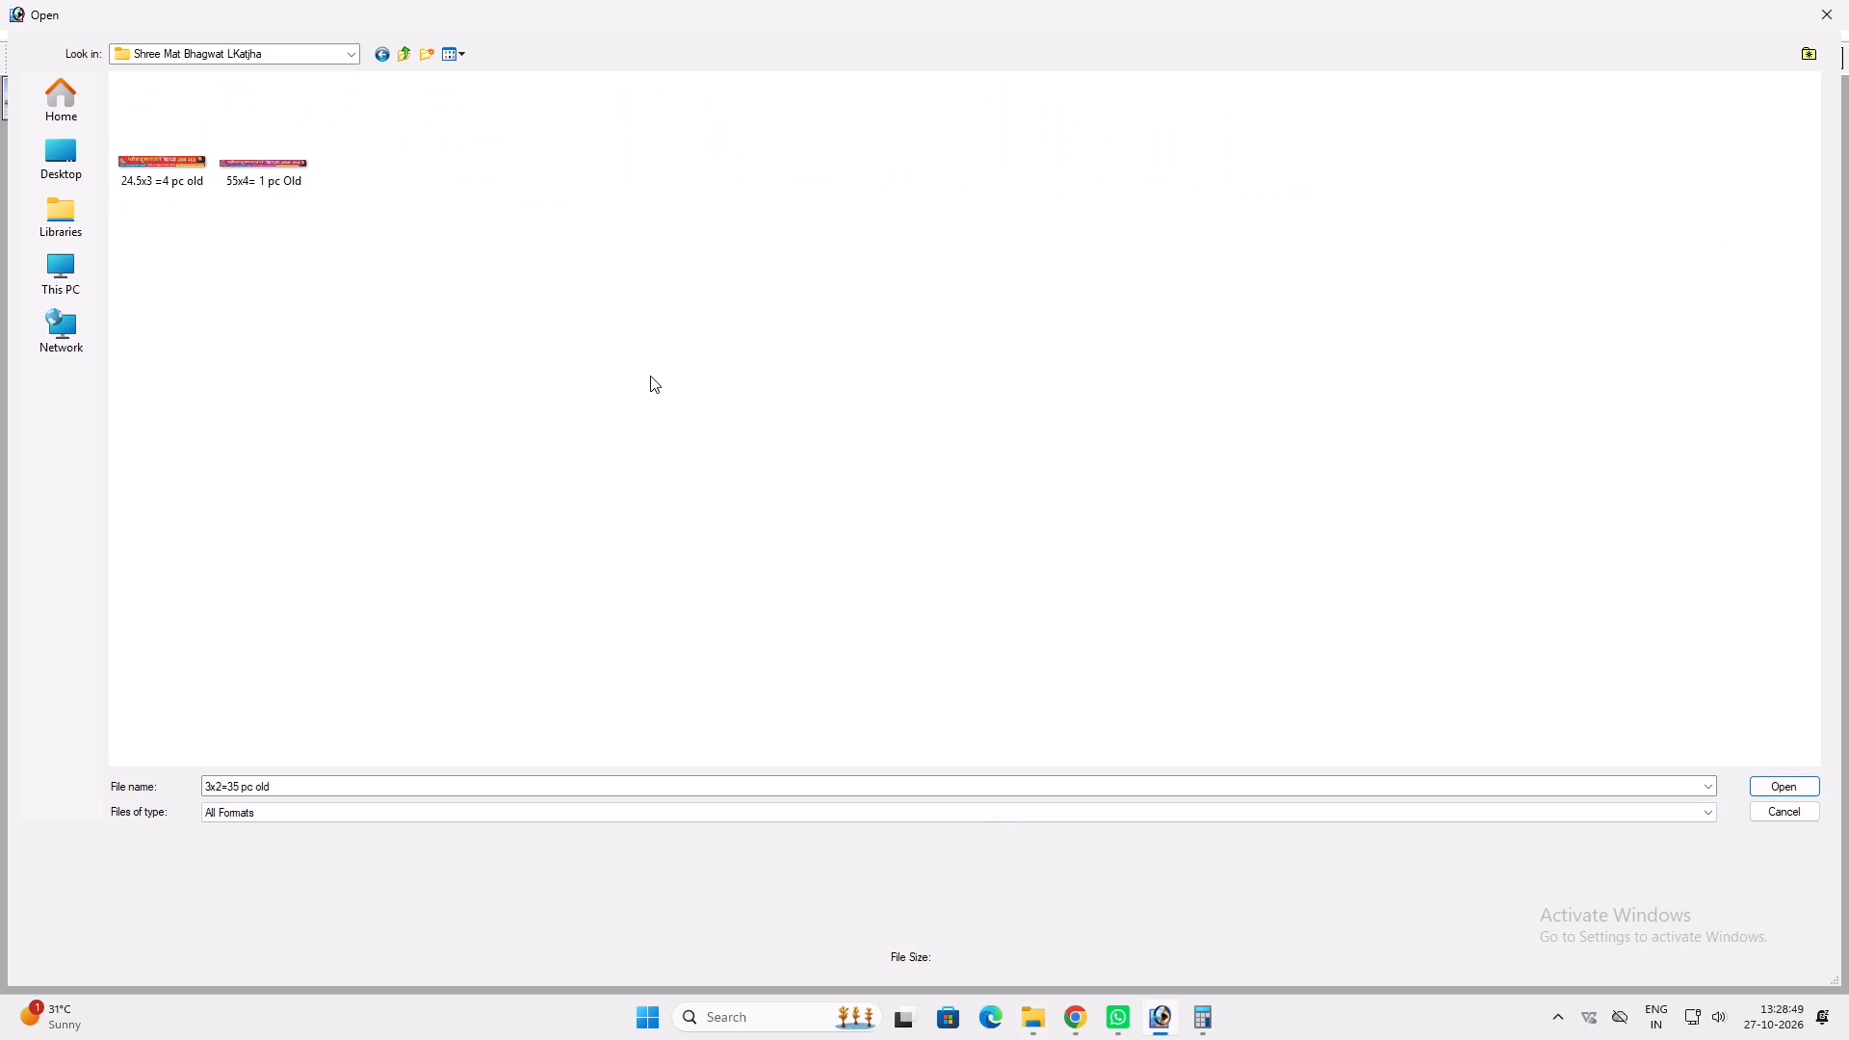
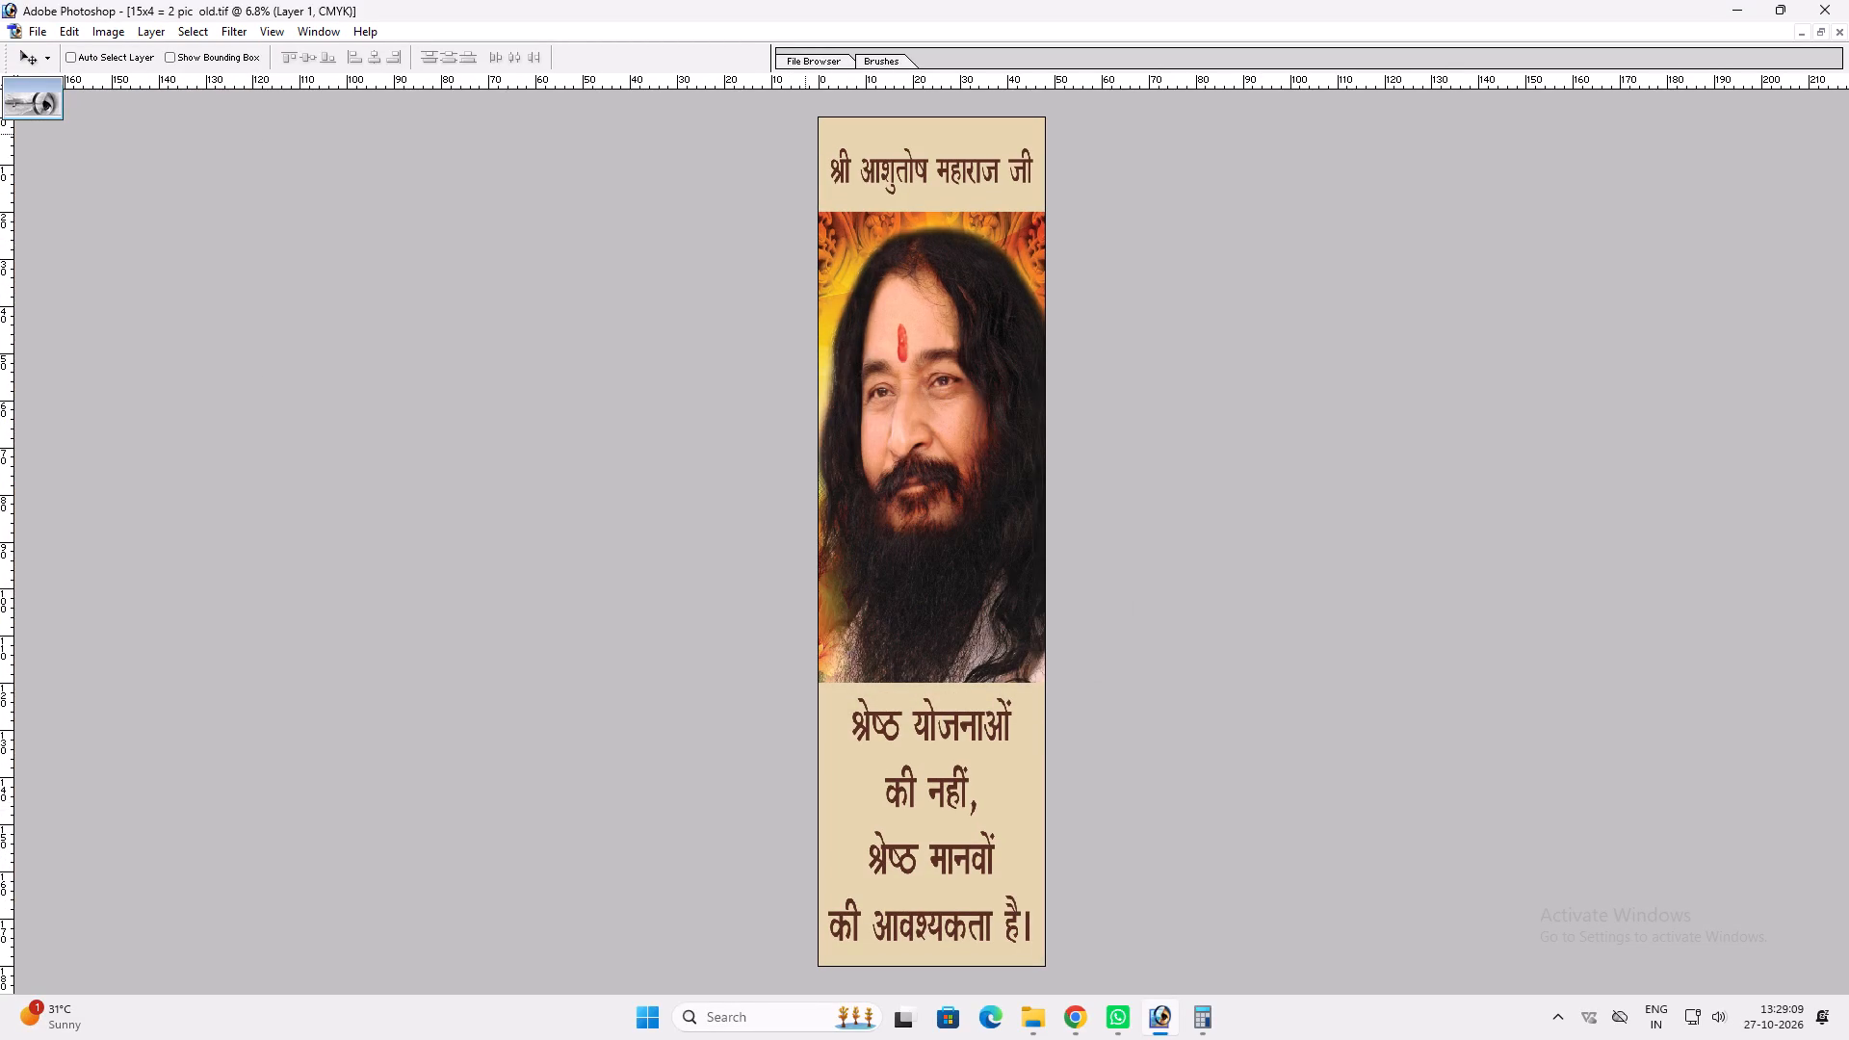
Capture a screen snip of the tall portrait banner in the open 15x4 = 2 pic old.tif document.
key(Print)
drag(813, 110, 1054, 763)
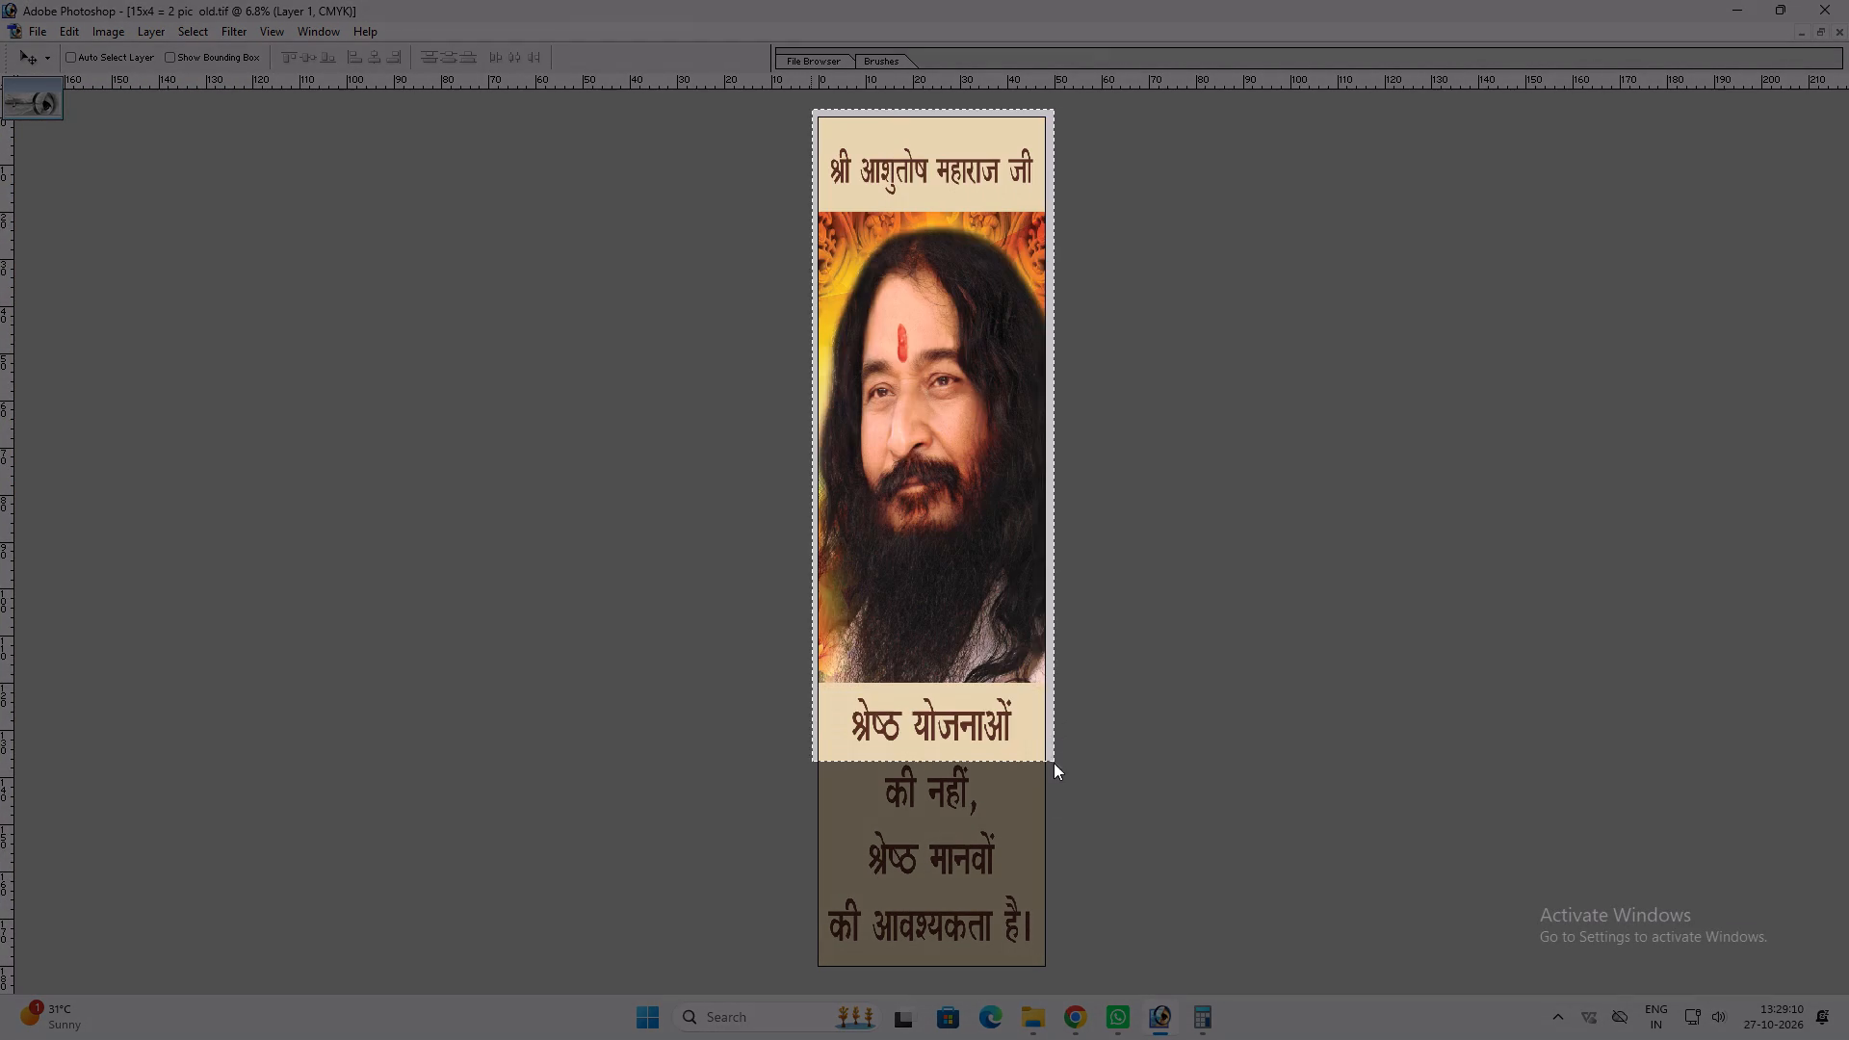
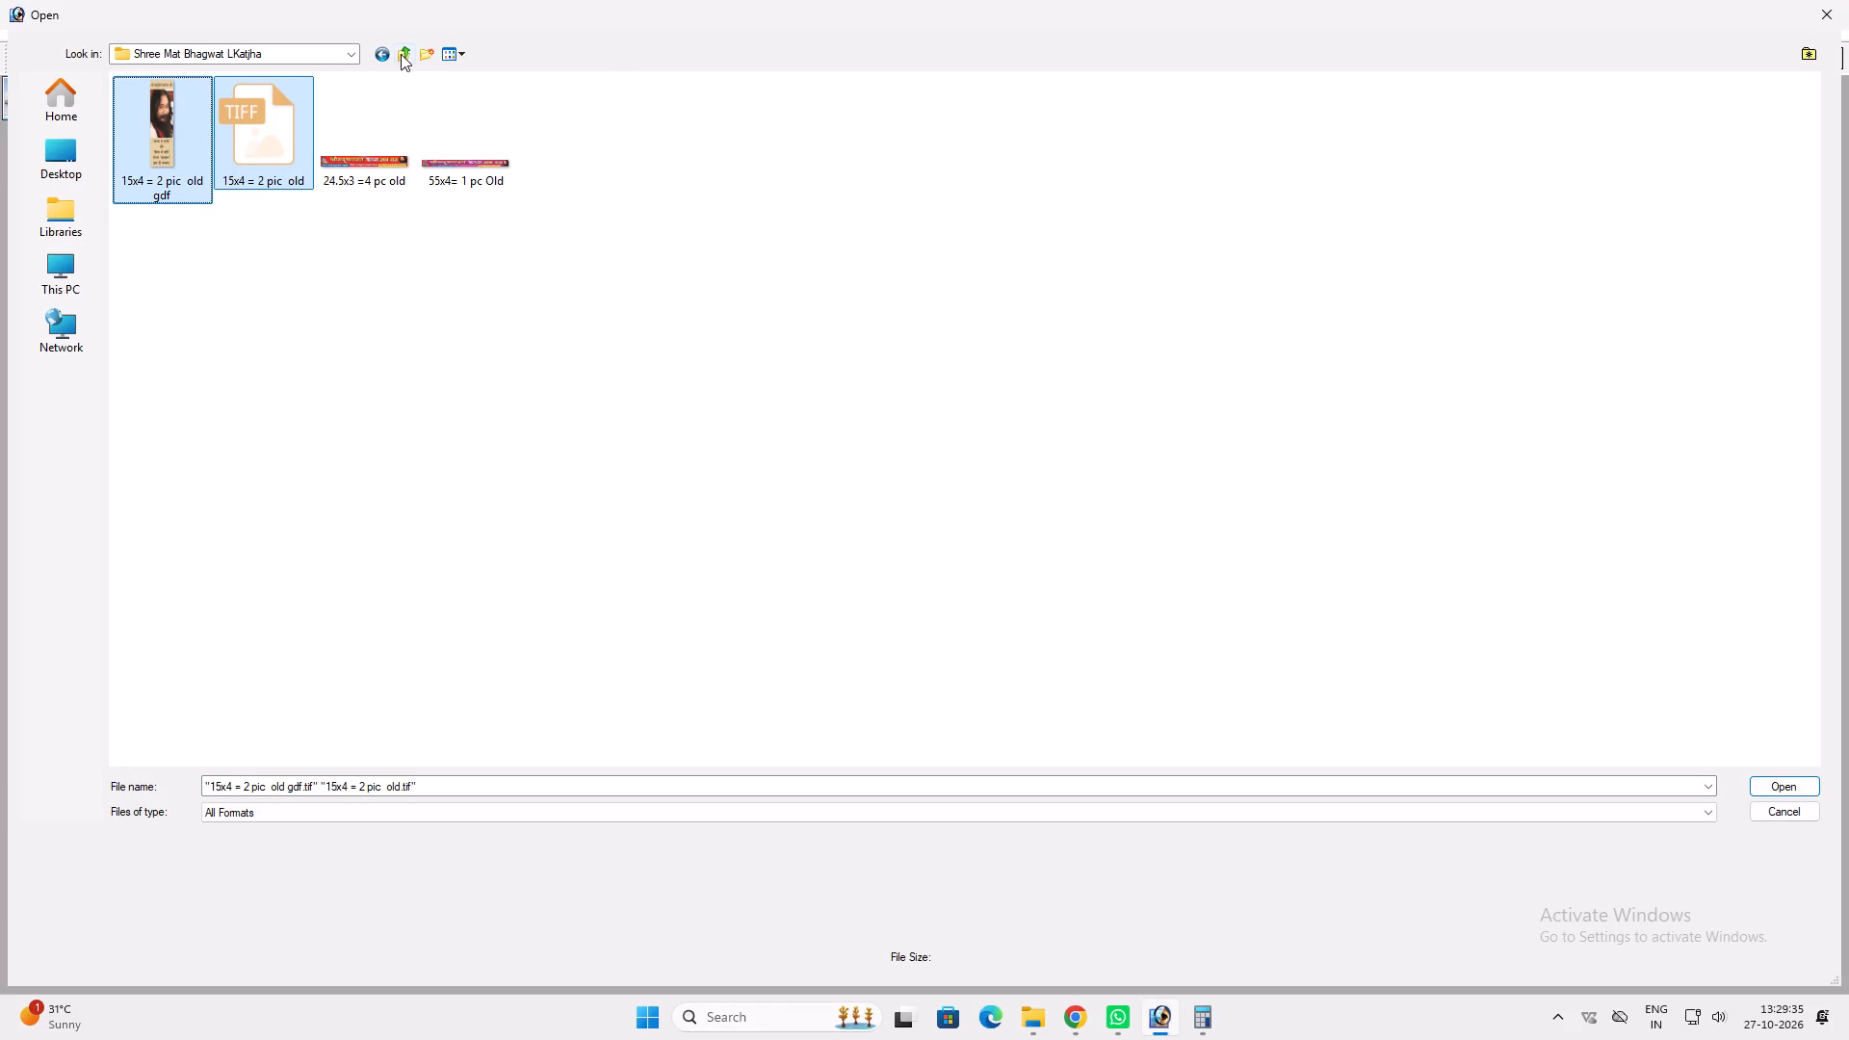
Paste the two copied 15x4 = 2 pic old banner TIFFs from the Shree Mat Bhagwat LKatjha folder into the FINAL PRINT folder.
click(401, 54)
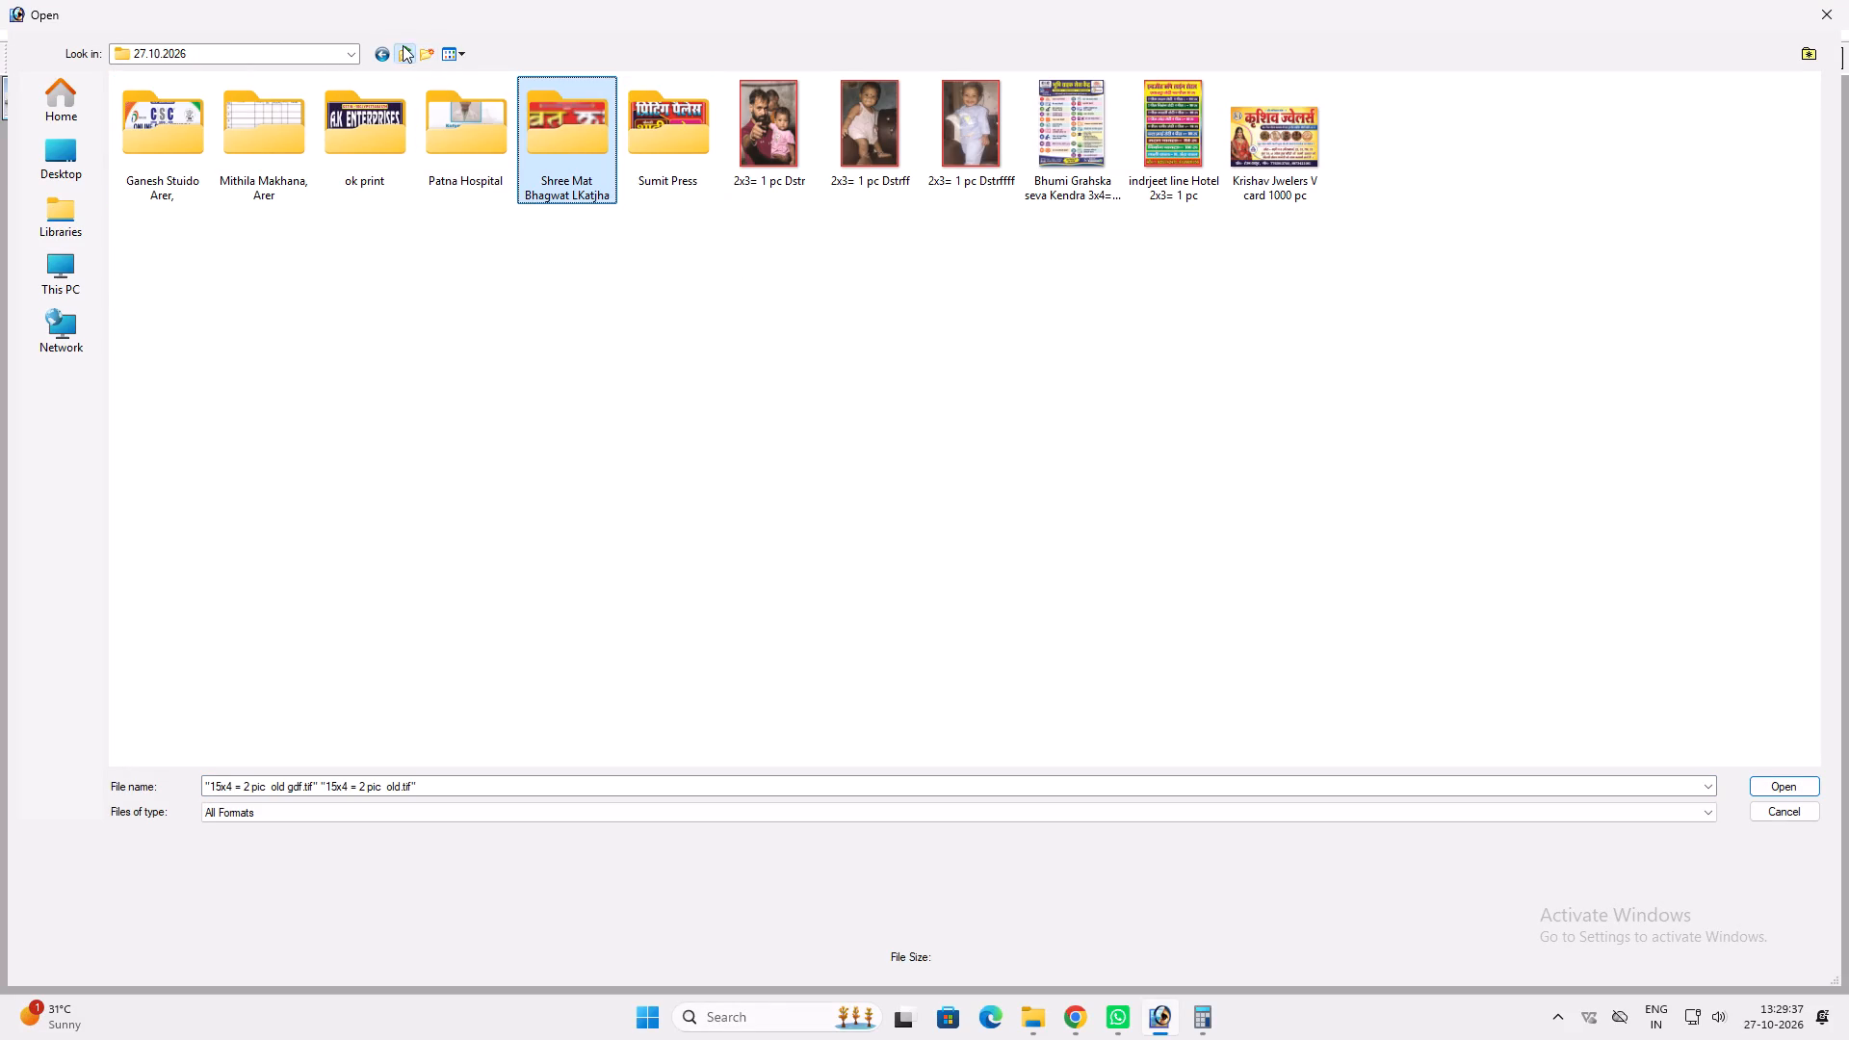
click(403, 45)
drag(708, 394, 772, 404)
double_click(1179, 303)
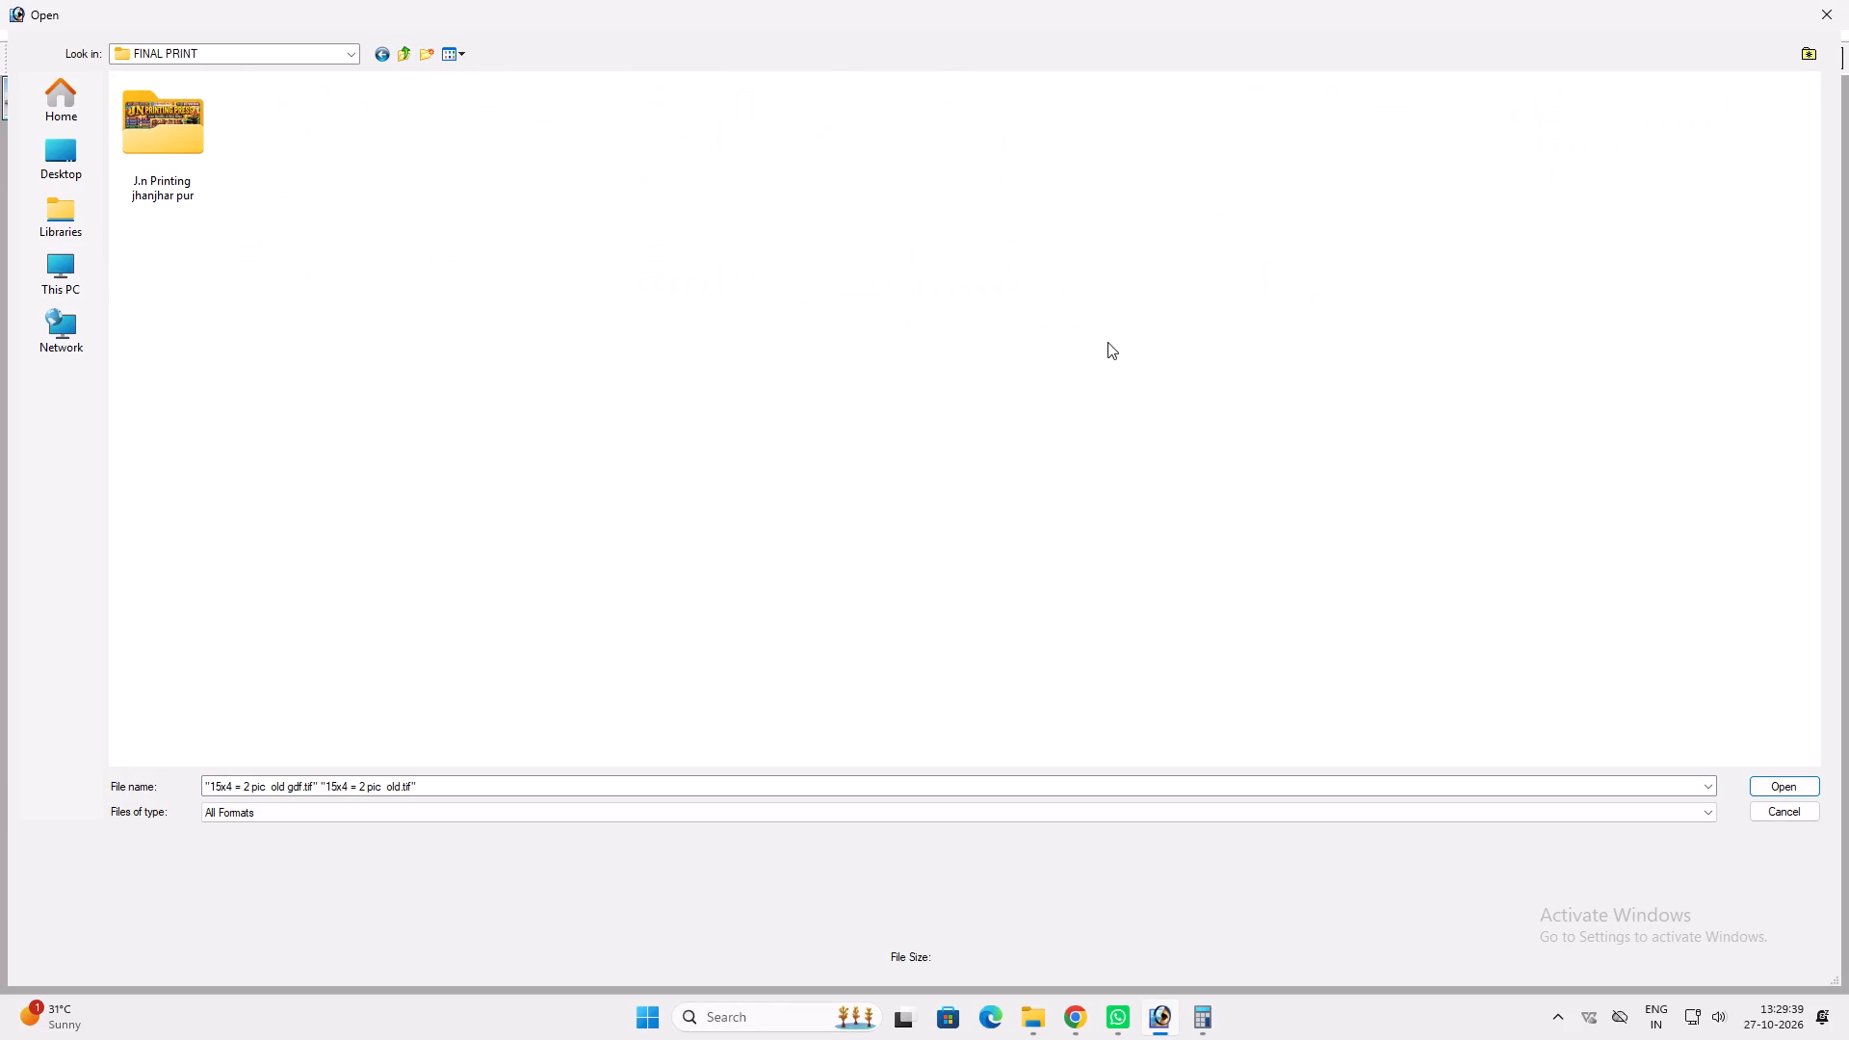
click(1107, 342)
key(ctrl+v)
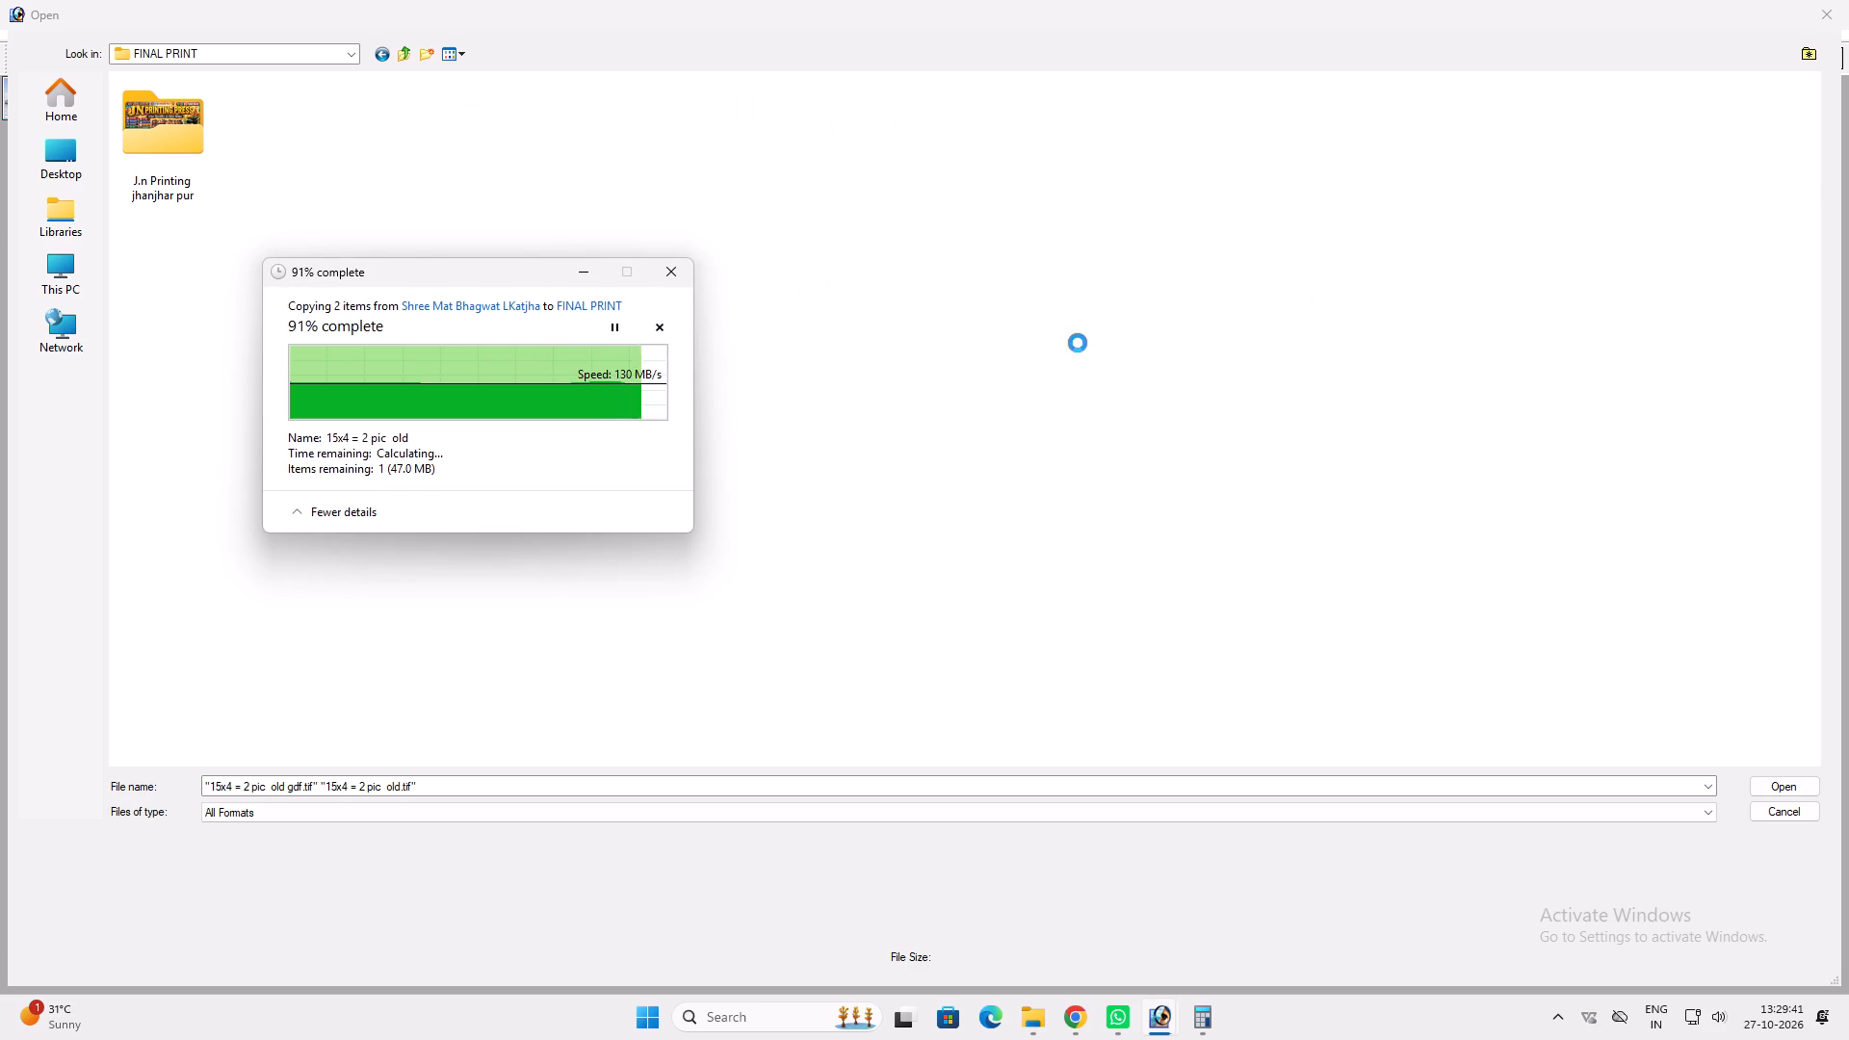
click(1076, 344)
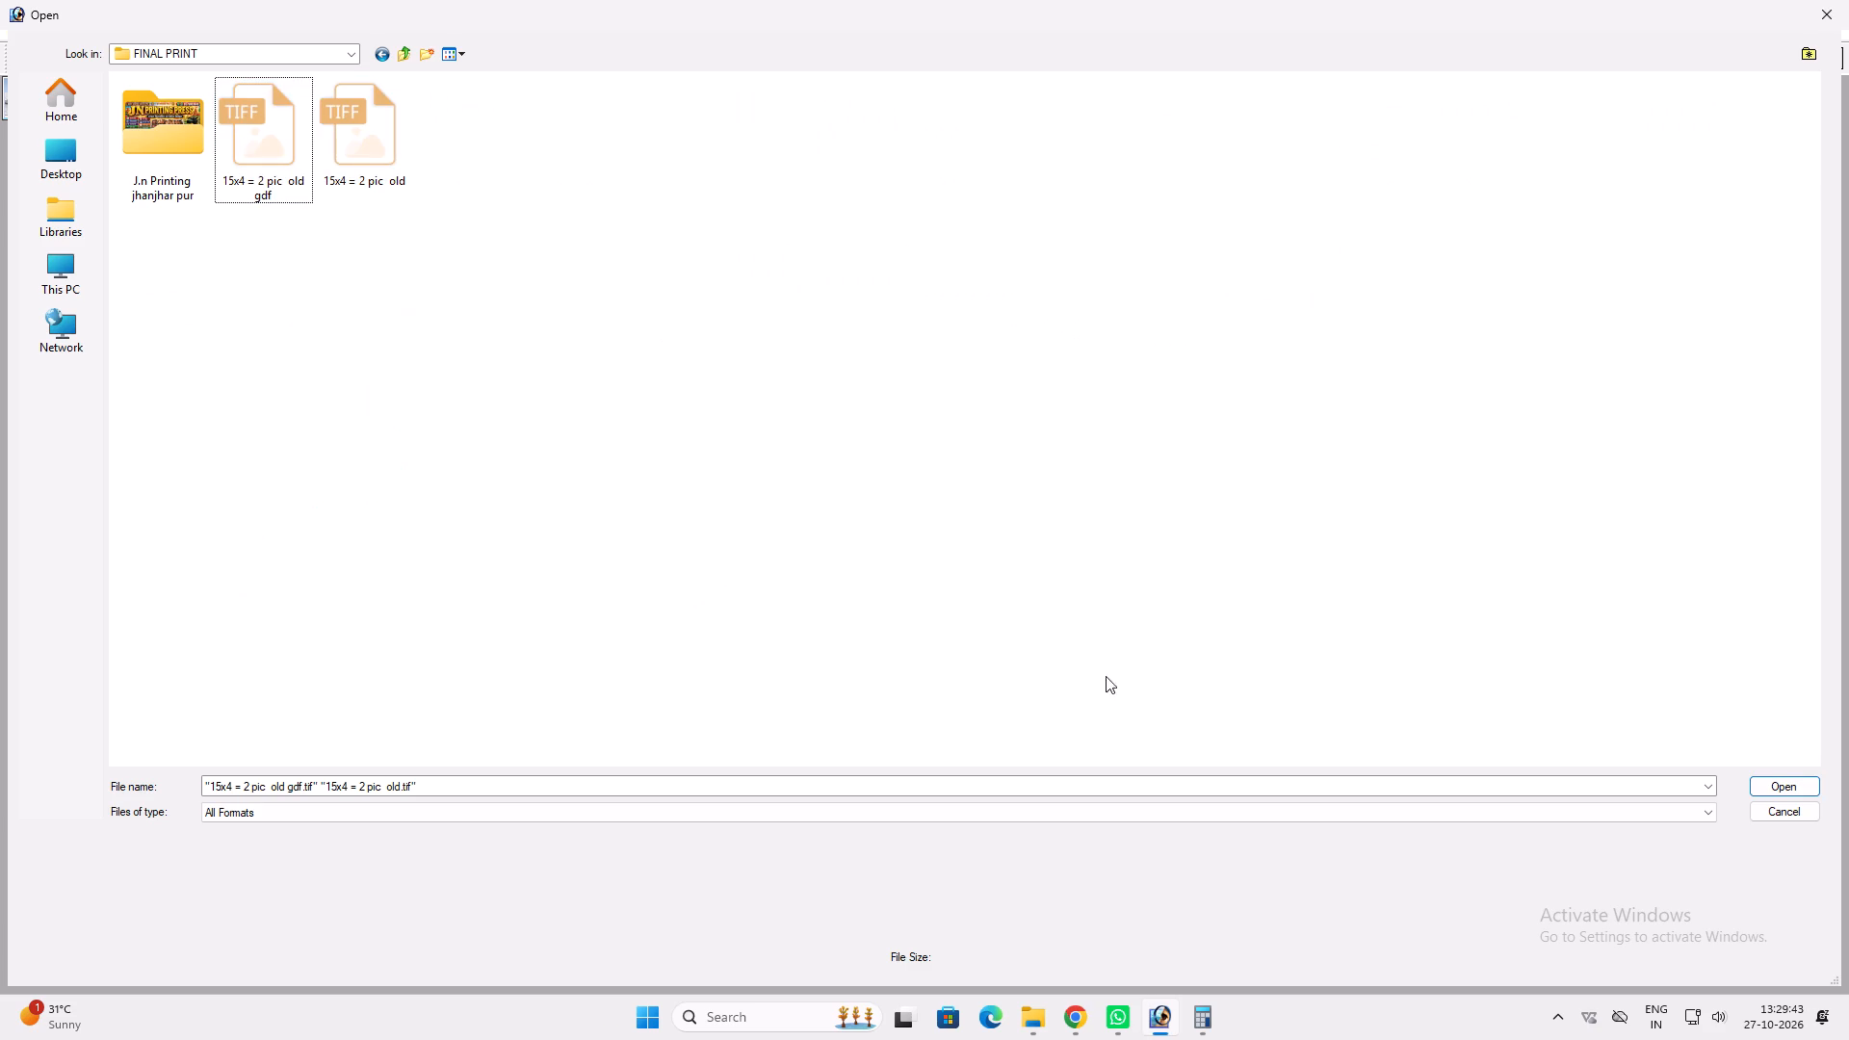